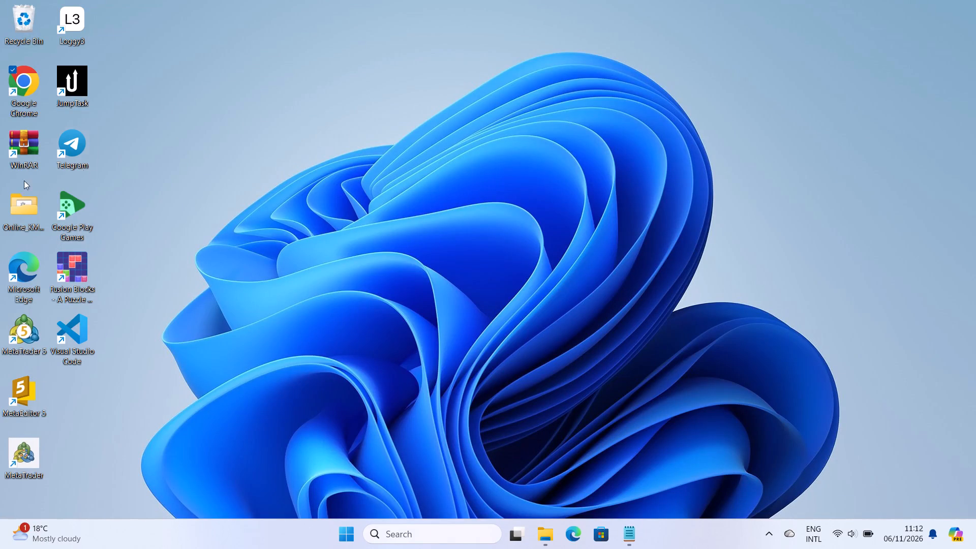
Open Google Chrome and search Google for smartdraw.
{"action": "left_click", "coordinate": [23, 89]}
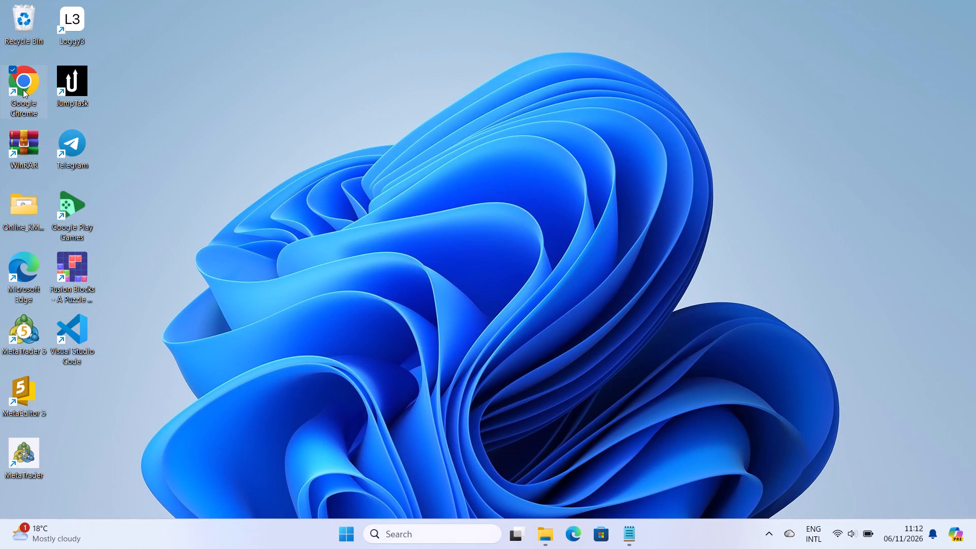
{"action": "left_click", "coordinate": [23, 89]}
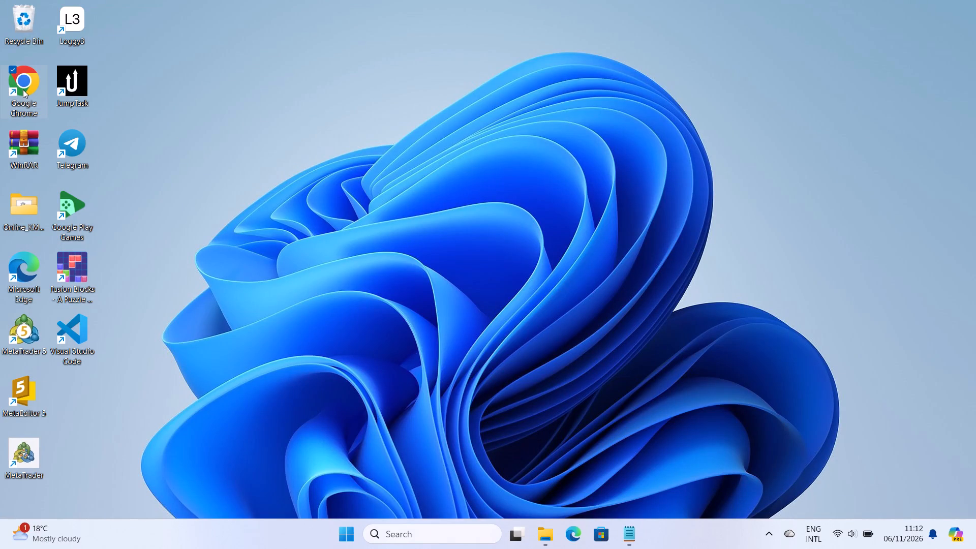
{"action": "left_click", "coordinate": [23, 89]}
{"action": "double_click", "coordinate": [23, 89]}
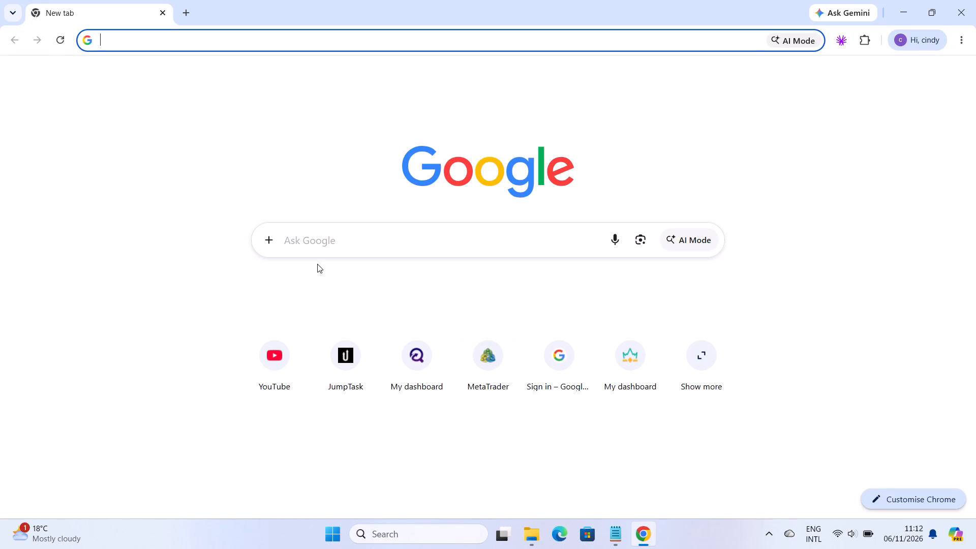
{"action": "left_click", "coordinate": [321, 242]}
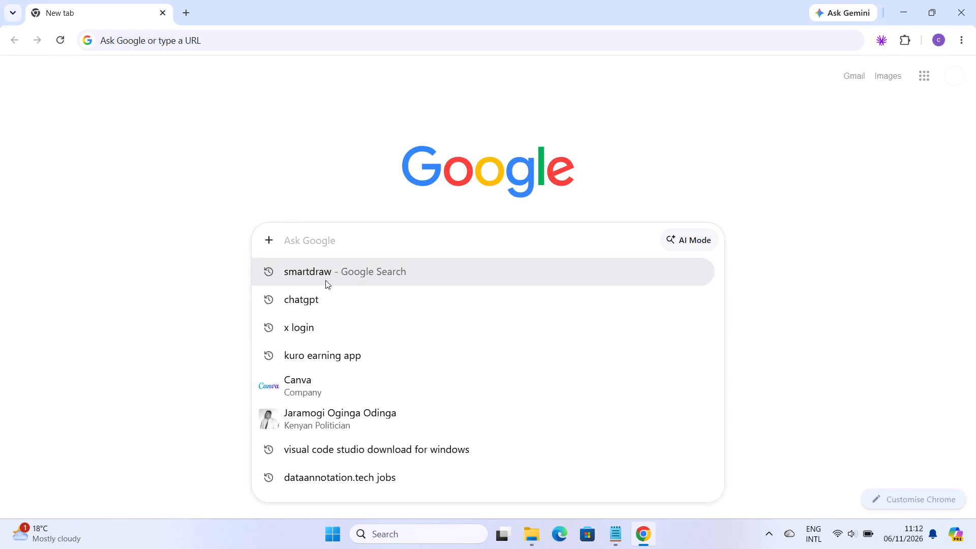
{"action": "left_click", "coordinate": [335, 276]}
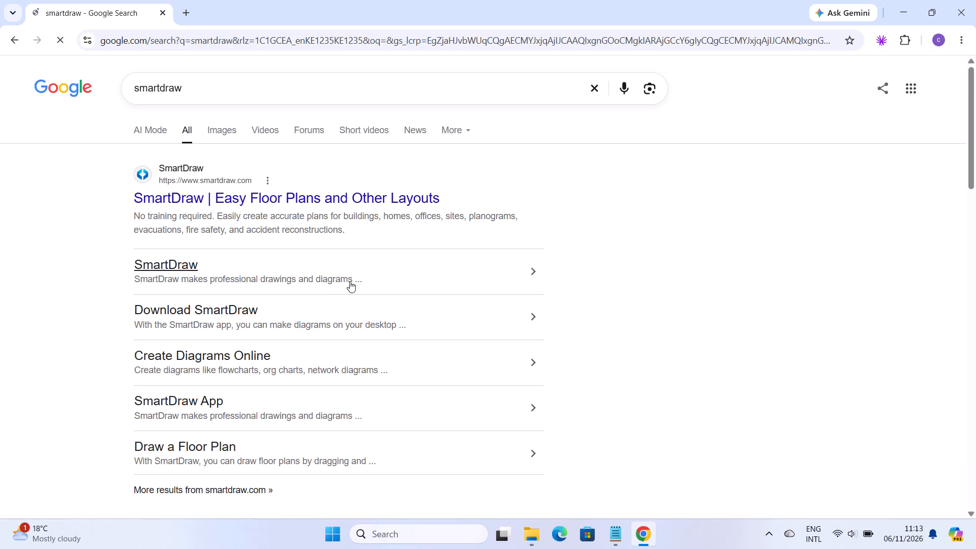
Open the SmartDraw website from the search results and start its web app, continuing past the welcome message.
{"action": "left_click", "coordinate": [379, 193]}
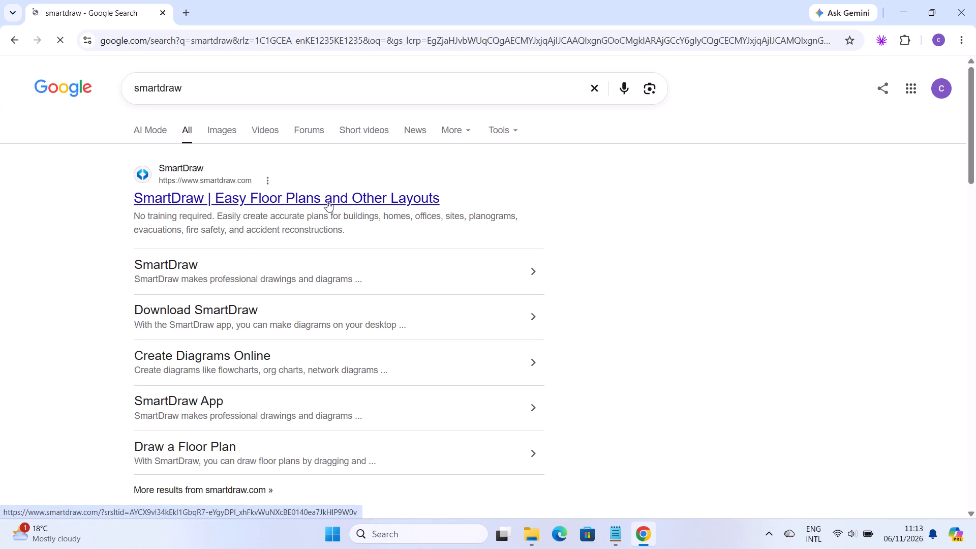
{"action": "left_click", "coordinate": [318, 200]}
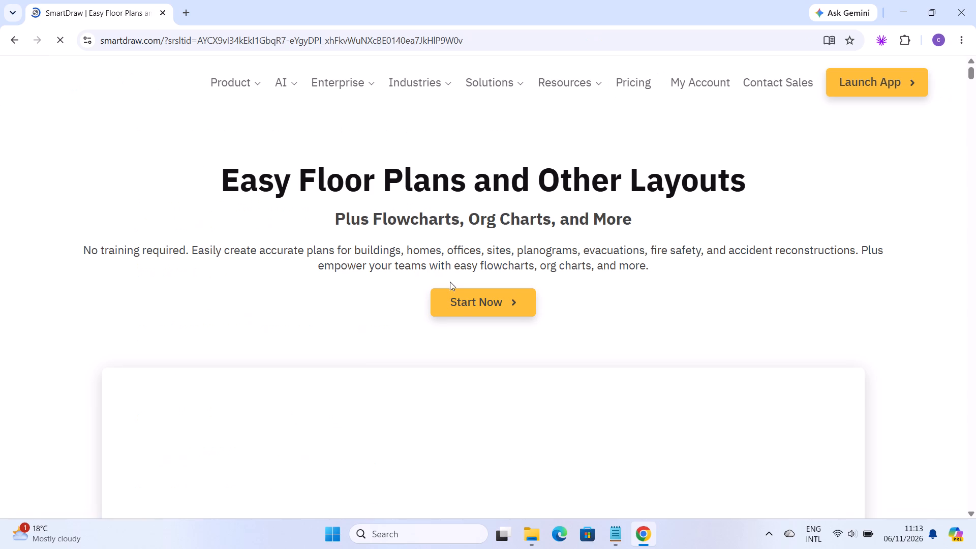
{"action": "left_click", "coordinate": [459, 292]}
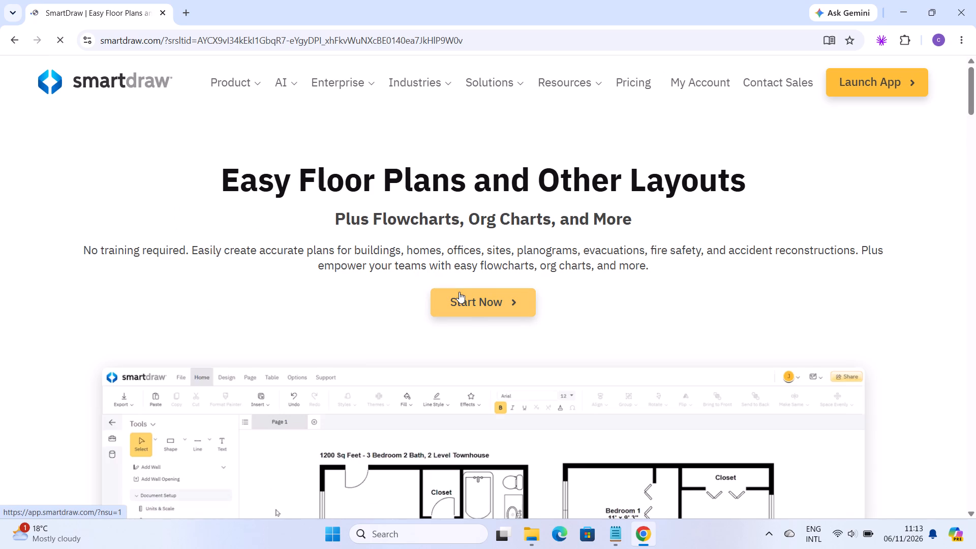
{"action": "left_click", "coordinate": [480, 303]}
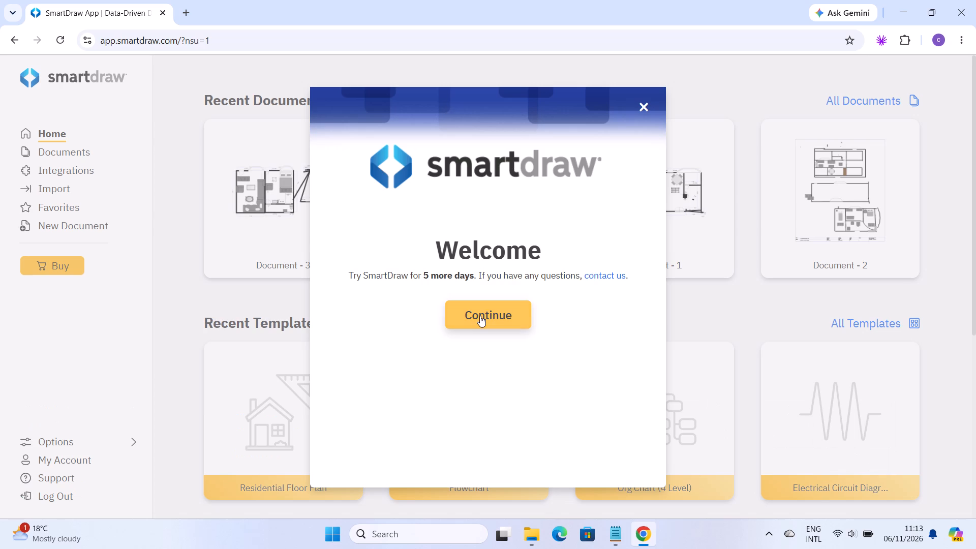
{"action": "left_click", "coordinate": [480, 316]}
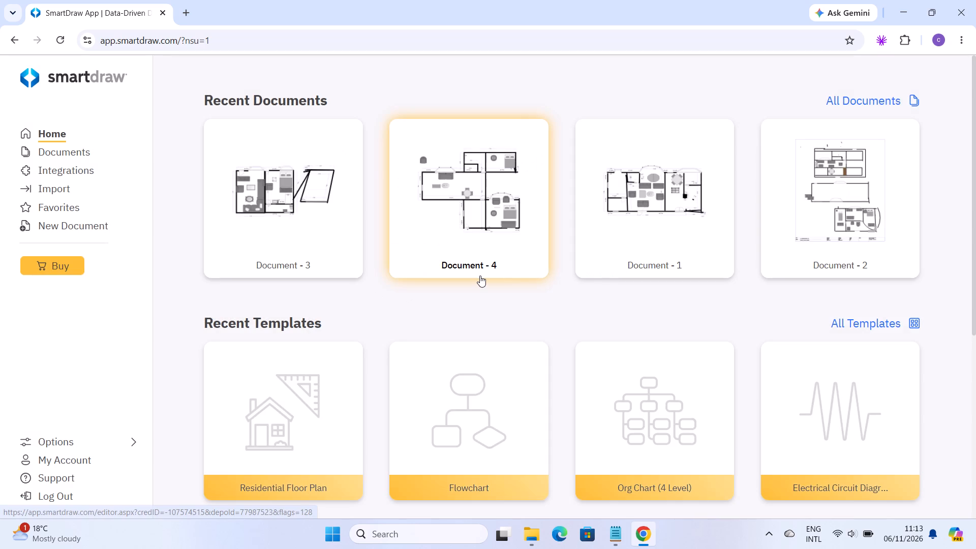
Open the recent document named Document - 4.
{"action": "left_click", "coordinate": [507, 256]}
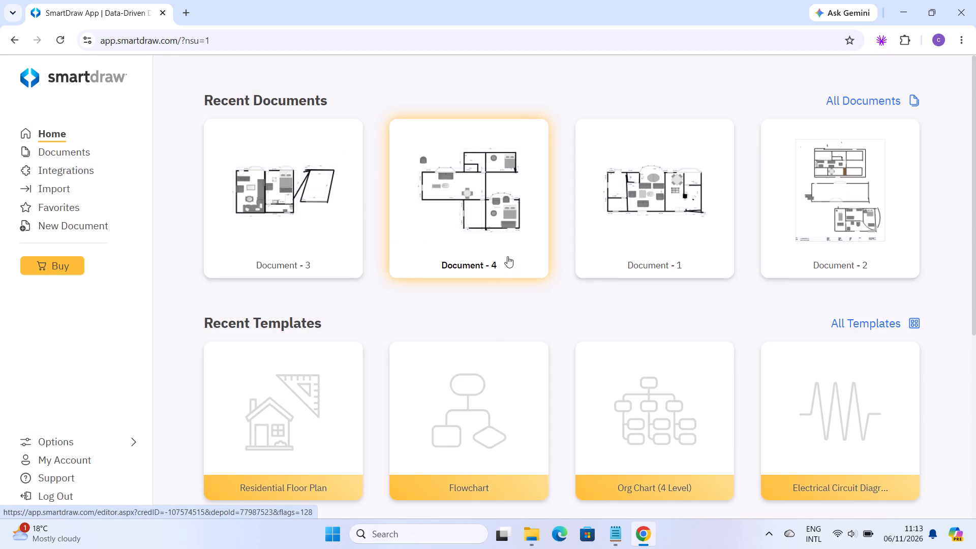
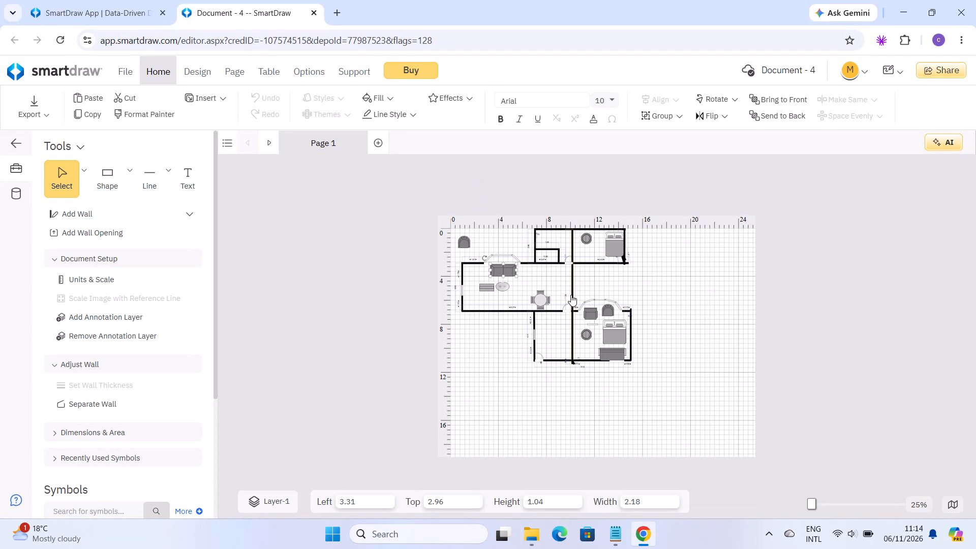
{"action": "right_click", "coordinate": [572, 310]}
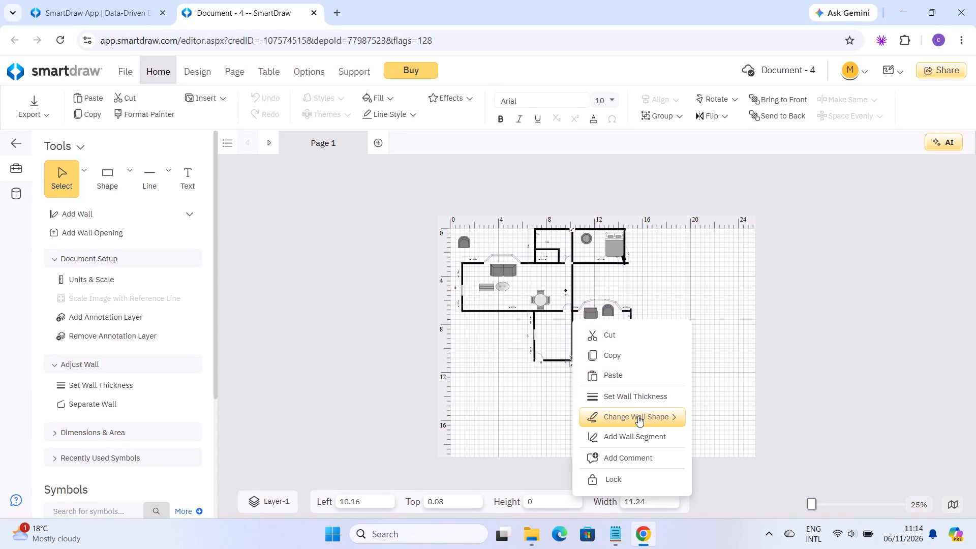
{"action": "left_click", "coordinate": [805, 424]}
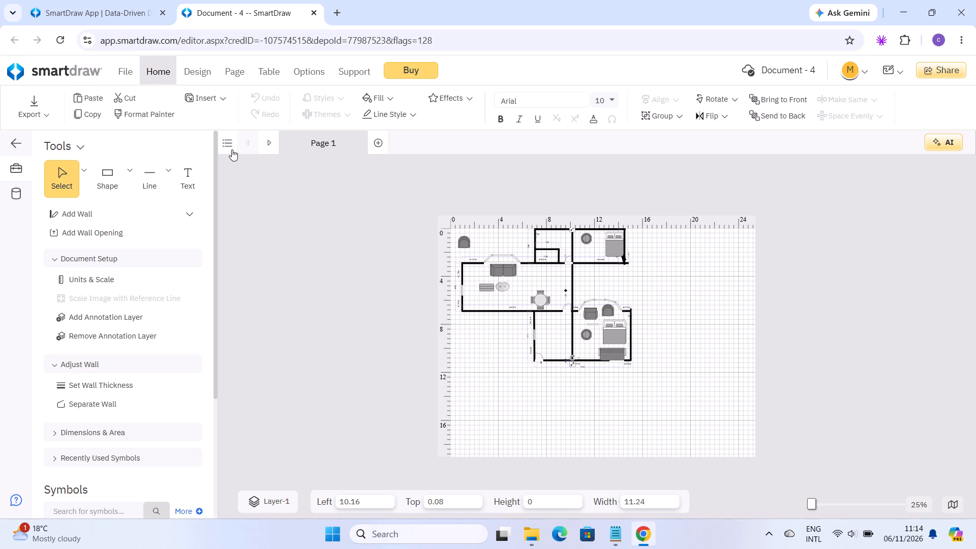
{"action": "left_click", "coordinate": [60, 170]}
Close Document - 4 and return to the SmartDraw home page.
{"action": "left_click", "coordinate": [11, 40]}
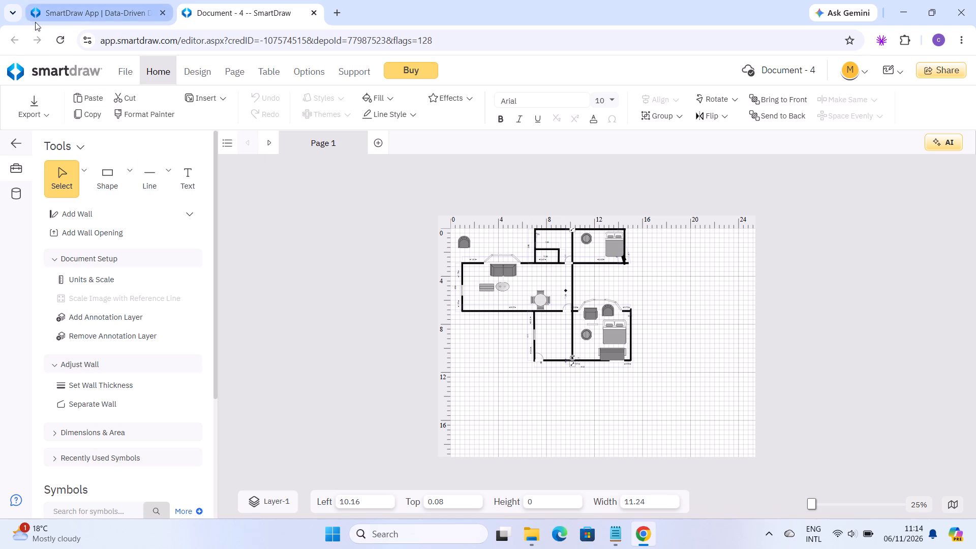
{"action": "left_click", "coordinate": [312, 12]}
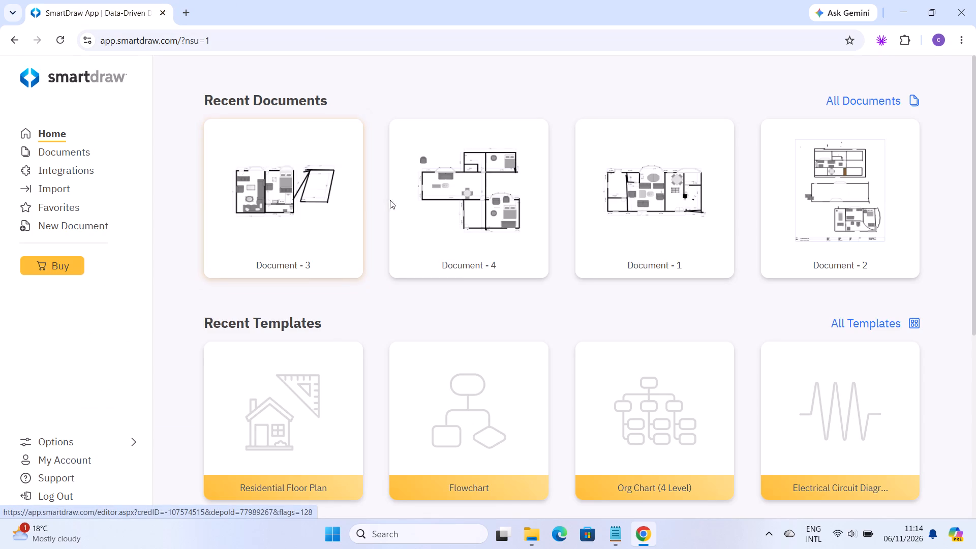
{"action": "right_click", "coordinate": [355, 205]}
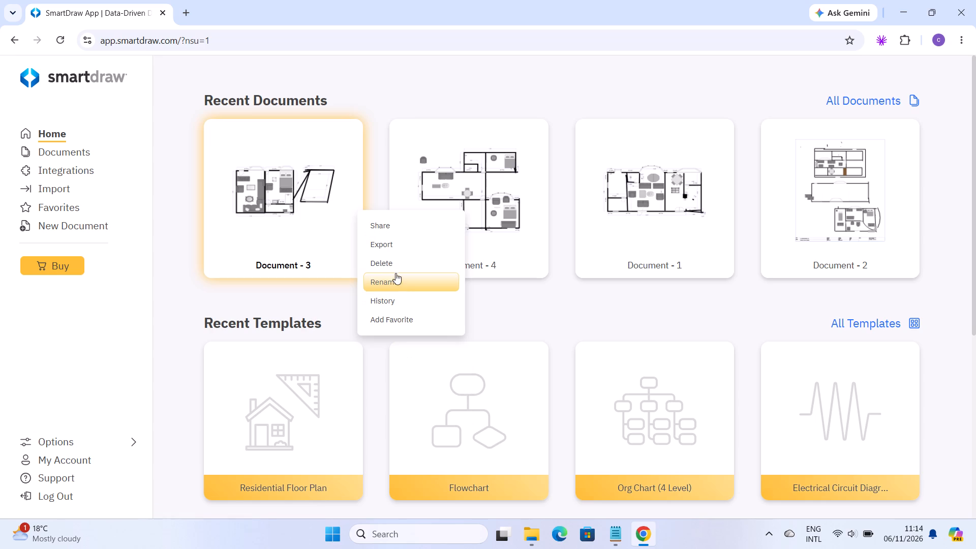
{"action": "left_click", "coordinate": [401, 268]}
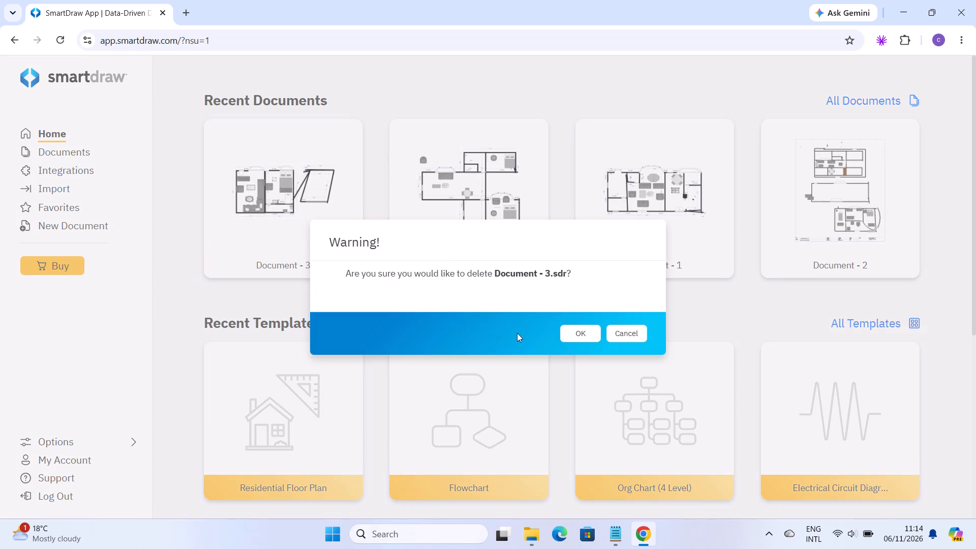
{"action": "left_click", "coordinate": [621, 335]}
Create a new document from the Residential Floor Plan template.
{"action": "left_click", "coordinate": [332, 434]}
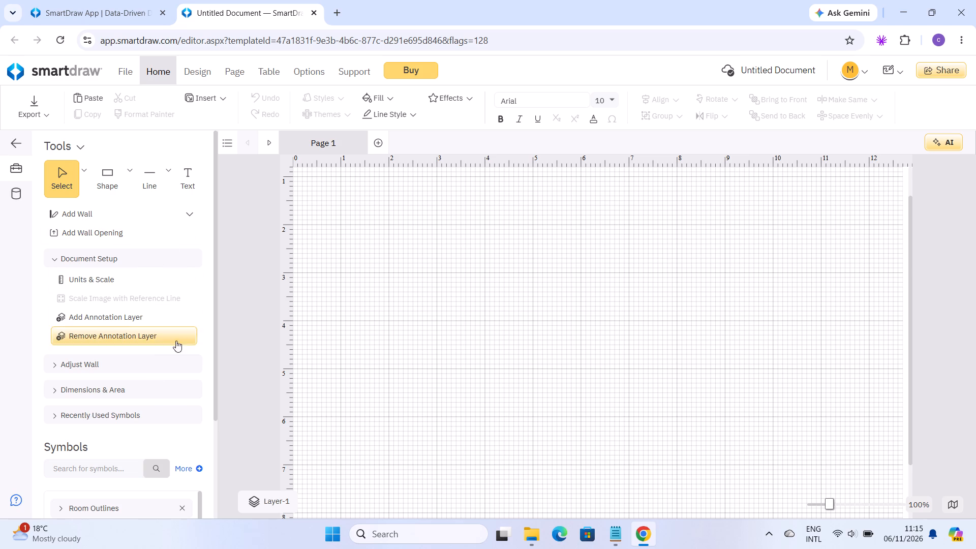
Expand the Room Outlines category in the symbol library.
{"action": "triple_click", "coordinate": [215, 450]}
{"action": "double_click", "coordinate": [215, 450]}
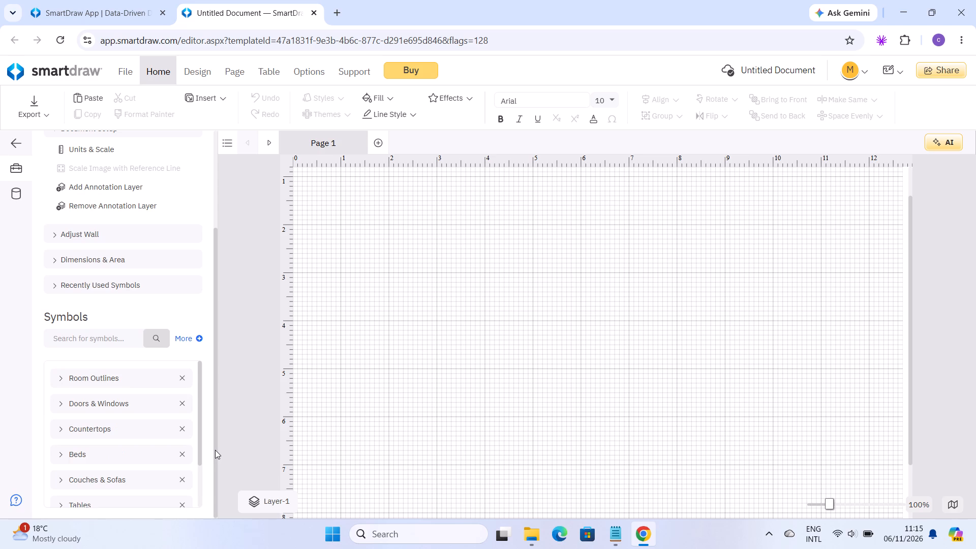
{"action": "double_click", "coordinate": [215, 450]}
{"action": "left_click_drag", "start_coordinate": [215, 450], "coordinate": [211, 458]}
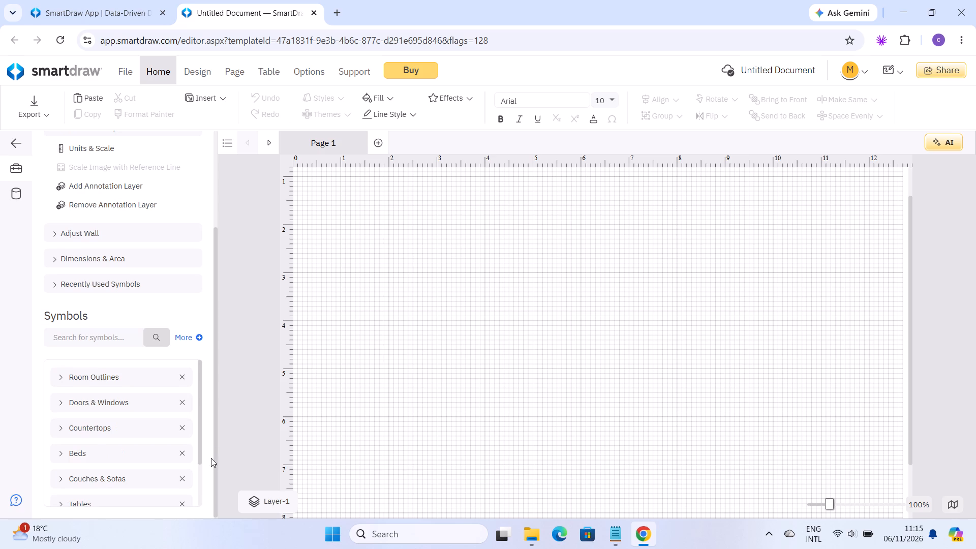
{"action": "left_click_drag", "start_coordinate": [211, 458], "coordinate": [202, 471]}
{"action": "left_click", "coordinate": [202, 471]}
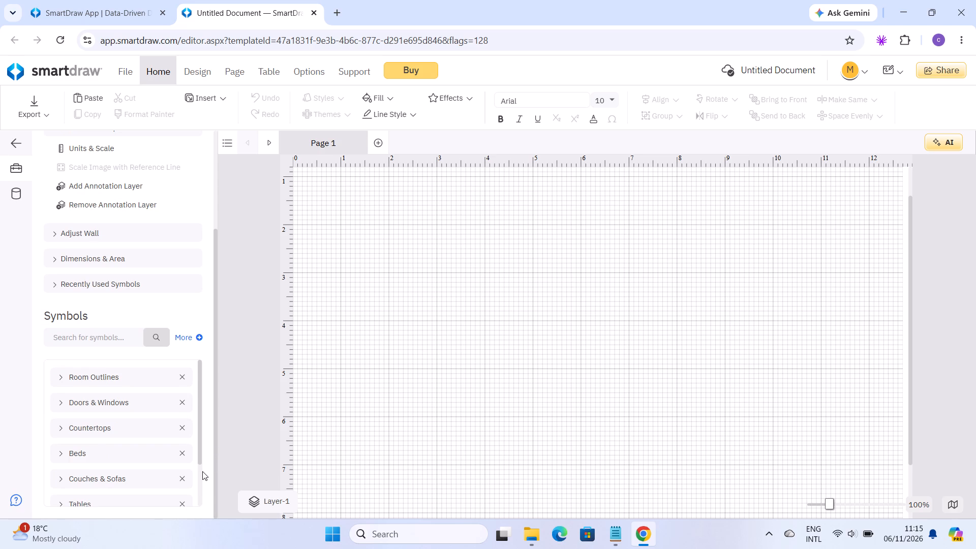
{"action": "left_click", "coordinate": [201, 478]}
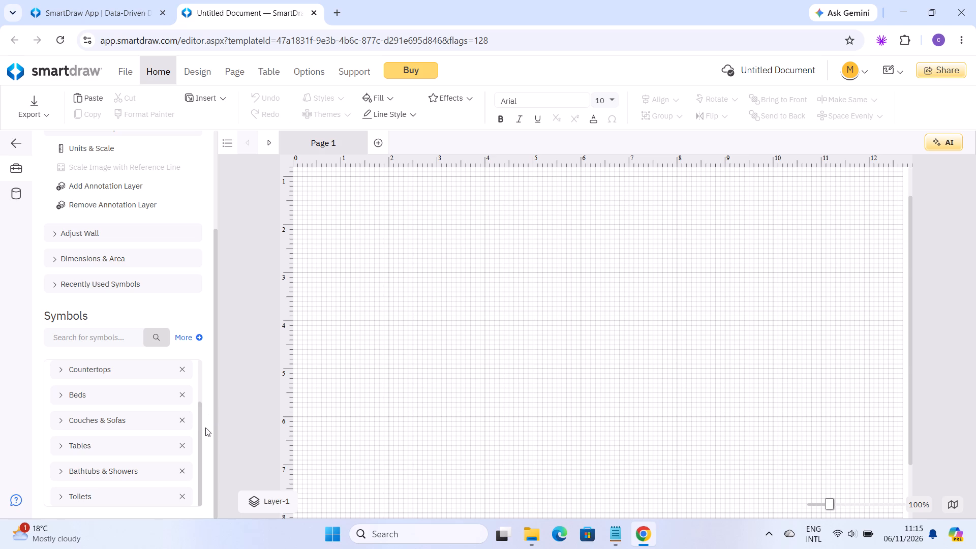
{"action": "double_click", "coordinate": [197, 511]}
{"action": "double_click", "coordinate": [203, 400]}
{"action": "left_click_drag", "start_coordinate": [203, 400], "coordinate": [198, 390]}
{"action": "triple_click", "coordinate": [198, 390]}
{"action": "double_click", "coordinate": [157, 371]}
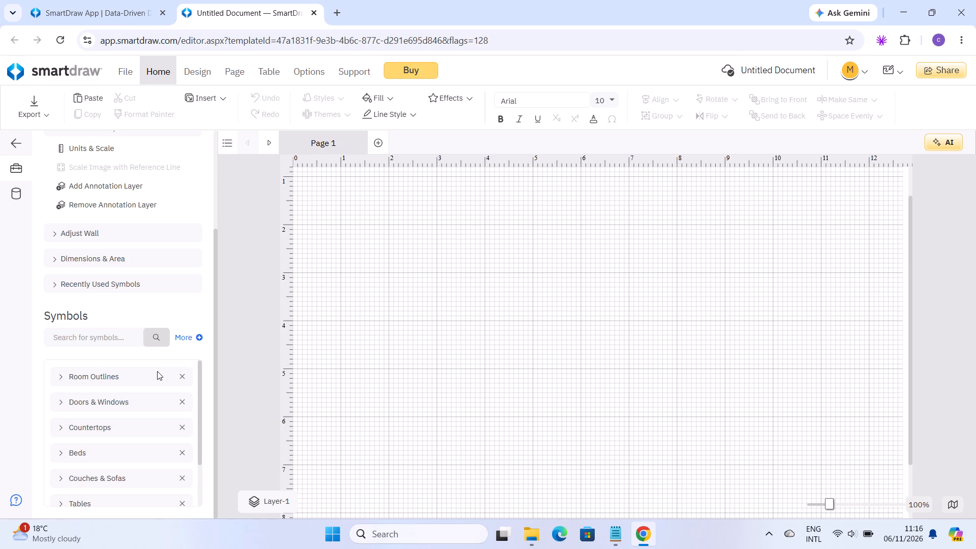
{"action": "left_click", "coordinate": [157, 371]}
{"action": "left_click", "coordinate": [80, 379]}
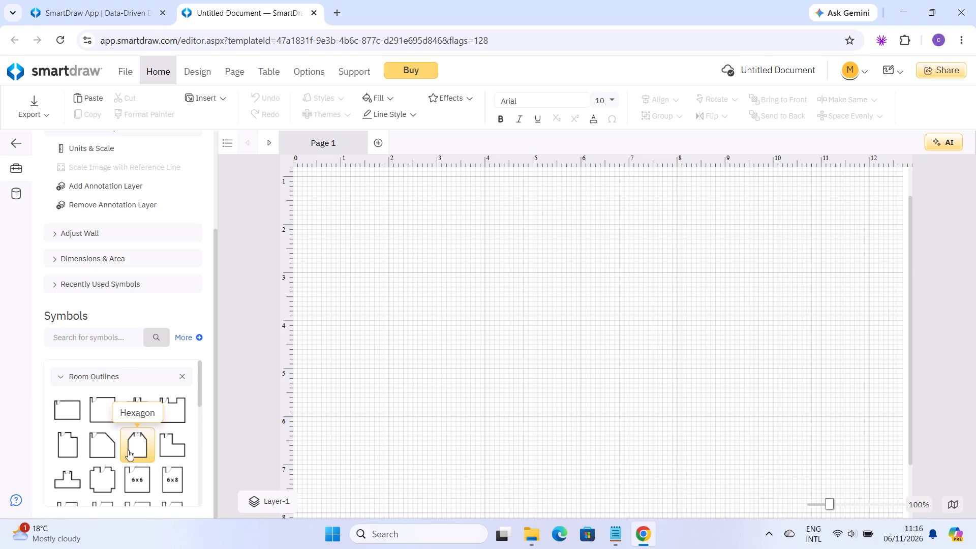
Place a 4.00 by 4.00 Square Room outline near the middle of the page, at about 3.46 left and 2.19 top.
{"action": "left_click", "coordinate": [111, 421]}
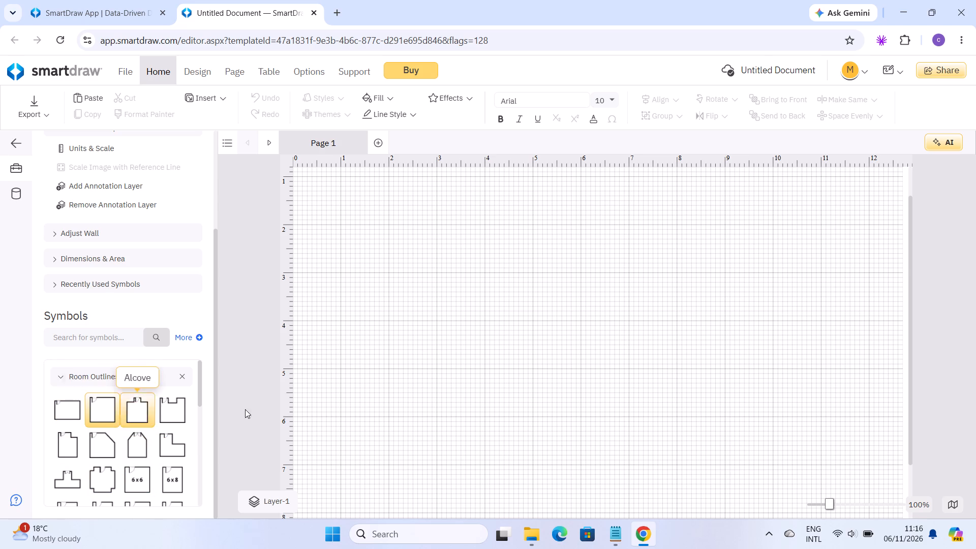
{"action": "left_click", "coordinate": [113, 409]}
{"action": "left_click_drag", "start_coordinate": [115, 414], "coordinate": [326, 396]}
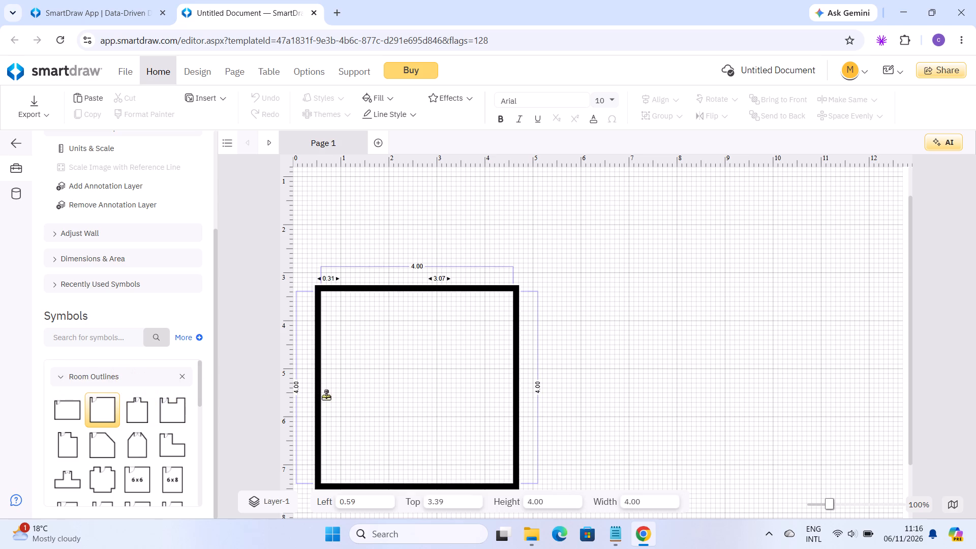
{"action": "left_click_drag", "start_coordinate": [326, 396], "coordinate": [515, 329]}
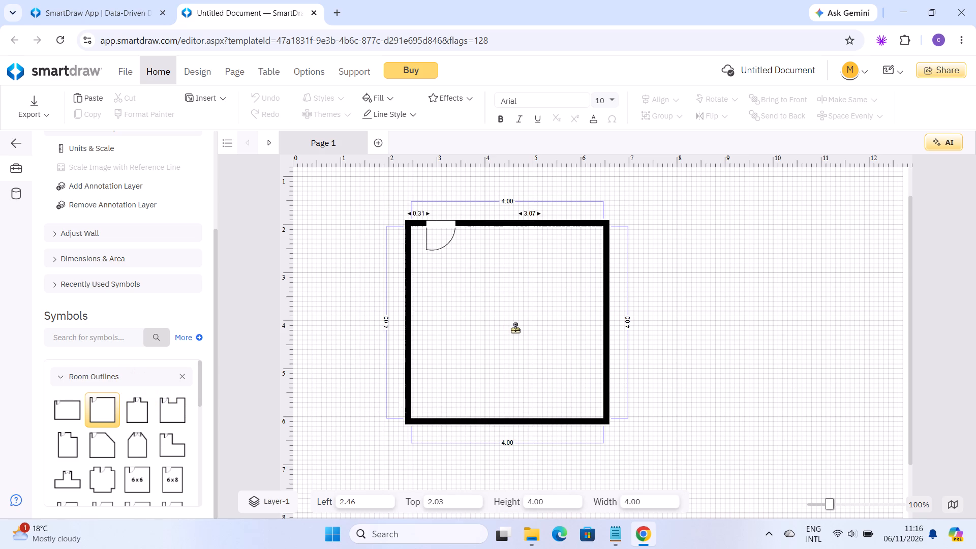
{"action": "left_click_drag", "start_coordinate": [515, 329], "coordinate": [562, 336]}
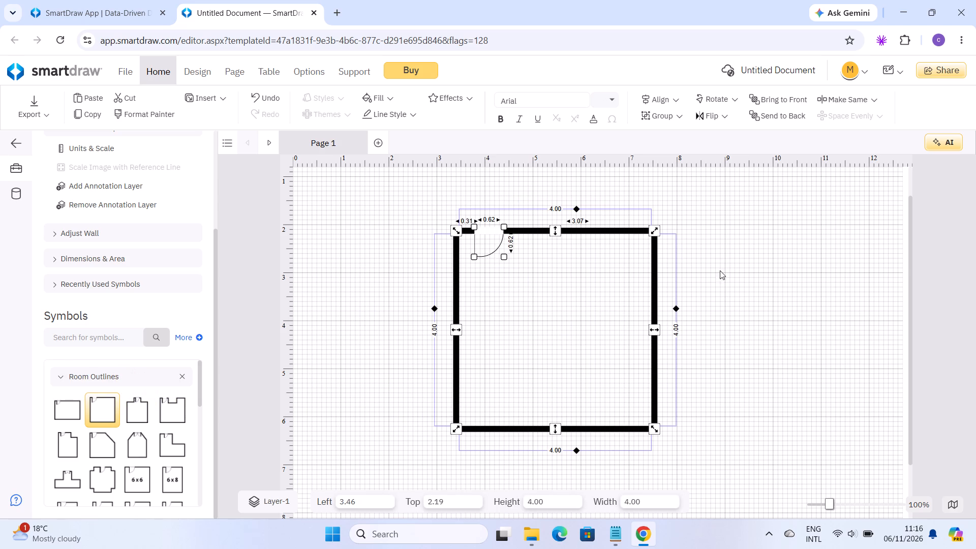
{"action": "left_click", "coordinate": [656, 233]}
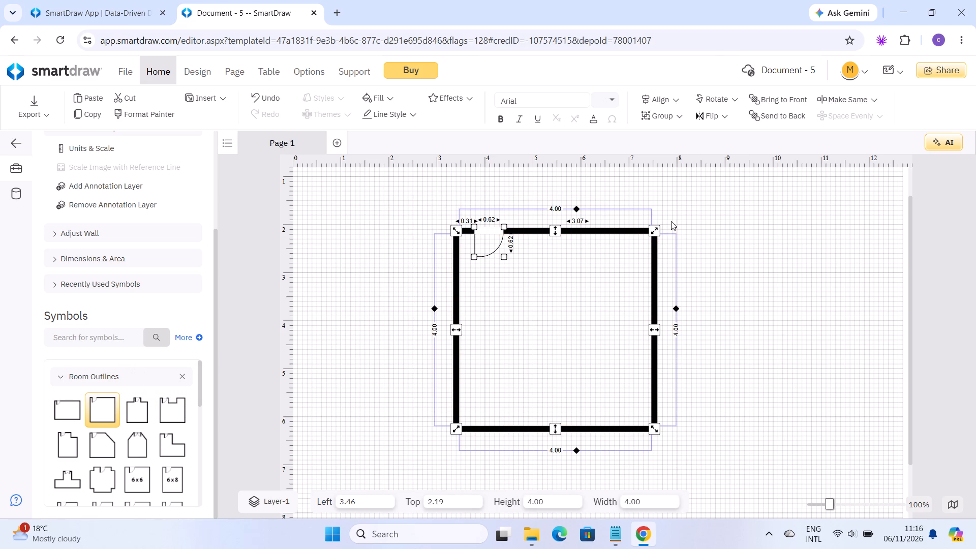
{"action": "left_click", "coordinate": [651, 233]}
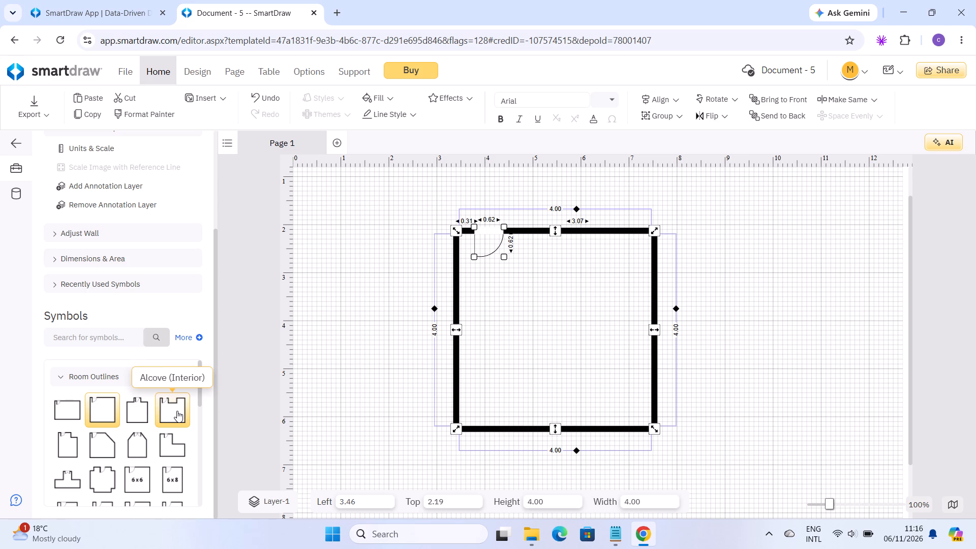
Place a 4.76 by 4.76 Alcove (Interior) room against the square room's right wall, with their upper walls aligned.
{"action": "left_click_drag", "start_coordinate": [177, 411], "coordinate": [215, 422]}
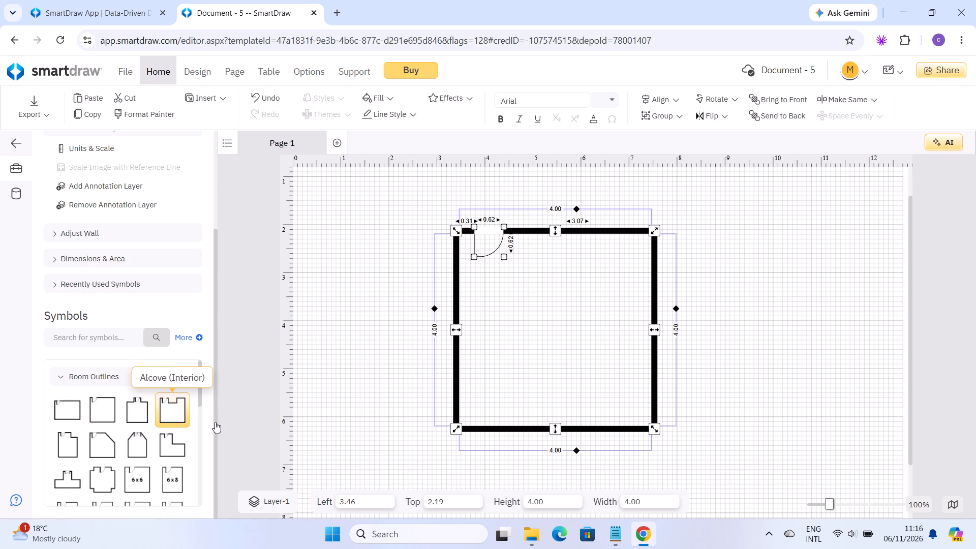
{"action": "left_click_drag", "start_coordinate": [215, 422], "coordinate": [518, 359]}
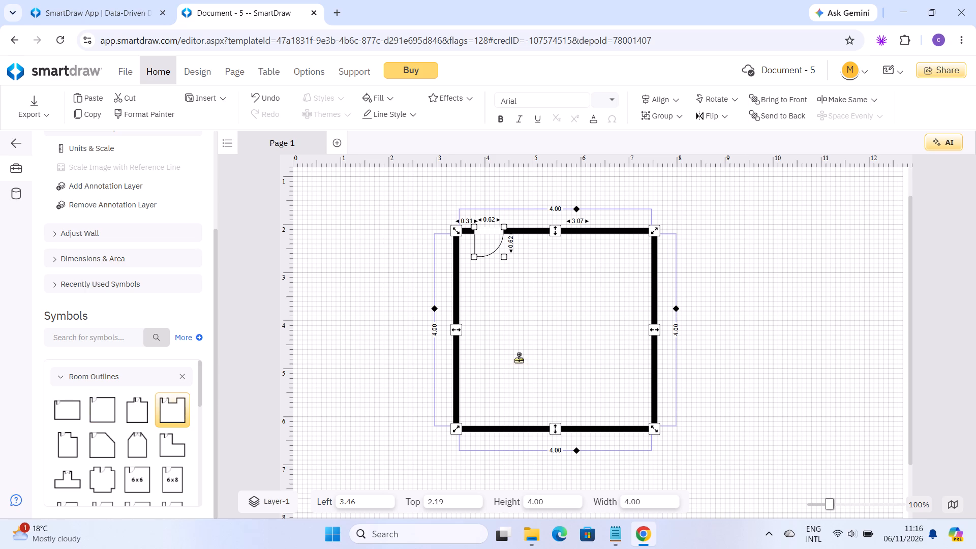
{"action": "left_click_drag", "start_coordinate": [518, 359], "coordinate": [781, 369]}
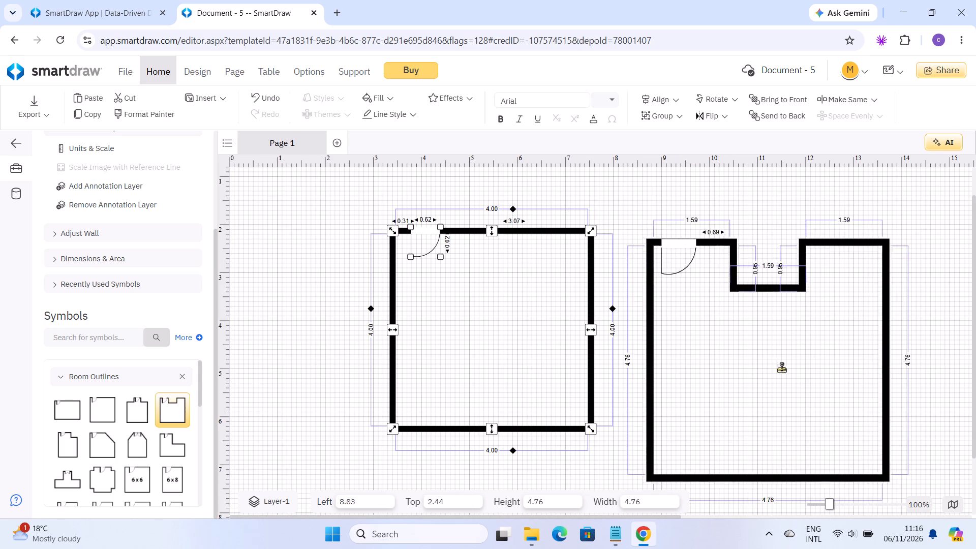
{"action": "left_click_drag", "start_coordinate": [781, 369], "coordinate": [731, 365]}
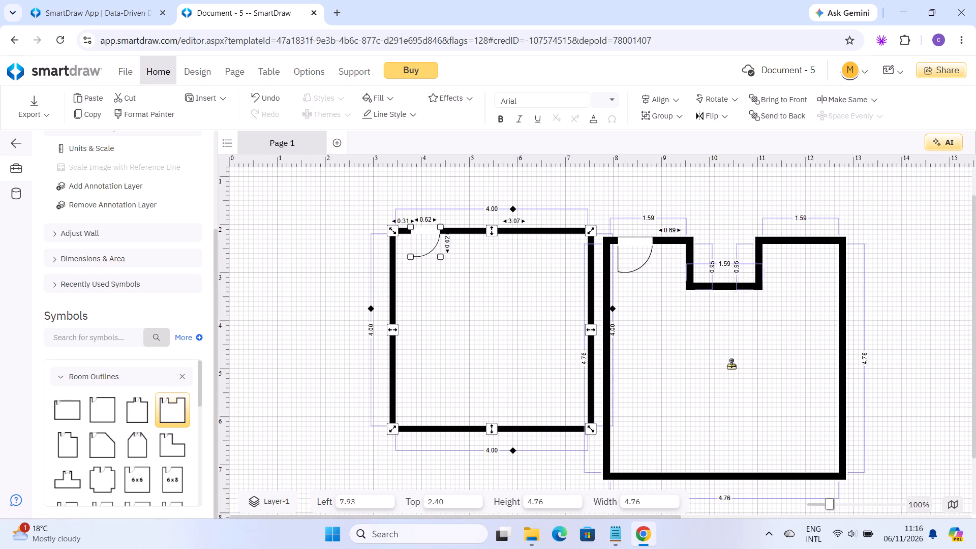
{"action": "left_click_drag", "start_coordinate": [731, 365], "coordinate": [728, 364]}
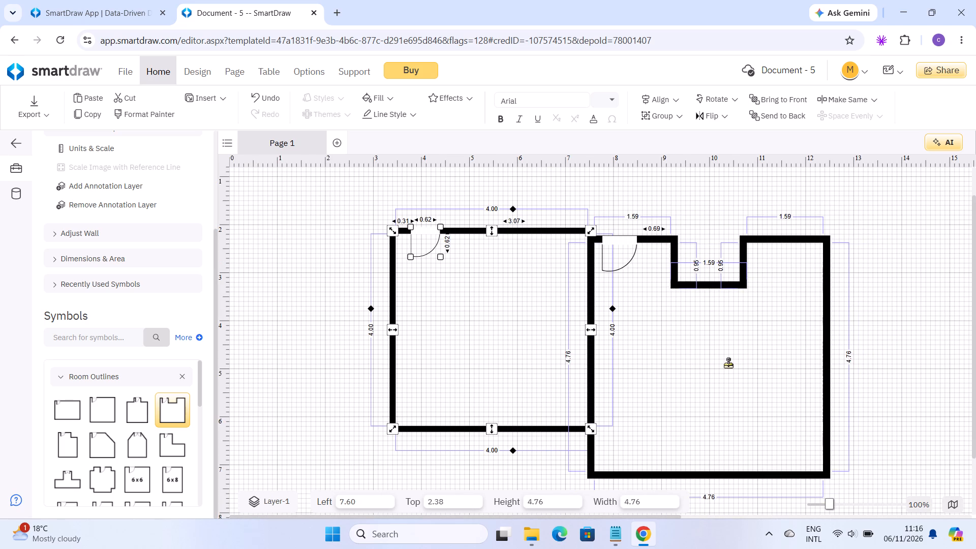
{"action": "left_click_drag", "start_coordinate": [728, 364], "coordinate": [725, 360]}
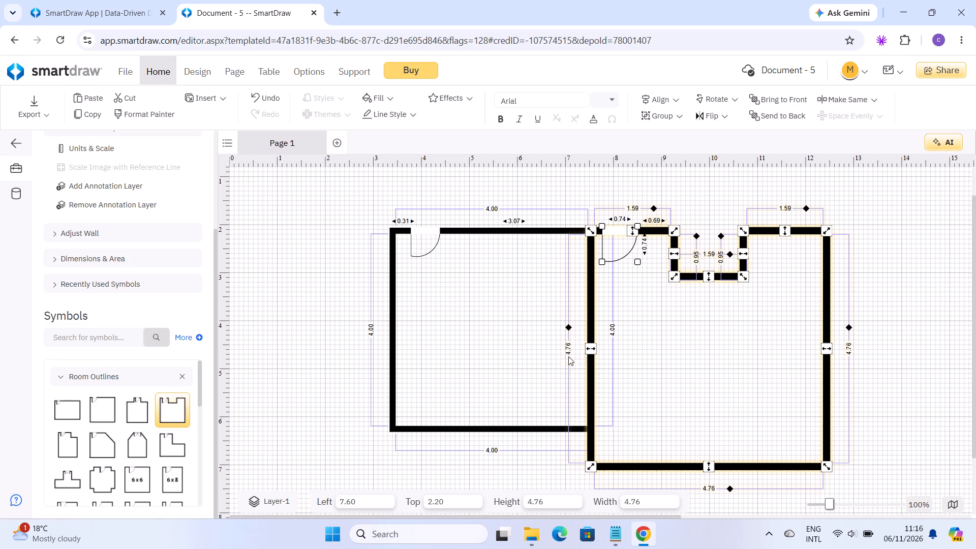
{"action": "left_click", "coordinate": [540, 352]}
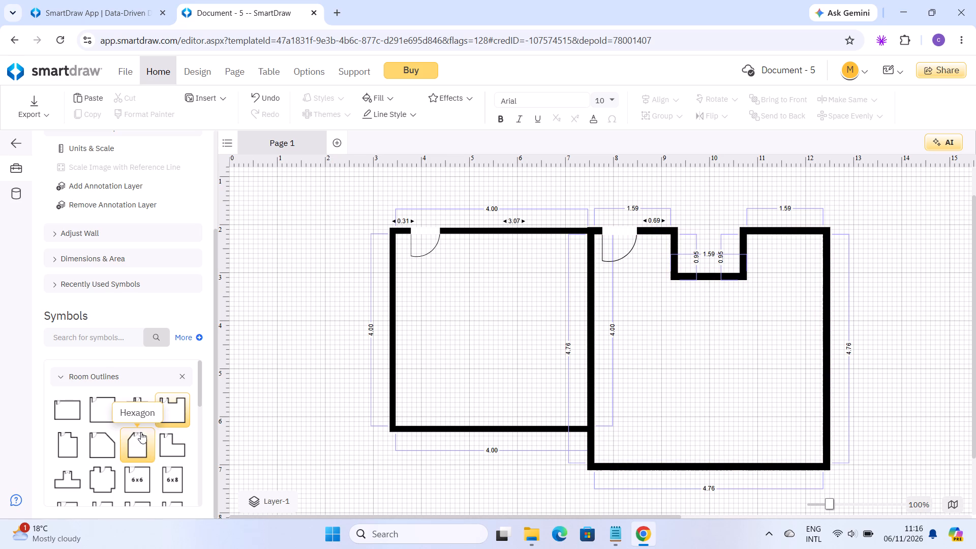
Place an L-shaped room outline, 6.35 wide and 5.71 high, below and left of the square room, at about 0.61 left and 3.47 top.
{"action": "left_click_drag", "start_coordinate": [158, 446], "coordinate": [258, 489]}
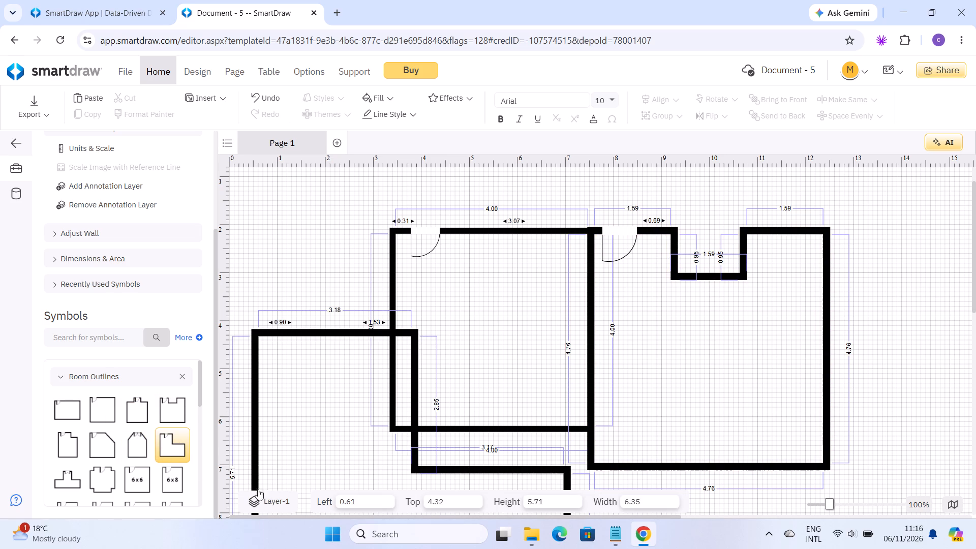
{"action": "left_click_drag", "start_coordinate": [258, 489], "coordinate": [195, 409]}
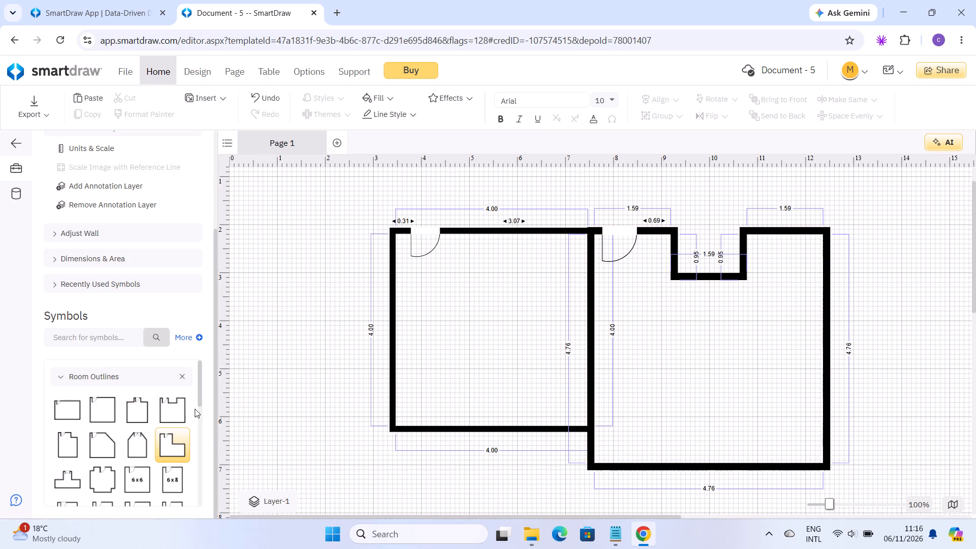
{"action": "left_click_drag", "start_coordinate": [195, 409], "coordinate": [226, 438]}
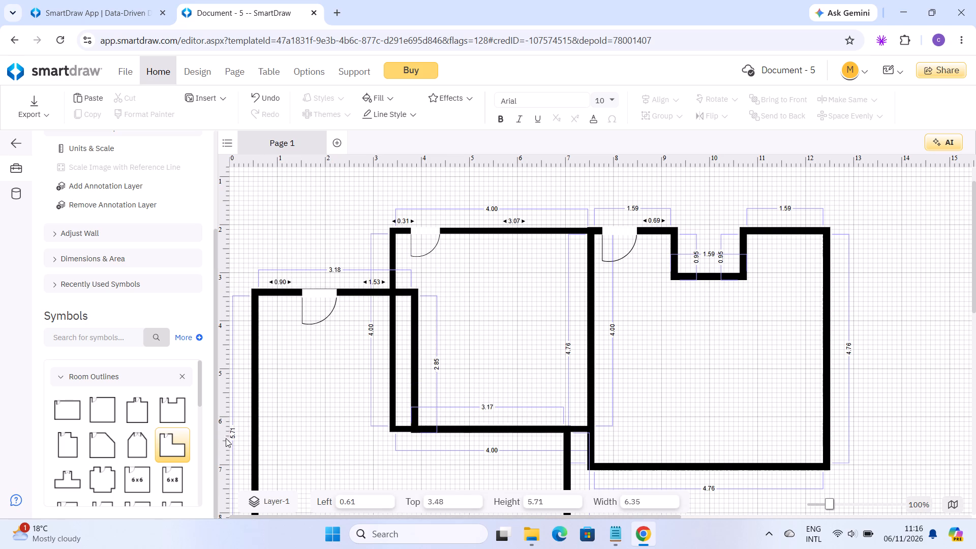
{"action": "left_click_drag", "start_coordinate": [226, 438], "coordinate": [271, 392]}
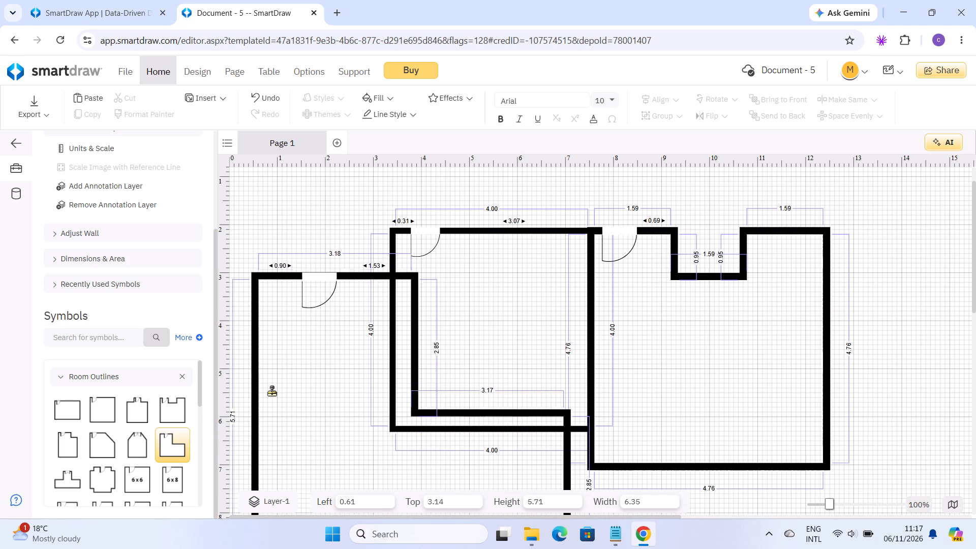
{"action": "left_click_drag", "start_coordinate": [271, 392], "coordinate": [320, 472]}
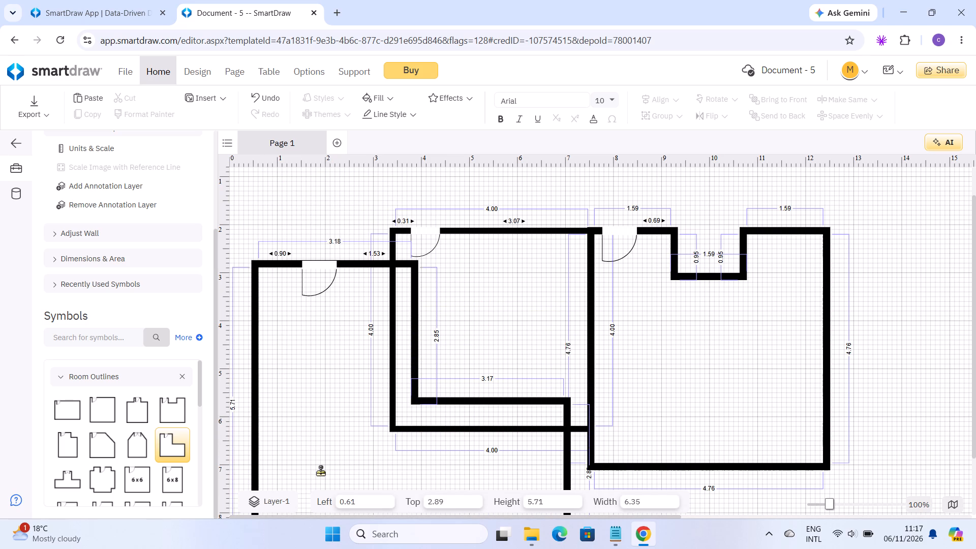
{"action": "left_click_drag", "start_coordinate": [320, 472], "coordinate": [224, 453]}
{"action": "left_click_drag", "start_coordinate": [224, 453], "coordinate": [285, 548]}
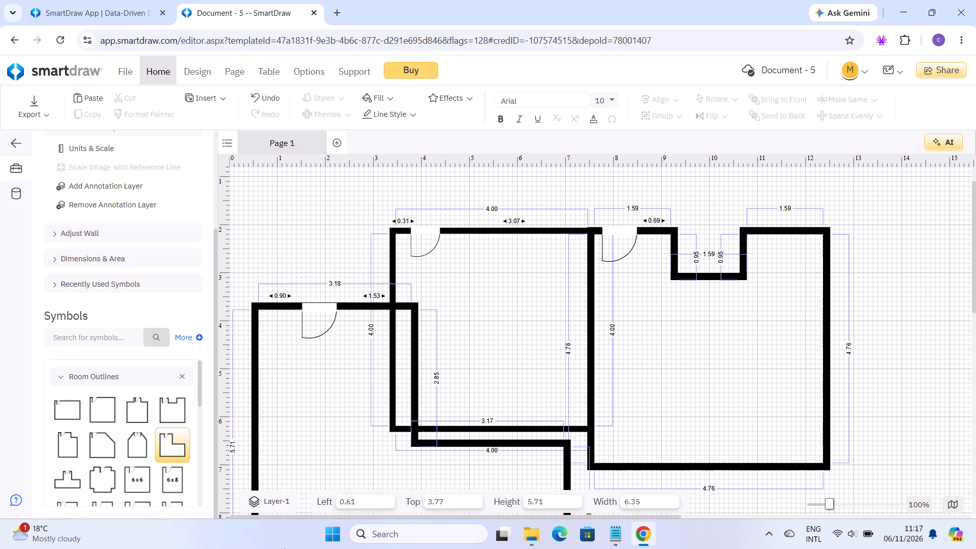
{"action": "right_click", "coordinate": [296, 434]}
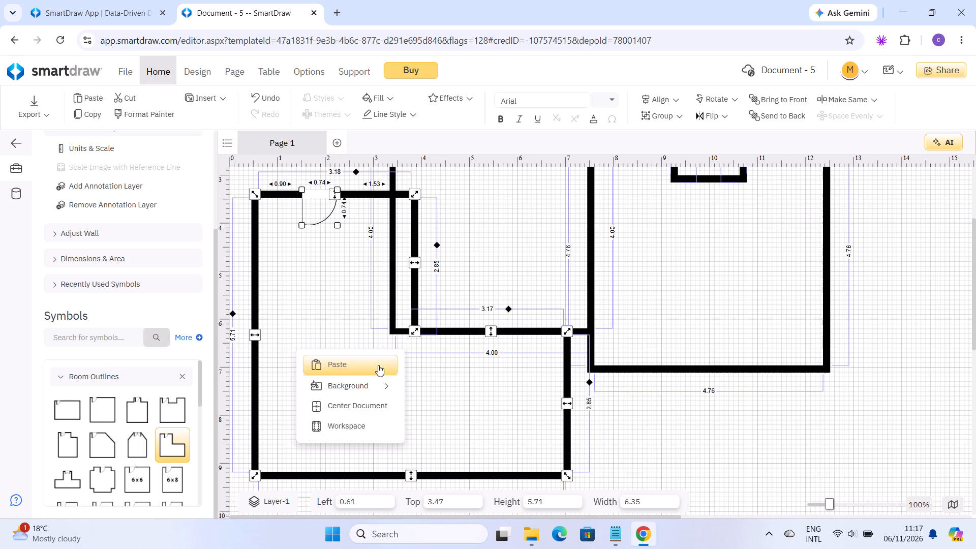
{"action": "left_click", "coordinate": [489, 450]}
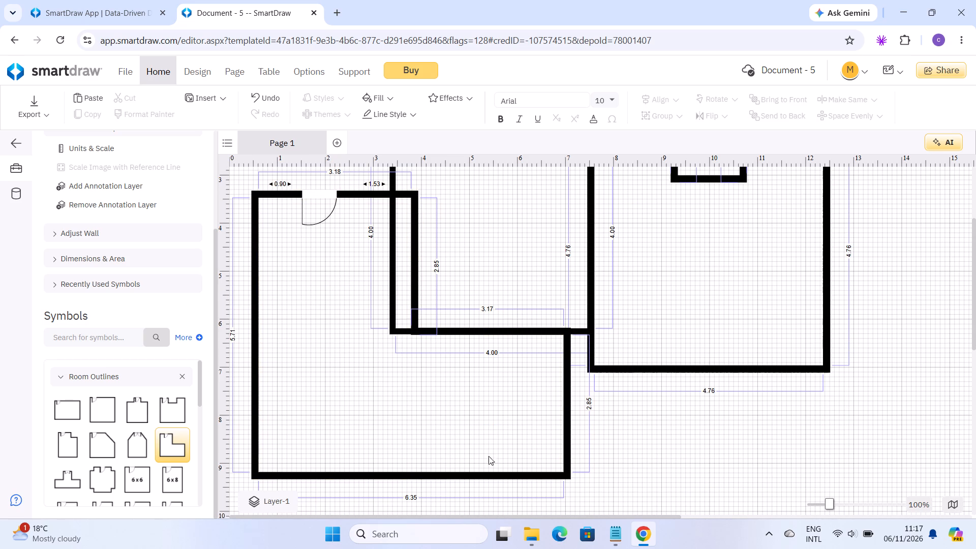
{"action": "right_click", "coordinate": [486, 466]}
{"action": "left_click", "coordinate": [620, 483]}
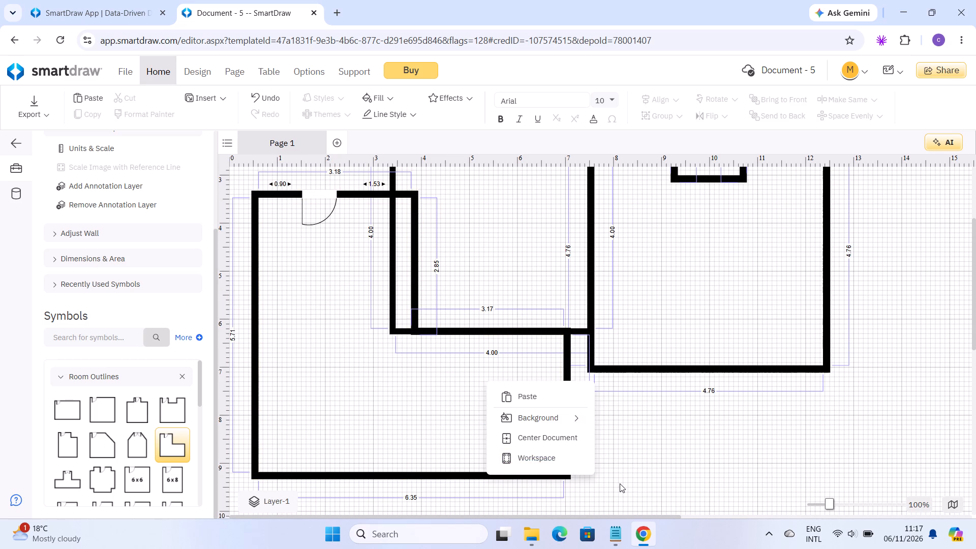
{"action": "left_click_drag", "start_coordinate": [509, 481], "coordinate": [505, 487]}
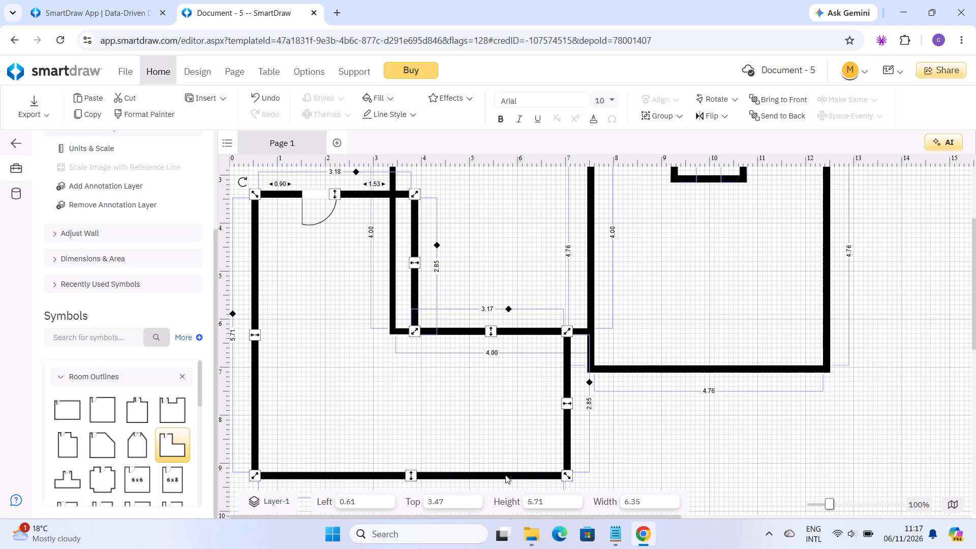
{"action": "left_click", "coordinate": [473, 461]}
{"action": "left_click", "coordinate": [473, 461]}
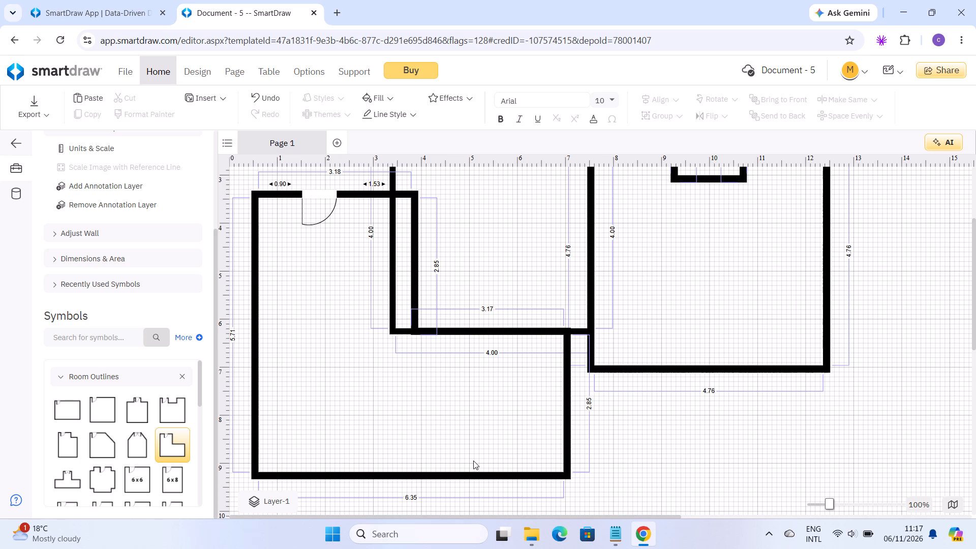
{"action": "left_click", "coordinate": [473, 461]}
Move the L-shaped room against the square room's lower wall, at about 4.28 left and 6.33 top, with their right-hand walls aligned.
{"action": "left_click", "coordinate": [407, 202]}
{"action": "left_click_drag", "start_coordinate": [412, 196], "coordinate": [412, 192]}
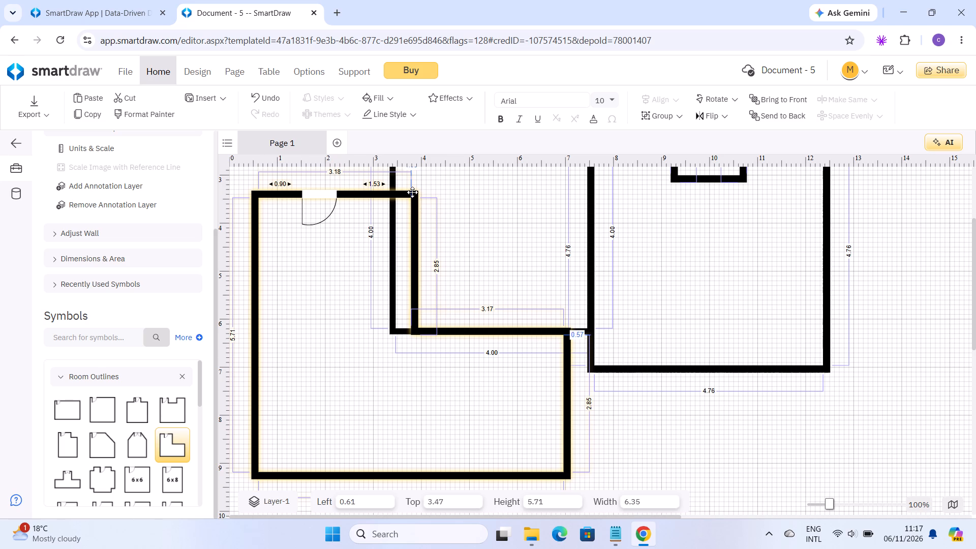
{"action": "left_click_drag", "start_coordinate": [412, 192], "coordinate": [281, 264]}
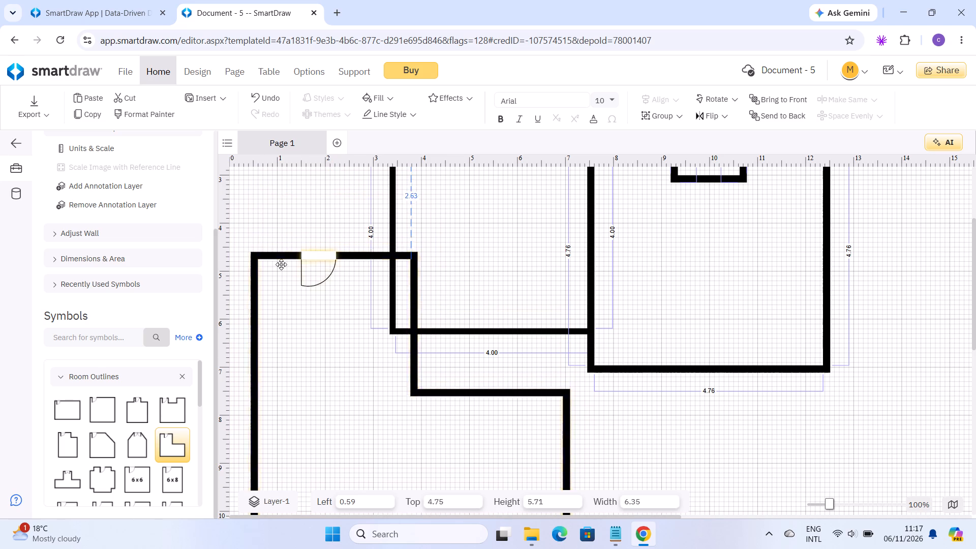
{"action": "left_click_drag", "start_coordinate": [281, 264], "coordinate": [374, 374]}
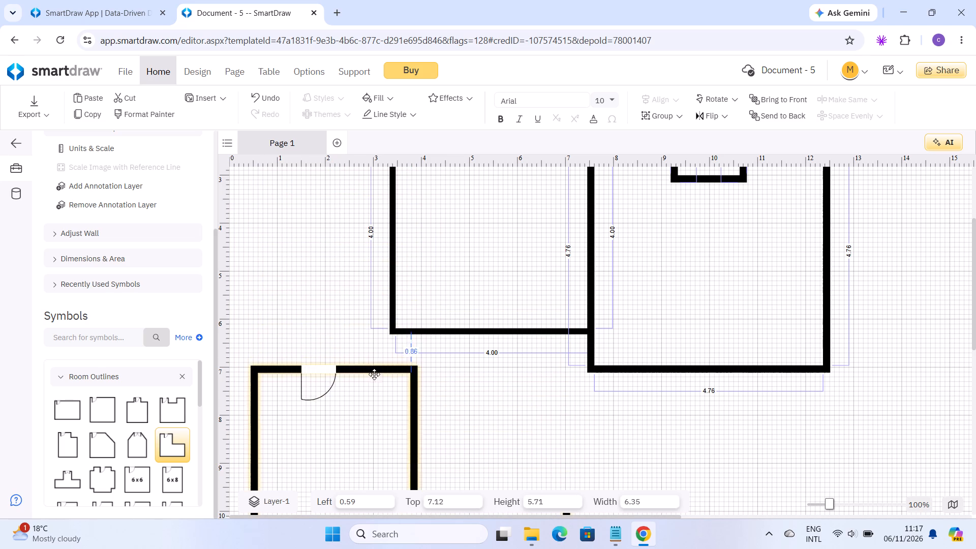
{"action": "left_click_drag", "start_coordinate": [374, 374], "coordinate": [379, 378]}
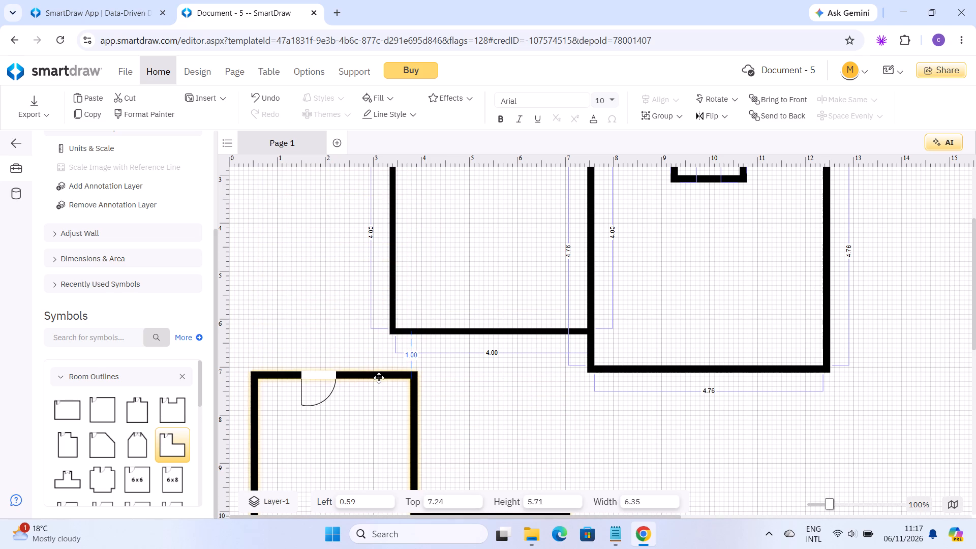
{"action": "left_click_drag", "start_coordinate": [379, 378], "coordinate": [583, 345]}
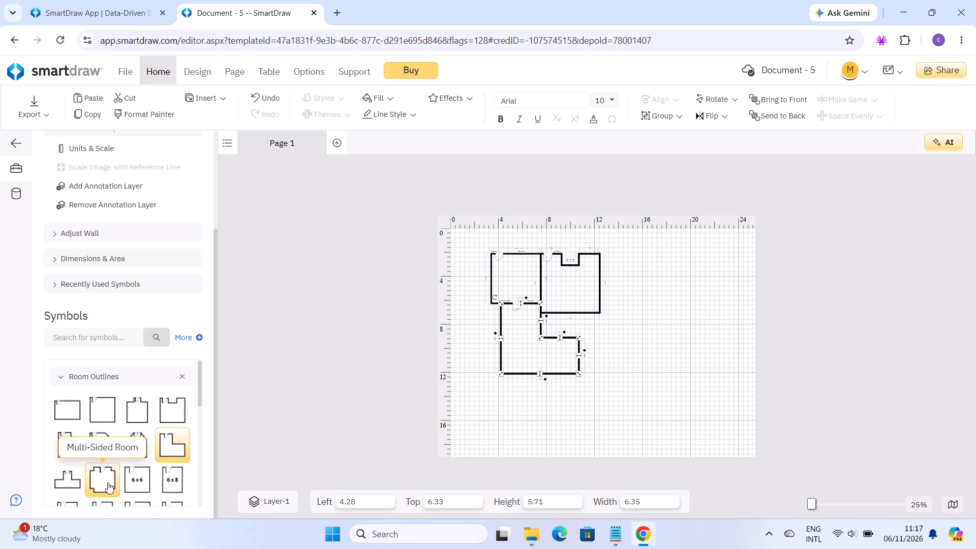
Place a Multi-Sided Room outline, 4.97 wide and 4.46 high, against the alcove room's right wall, at about 12.51 left and 2.50 top.
{"action": "left_click_drag", "start_coordinate": [108, 482], "coordinate": [272, 503]}
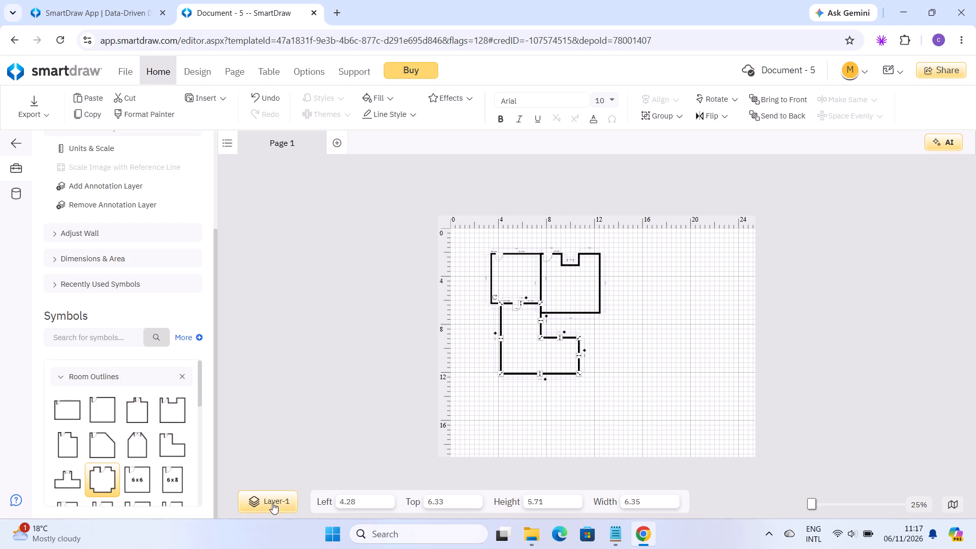
{"action": "left_click_drag", "start_coordinate": [272, 503], "coordinate": [566, 288]}
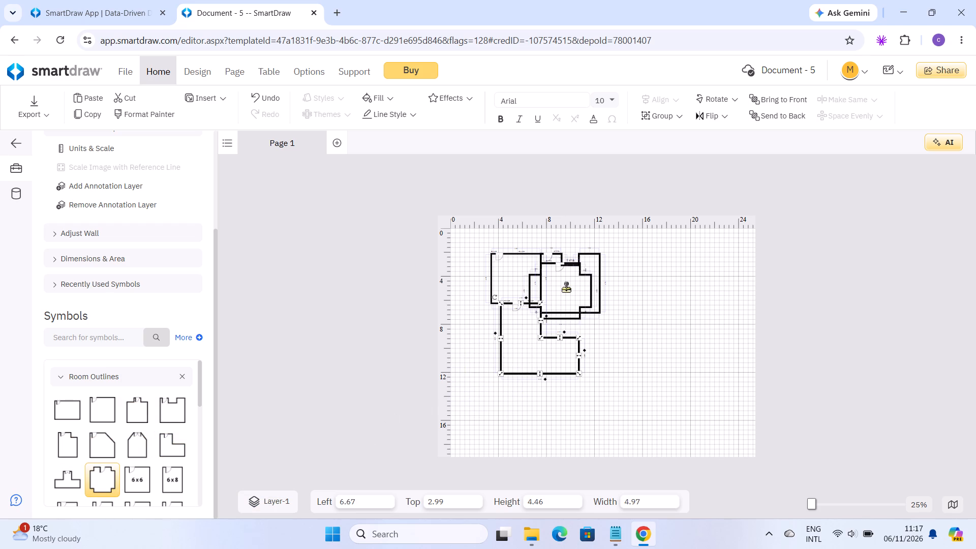
{"action": "left_click_drag", "start_coordinate": [566, 288], "coordinate": [620, 291]}
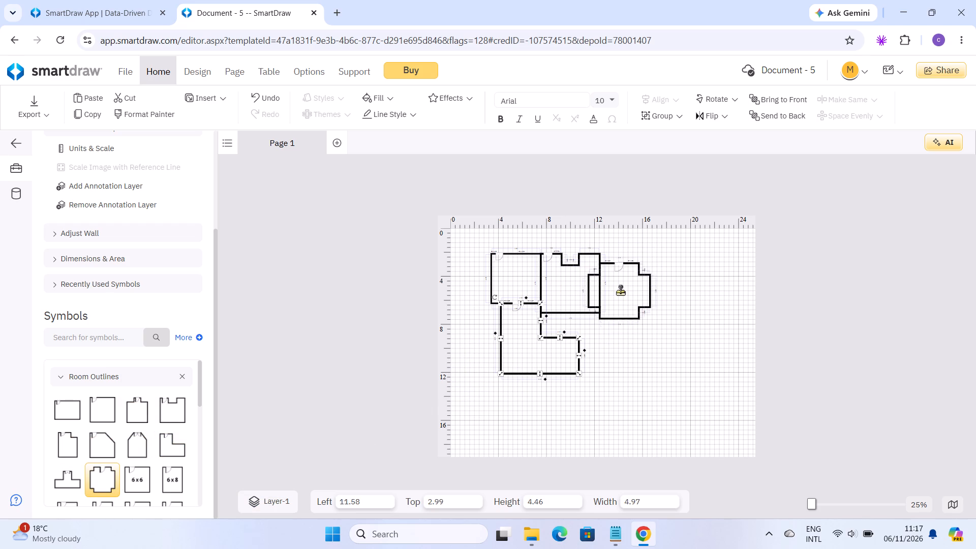
{"action": "left_click_drag", "start_coordinate": [620, 291], "coordinate": [631, 286]}
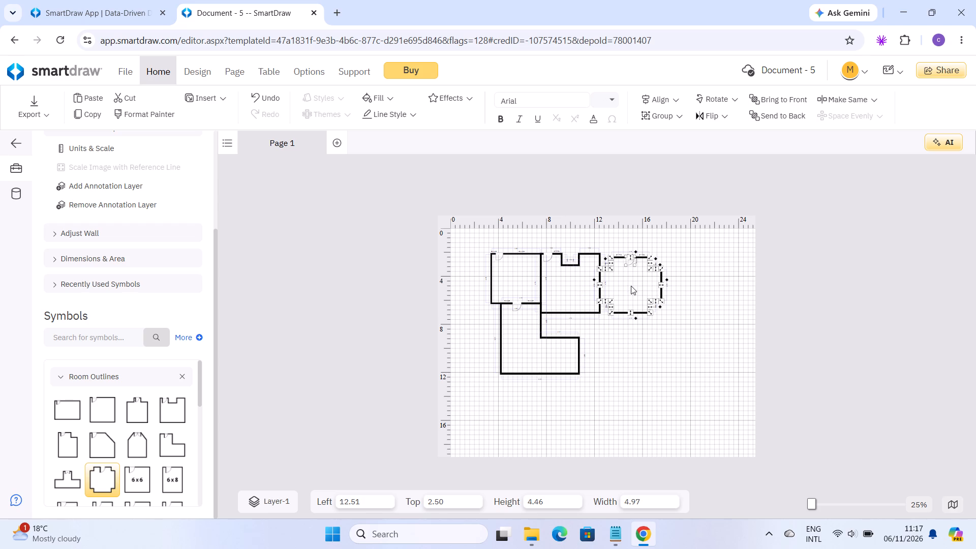
{"action": "left_click", "coordinate": [700, 291]}
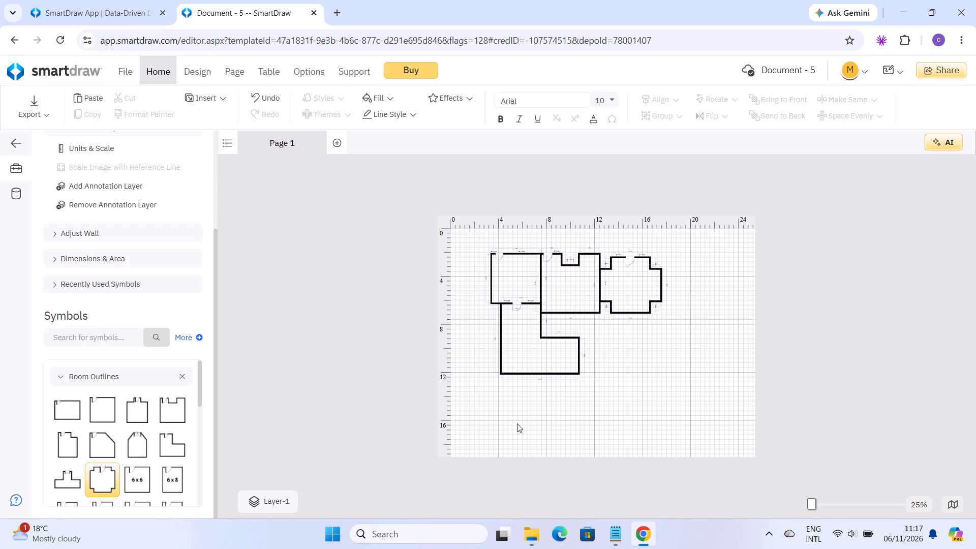
{"action": "left_click", "coordinate": [289, 320]}
Draw a vertical outer wall about 15.00 long to the left of all rooms, starting at about 1.24 left and 1.39 top.
{"action": "left_click_drag", "start_coordinate": [212, 237], "coordinate": [219, 158]}
{"action": "double_click", "coordinate": [219, 158]}
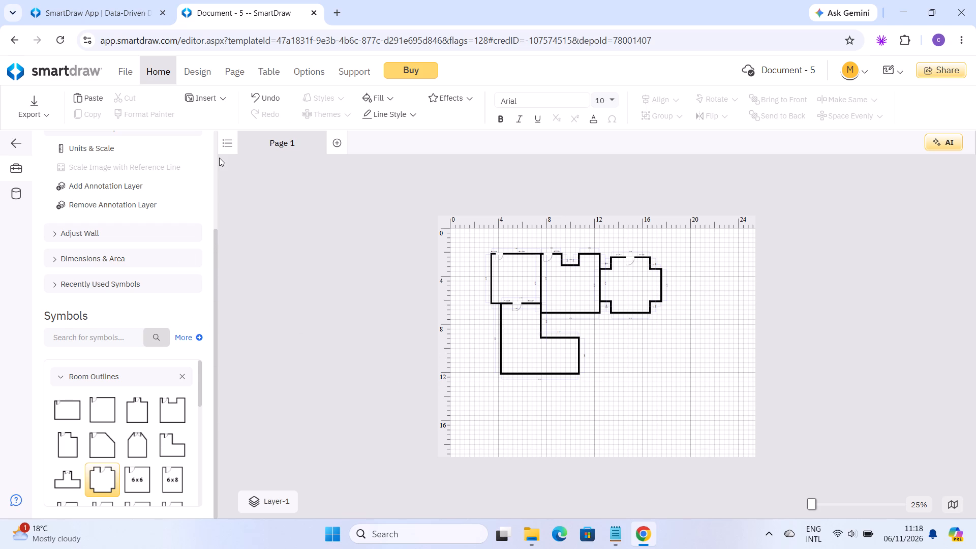
{"action": "double_click", "coordinate": [218, 161]}
{"action": "left_click_drag", "start_coordinate": [218, 161], "coordinate": [217, 143]}
{"action": "triple_click", "coordinate": [217, 143]}
{"action": "left_click_drag", "start_coordinate": [217, 143], "coordinate": [111, 217]}
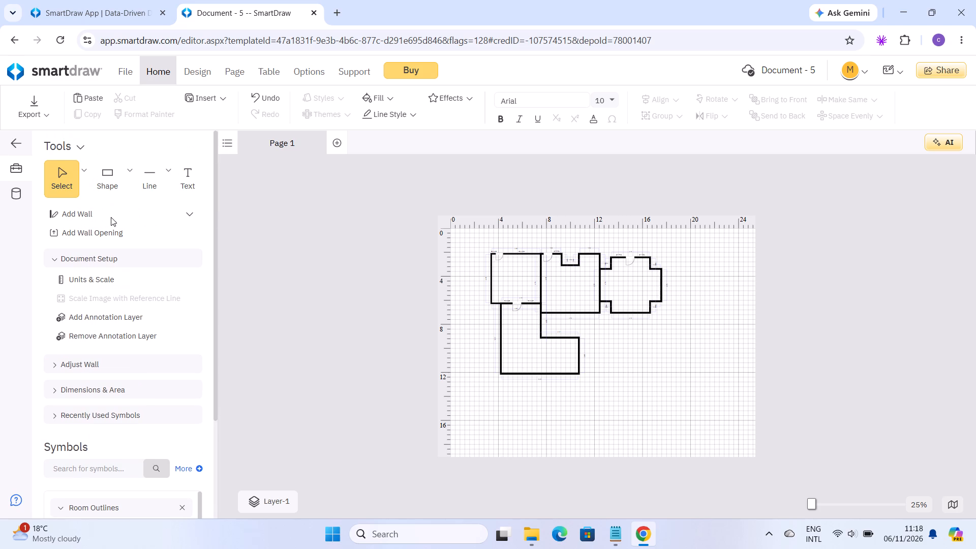
{"action": "left_click_drag", "start_coordinate": [111, 217], "coordinate": [109, 217]}
{"action": "left_click", "coordinate": [109, 217]}
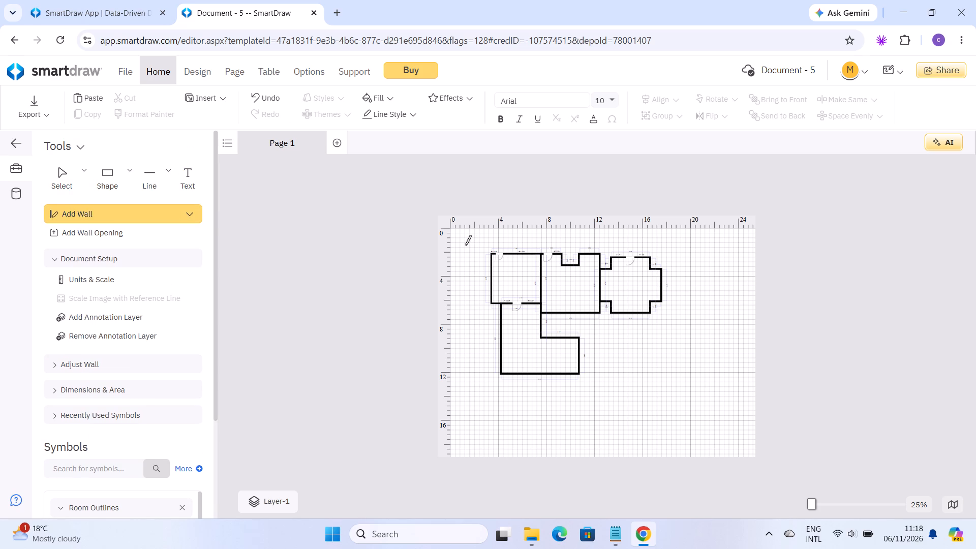
{"action": "left_click_drag", "start_coordinate": [465, 245], "coordinate": [463, 377]}
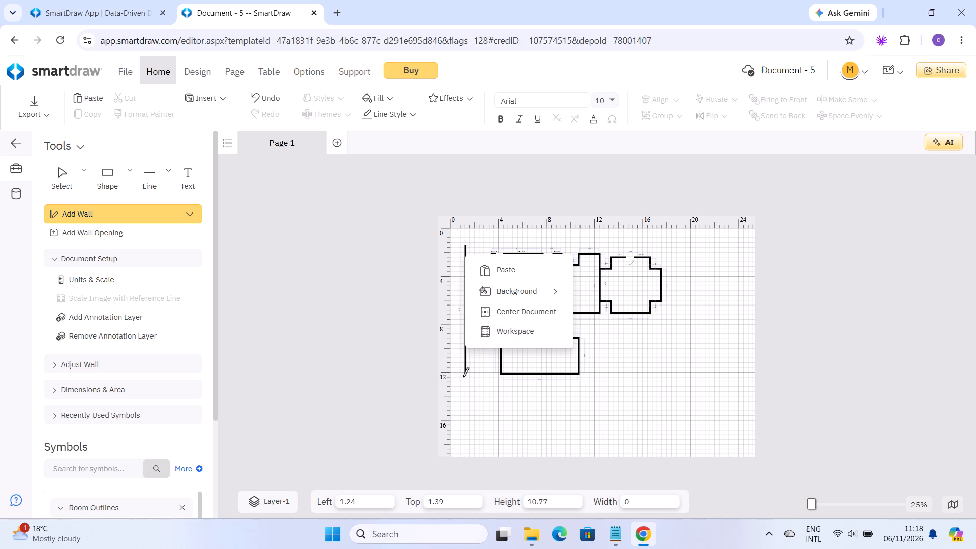
{"action": "left_click_drag", "start_coordinate": [463, 377], "coordinate": [463, 377]}
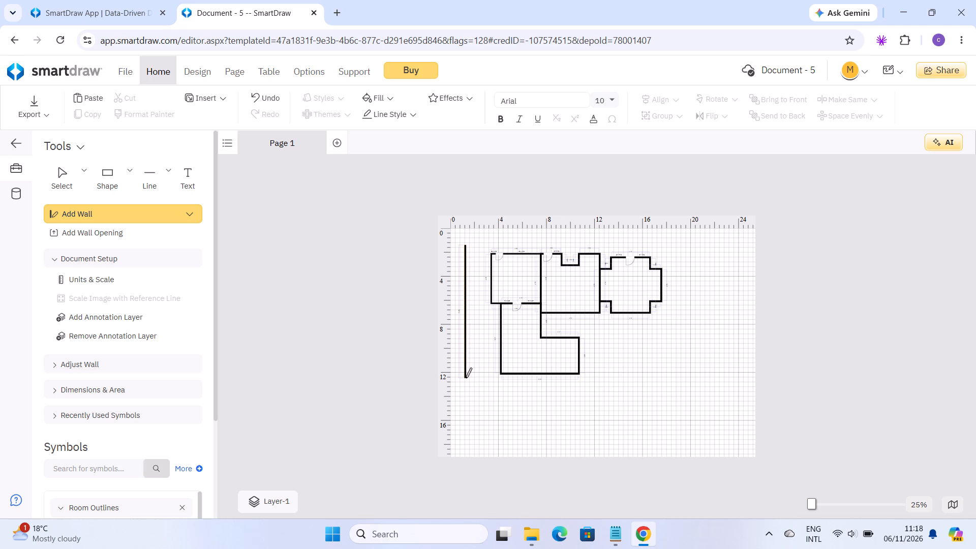
{"action": "left_click", "coordinate": [466, 378]}
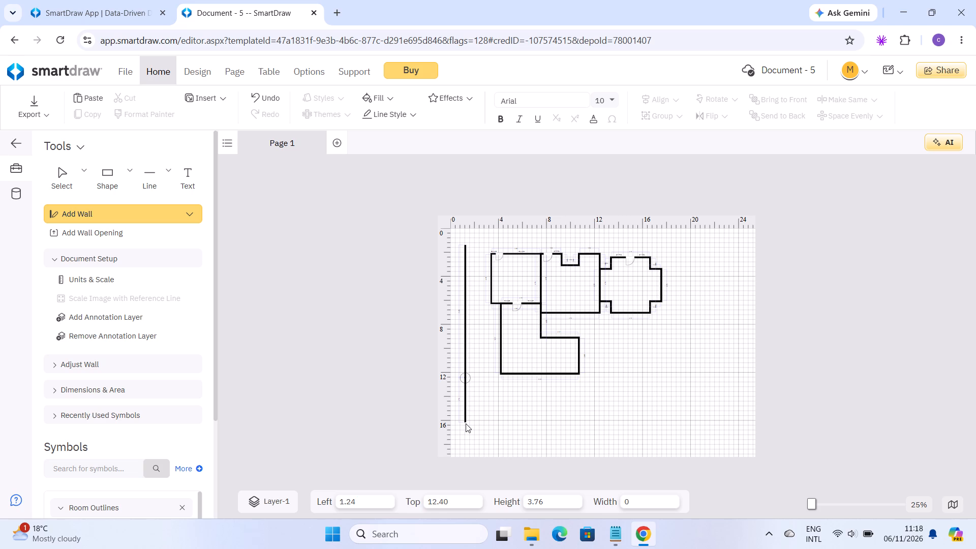
{"action": "left_click", "coordinate": [466, 423]}
Draw a horizontal outer wall about 19.08 long below the rooms, from the left outer wall's lower end.
{"action": "left_click", "coordinate": [466, 423]}
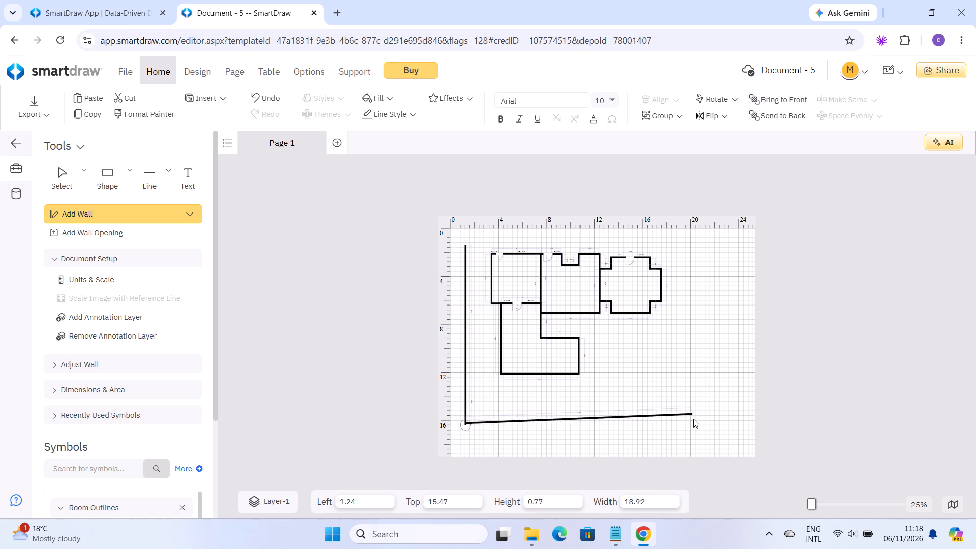
{"action": "left_click", "coordinate": [693, 420]}
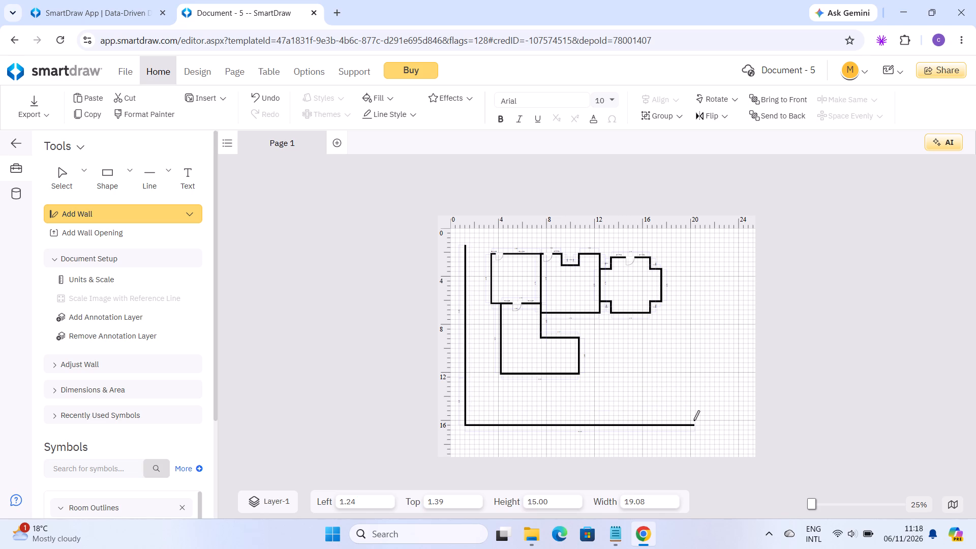
Draw the outer enclosure's upper wall about 19.70 long and its right wall about 15.08 long around the rooms.
{"action": "left_click", "coordinate": [465, 244]}
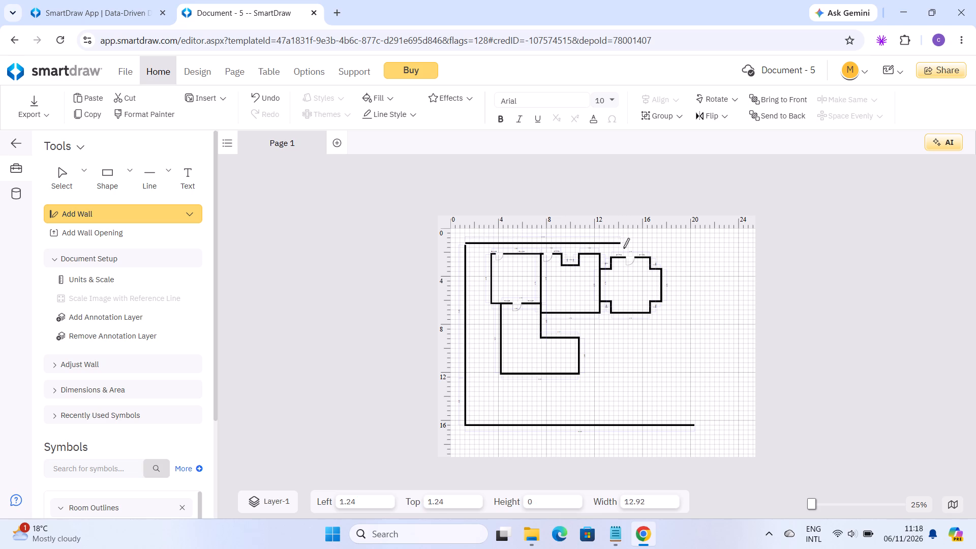
{"action": "left_click", "coordinate": [701, 250]}
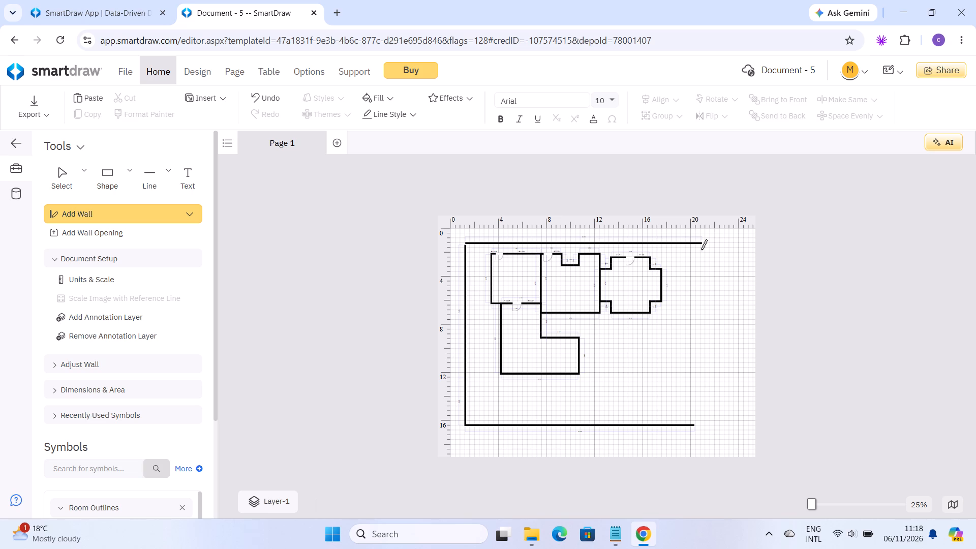
{"action": "left_click", "coordinate": [702, 245]}
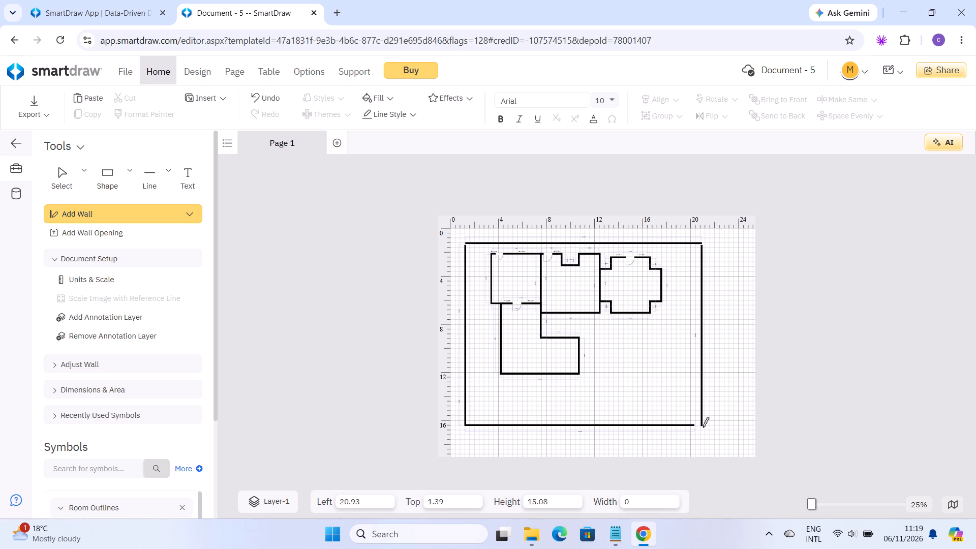
{"action": "left_click", "coordinate": [703, 427]}
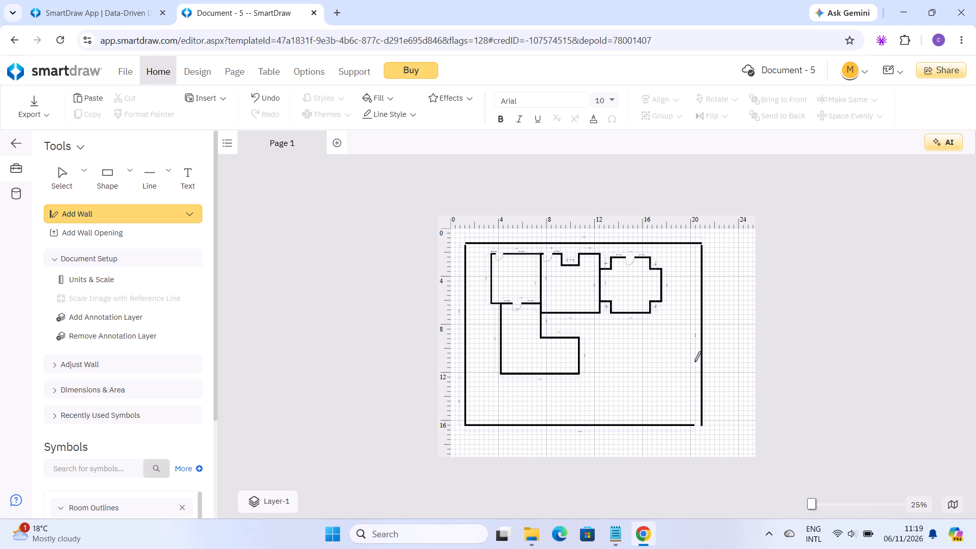
Trace another wall about 15.39 long over the right outer wall and join its lower end to the bottom wall's open end.
{"action": "left_click", "coordinate": [700, 246]}
{"action": "left_click", "coordinate": [700, 240]}
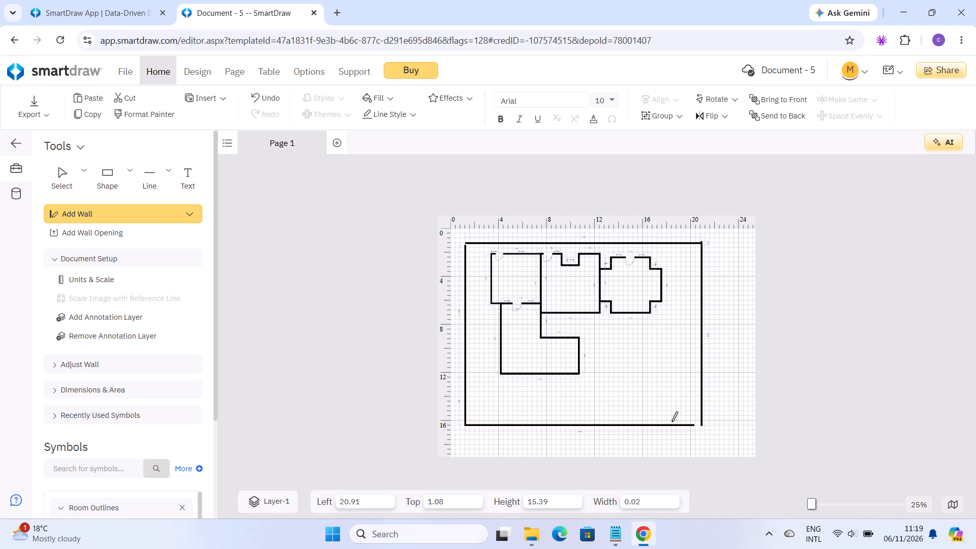
{"action": "left_click", "coordinate": [702, 424]}
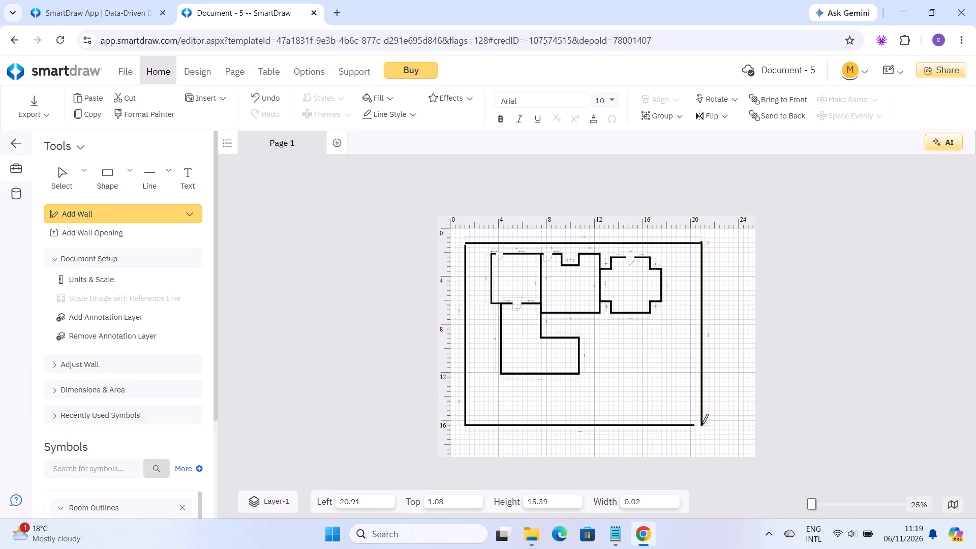
{"action": "left_click", "coordinate": [693, 425]}
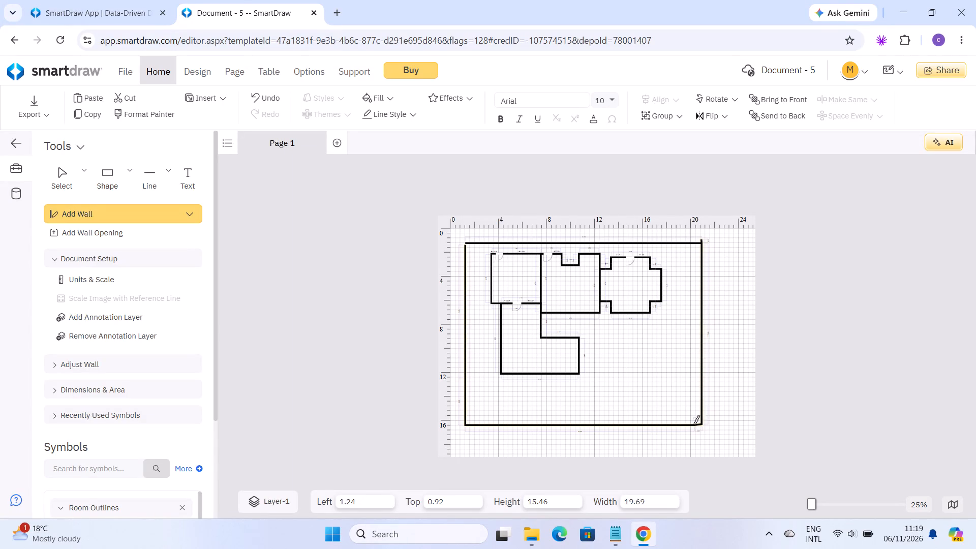
{"action": "left_click", "coordinate": [695, 424]}
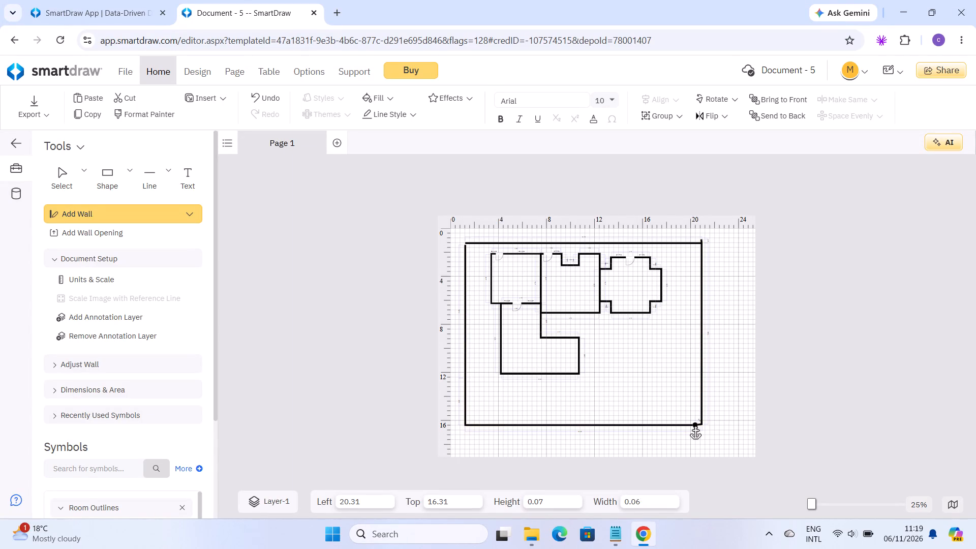
{"action": "left_click", "coordinate": [693, 427]}
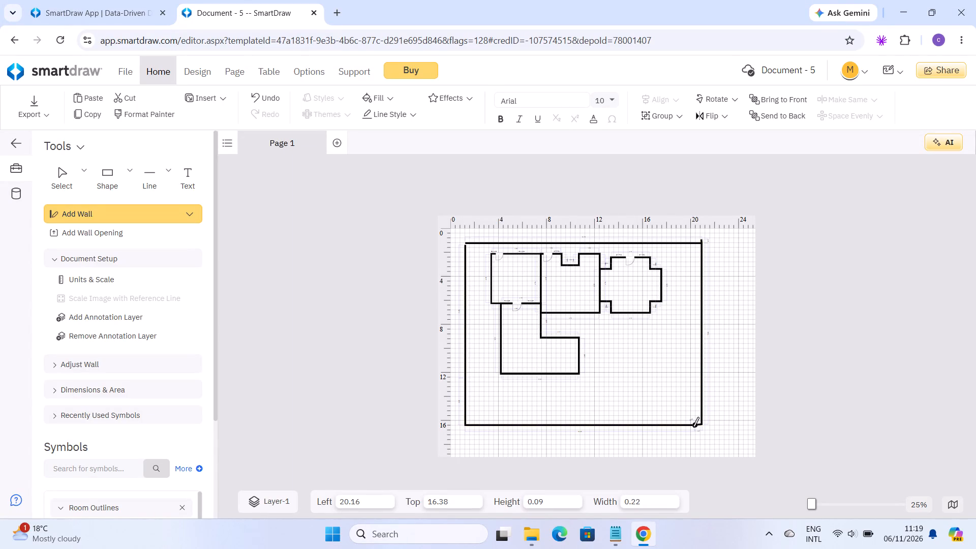
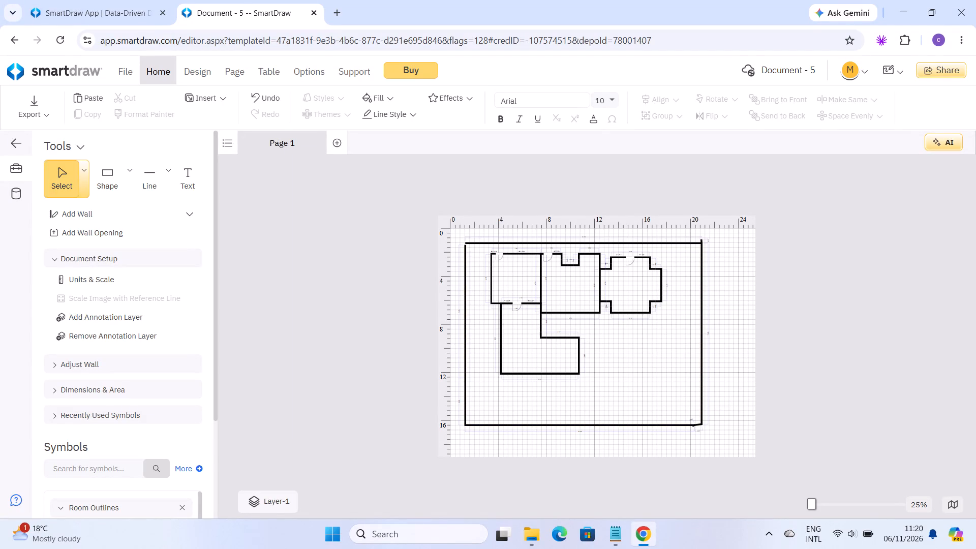
Place a California King Bed in the lower wing of the L-shaped room, at about 8.51 left and 9.30 top.
{"action": "scroll", "coordinate": [644, 350], "scroll_direction": "down", "scroll_amount": 1}
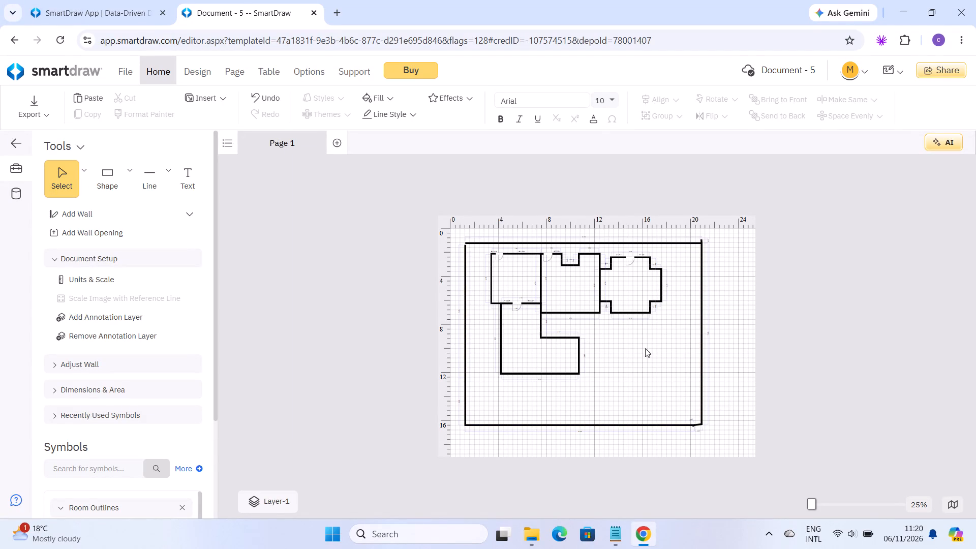
{"action": "scroll", "coordinate": [650, 345], "scroll_direction": "down", "scroll_amount": 2}
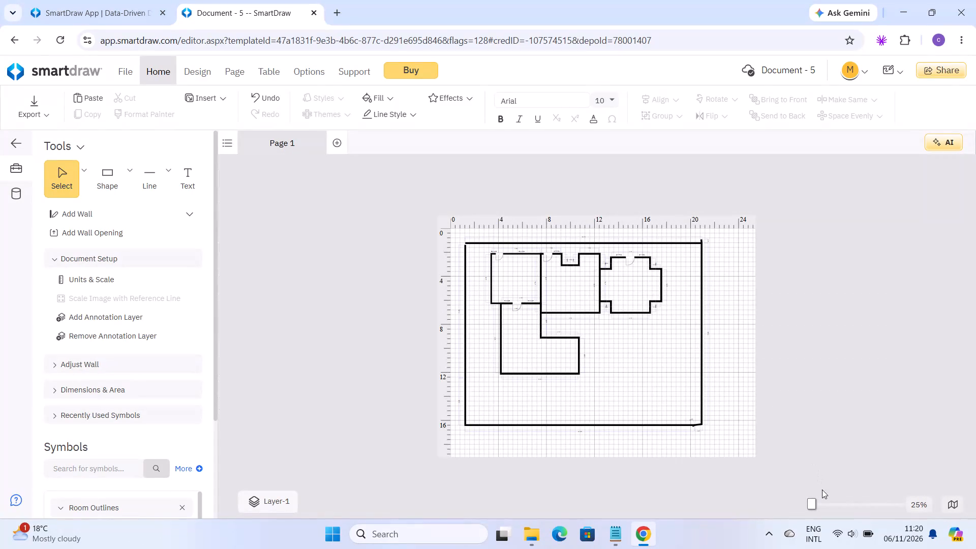
{"action": "left_click", "coordinate": [817, 503]}
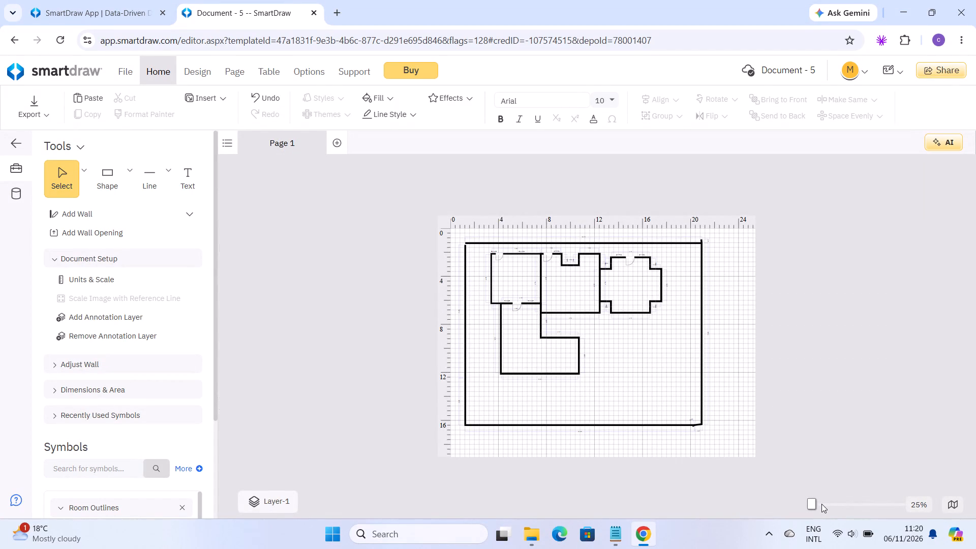
{"action": "left_click", "coordinate": [821, 504]}
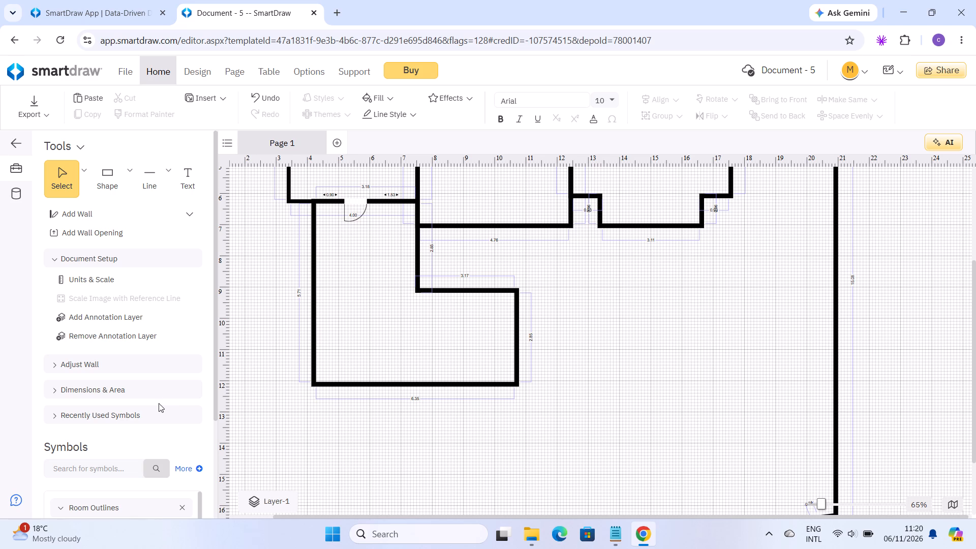
{"action": "left_click", "coordinate": [217, 450]}
{"action": "left_click_drag", "start_coordinate": [217, 450], "coordinate": [213, 441]}
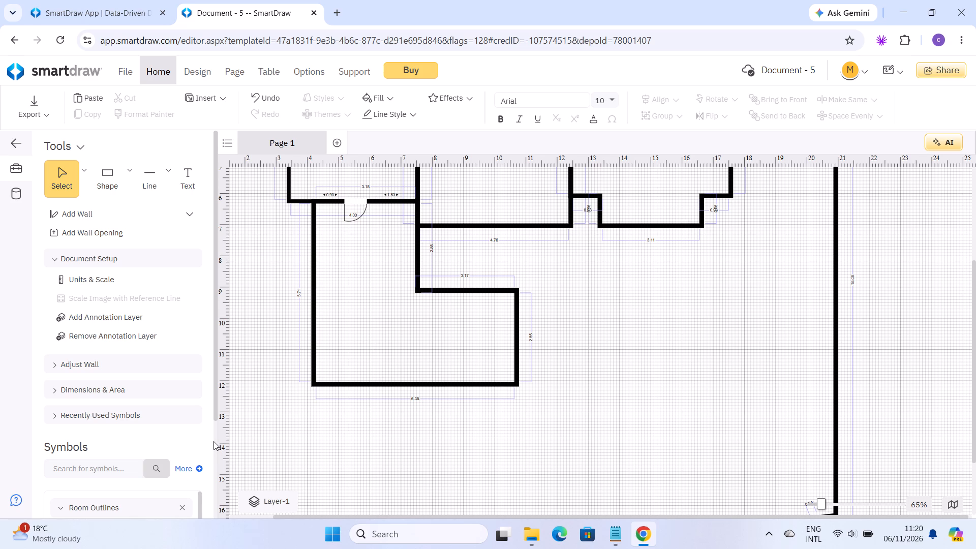
{"action": "triple_click", "coordinate": [213, 441]}
{"action": "left_click_drag", "start_coordinate": [213, 441], "coordinate": [189, 451]}
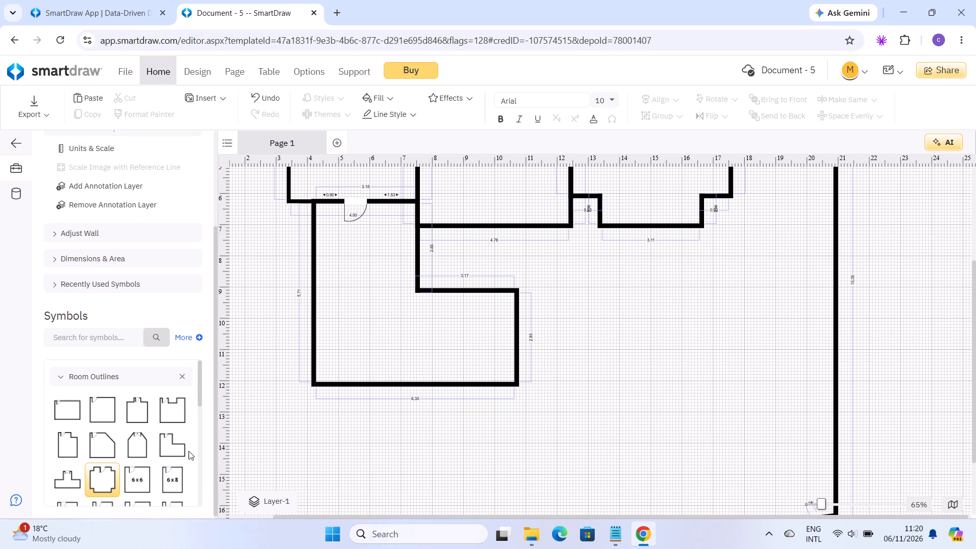
{"action": "left_click_drag", "start_coordinate": [189, 451], "coordinate": [184, 418]}
{"action": "left_click", "coordinate": [184, 418]}
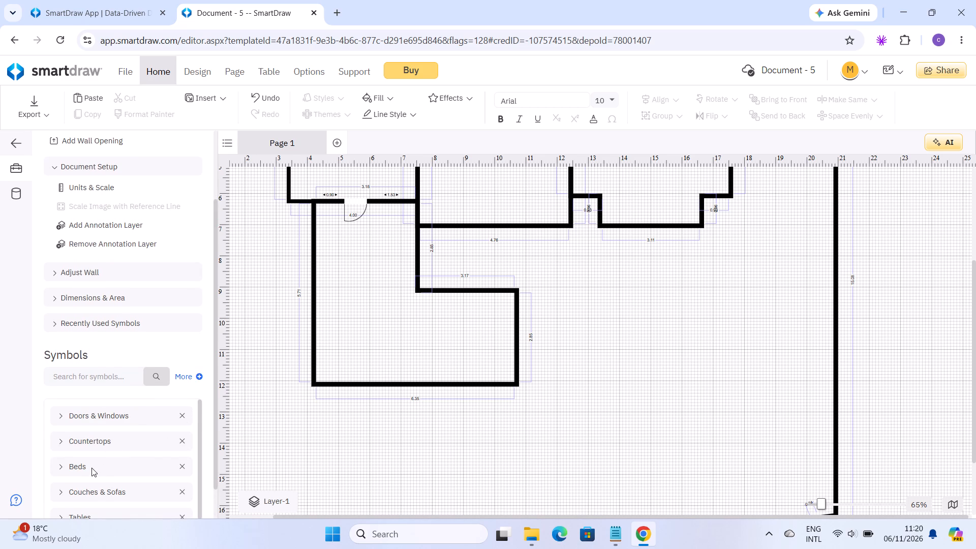
{"action": "left_click", "coordinate": [91, 468]}
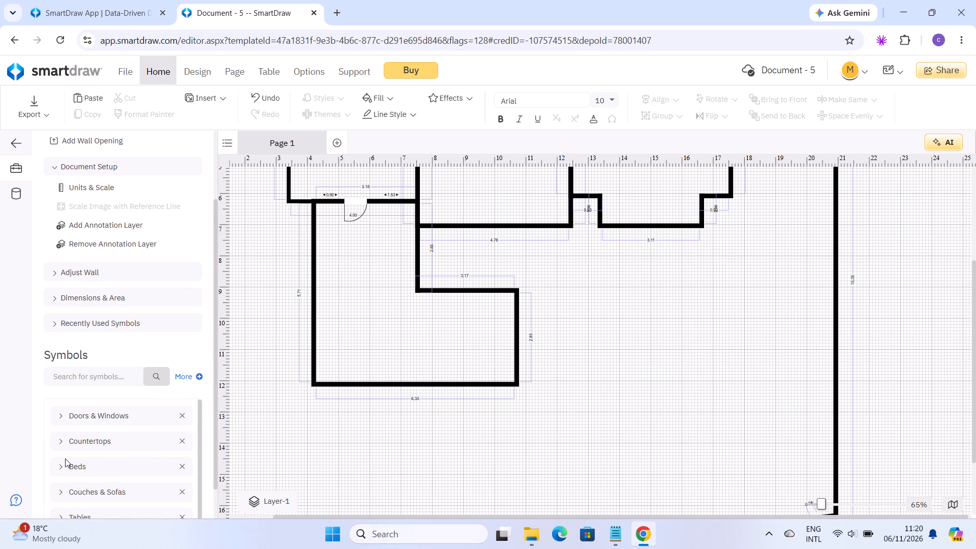
{"action": "left_click", "coordinate": [63, 466]}
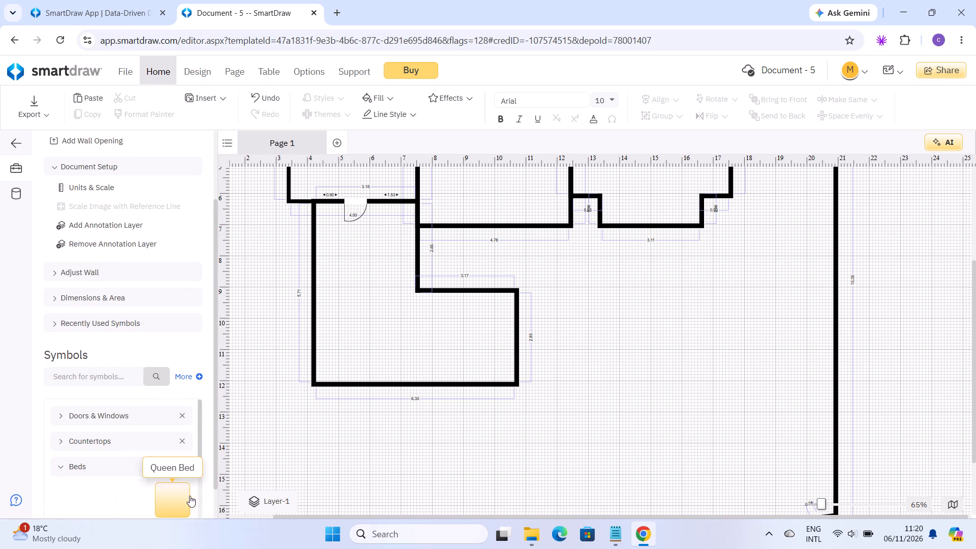
{"action": "triple_click", "coordinate": [195, 493]}
{"action": "triple_click", "coordinate": [197, 491]}
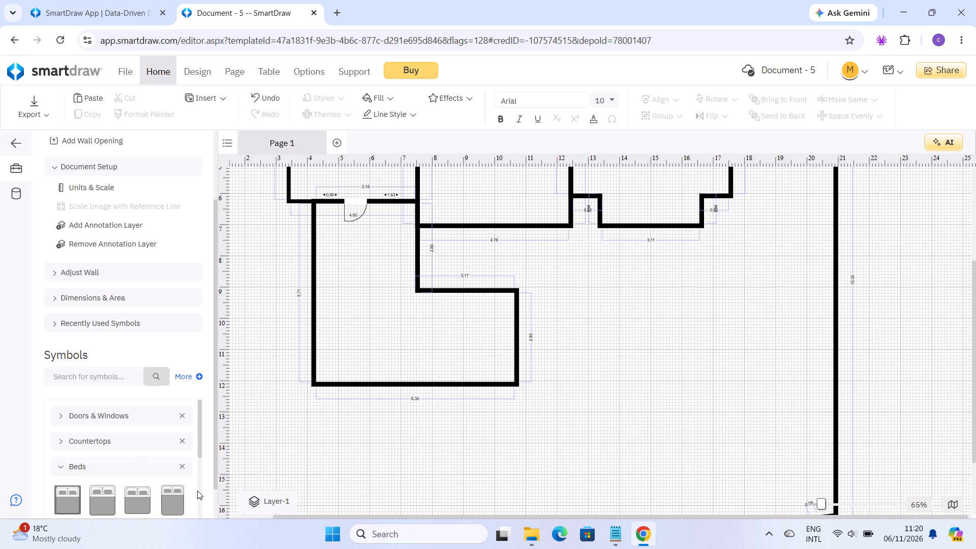
{"action": "triple_click", "coordinate": [199, 487]}
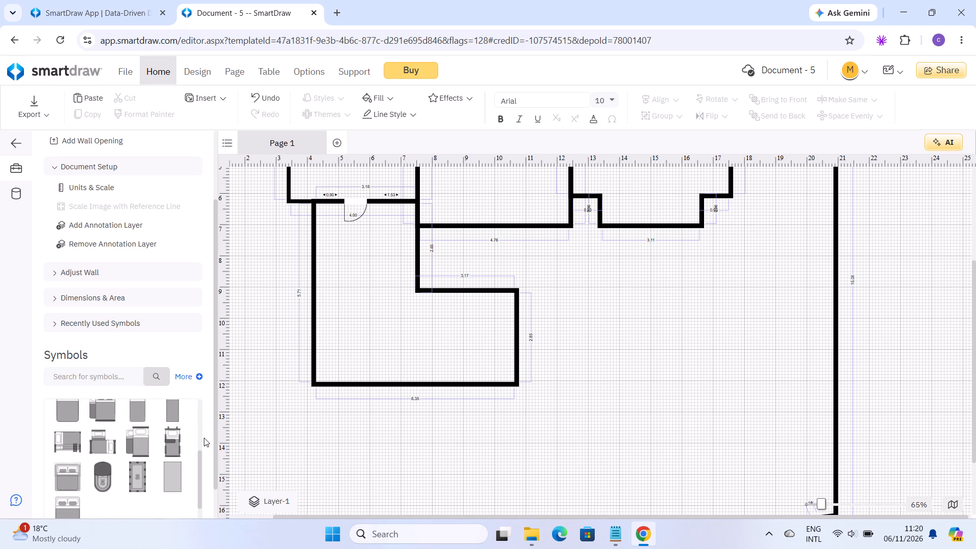
{"action": "left_click", "coordinate": [204, 438]}
{"action": "double_click", "coordinate": [201, 437]}
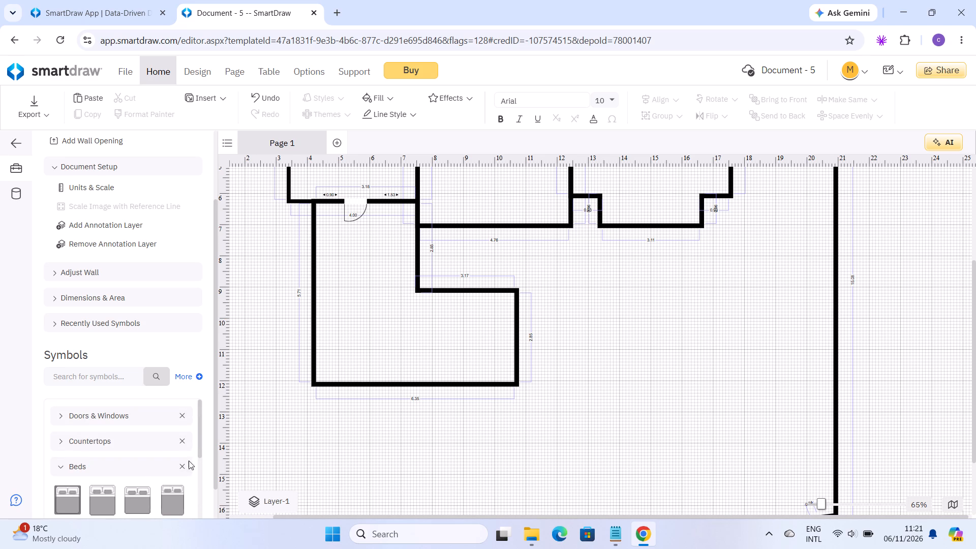
{"action": "left_click", "coordinate": [198, 468]}
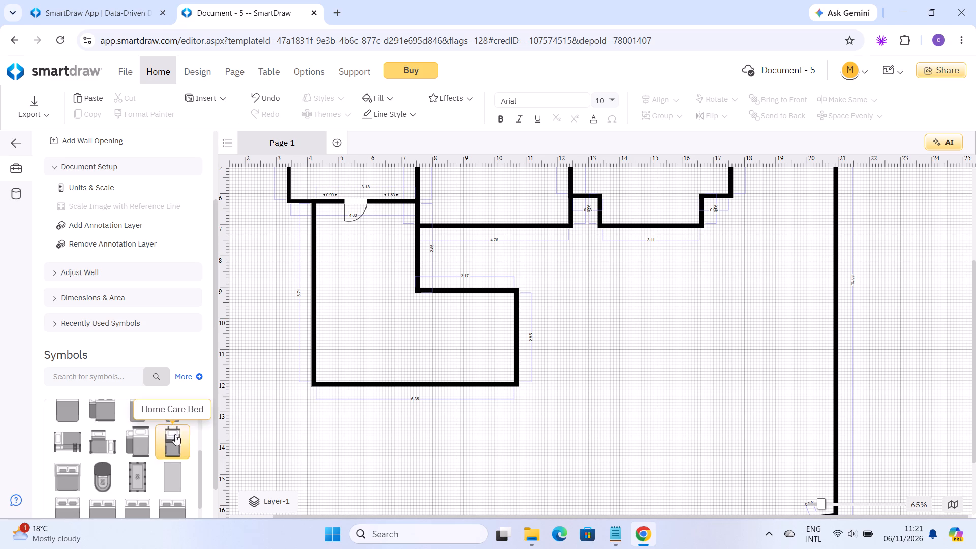
{"action": "left_click_drag", "start_coordinate": [198, 435], "coordinate": [118, 489]}
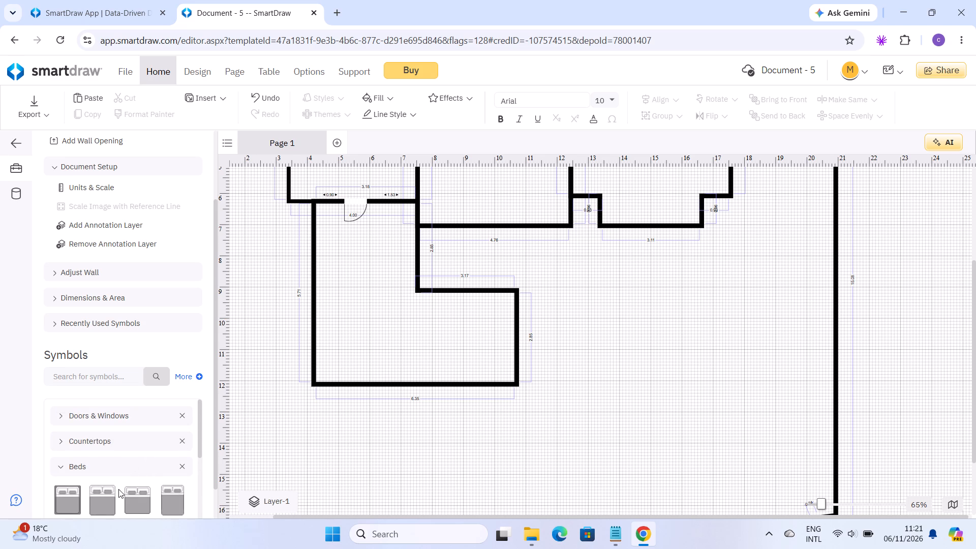
{"action": "left_click_drag", "start_coordinate": [118, 489], "coordinate": [103, 500]}
{"action": "left_click_drag", "start_coordinate": [103, 500], "coordinate": [140, 499]}
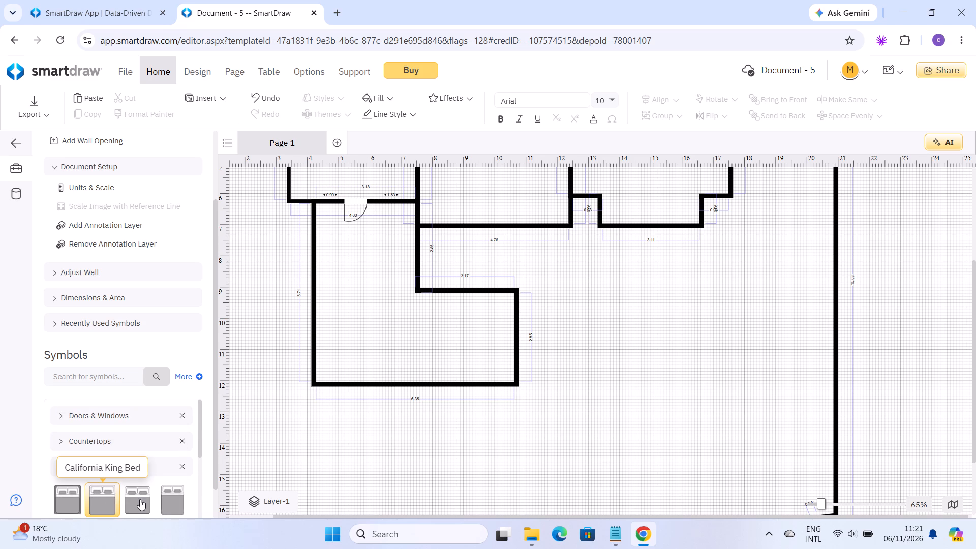
{"action": "left_click_drag", "start_coordinate": [140, 499], "coordinate": [380, 409]}
{"action": "left_click_drag", "start_coordinate": [380, 409], "coordinate": [502, 332]}
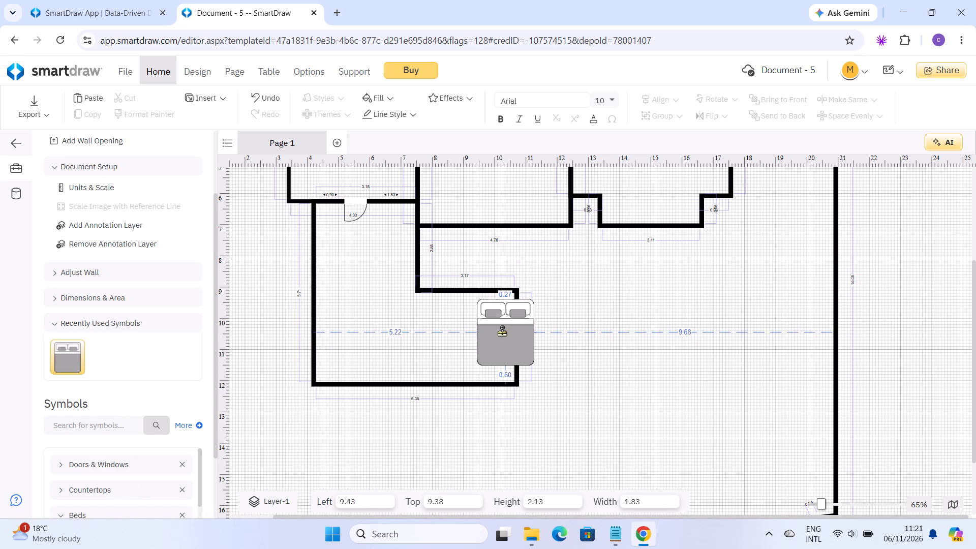
{"action": "left_click_drag", "start_coordinate": [502, 332], "coordinate": [483, 330]}
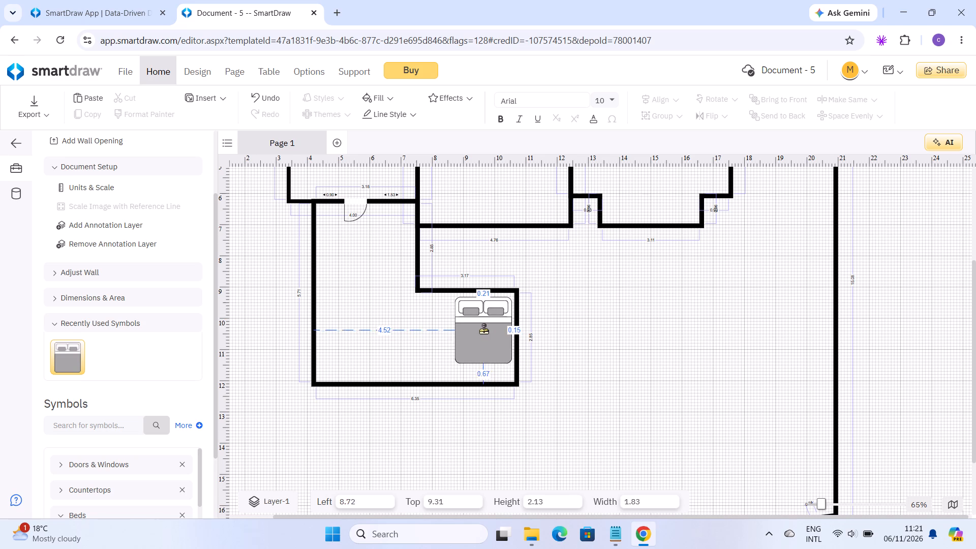
{"action": "left_click_drag", "start_coordinate": [483, 330], "coordinate": [477, 329]}
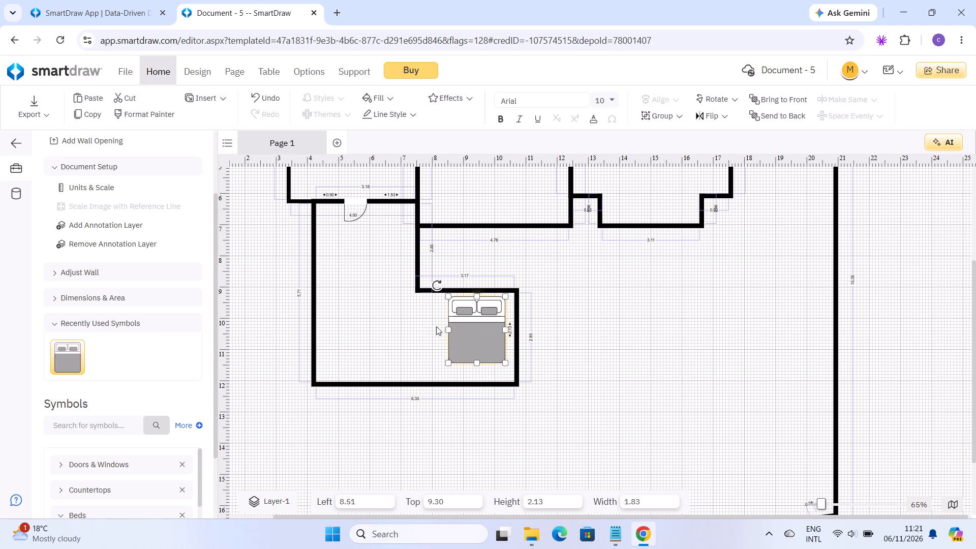
{"action": "left_click", "coordinate": [412, 322]}
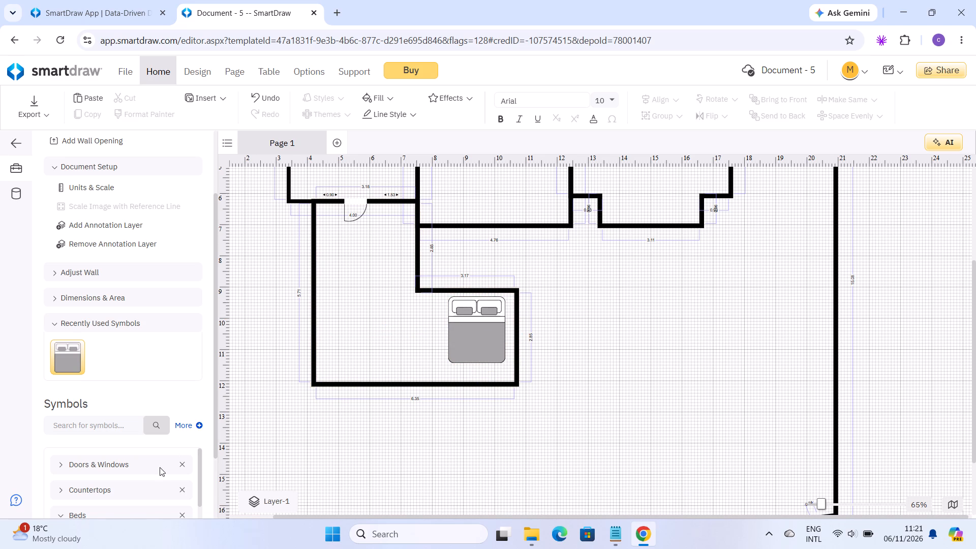
Insert a Window (36") into the L-shaped room's short right wall beside the bed, at about 10.63 top.
{"action": "double_click", "coordinate": [212, 463]}
{"action": "left_click_drag", "start_coordinate": [212, 463], "coordinate": [213, 470]}
{"action": "left_click", "coordinate": [213, 470]}
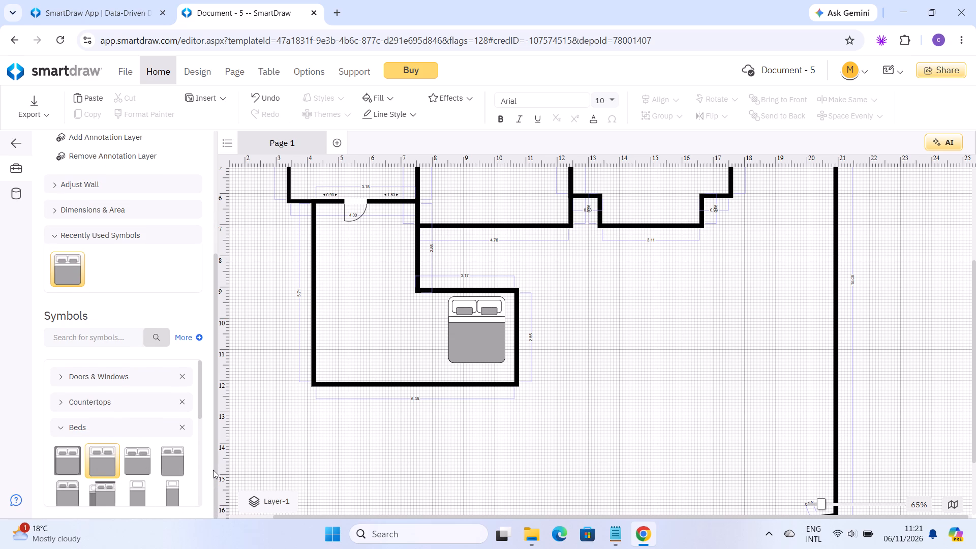
{"action": "left_click_drag", "start_coordinate": [213, 470], "coordinate": [213, 498]}
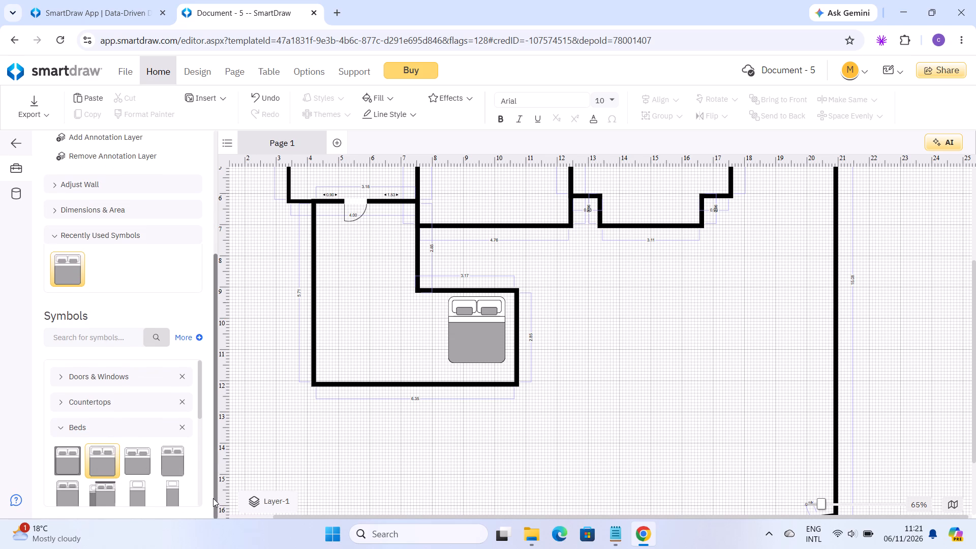
{"action": "left_click_drag", "start_coordinate": [213, 498], "coordinate": [166, 460]}
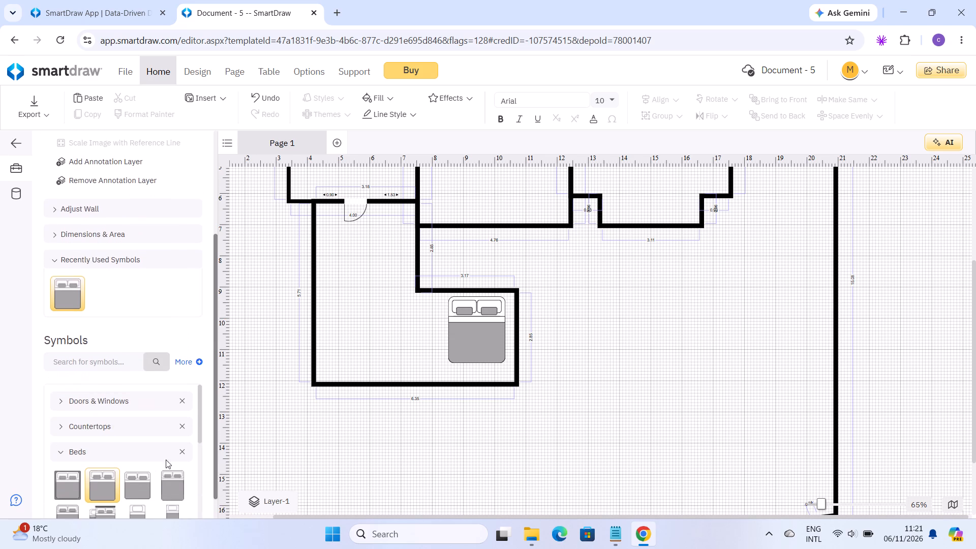
{"action": "left_click_drag", "start_coordinate": [166, 460], "coordinate": [136, 433]}
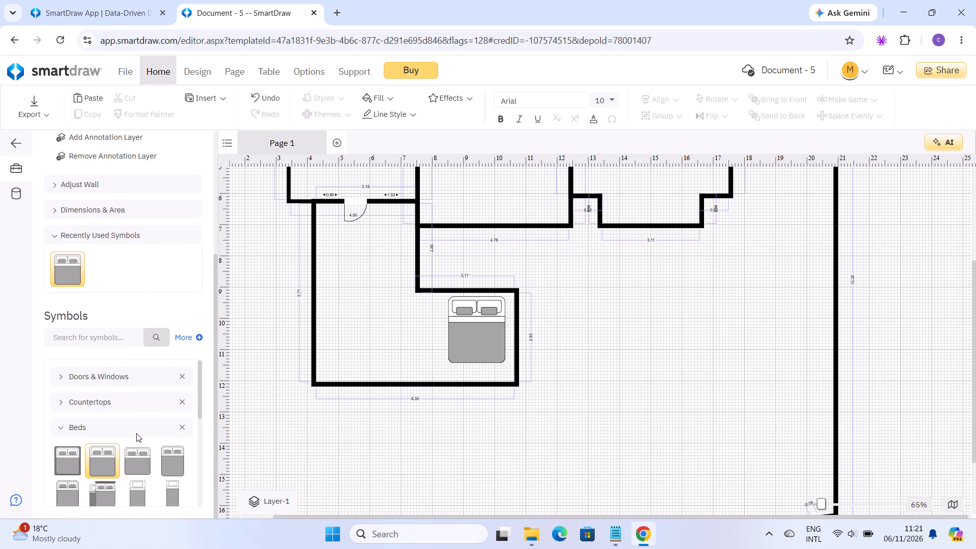
{"action": "left_click", "coordinate": [62, 380]}
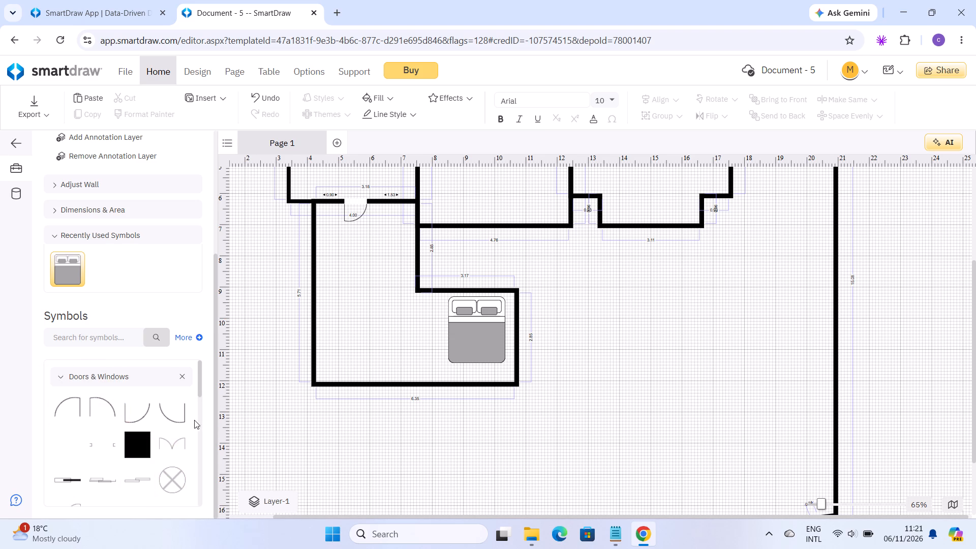
{"action": "left_click", "coordinate": [199, 405]}
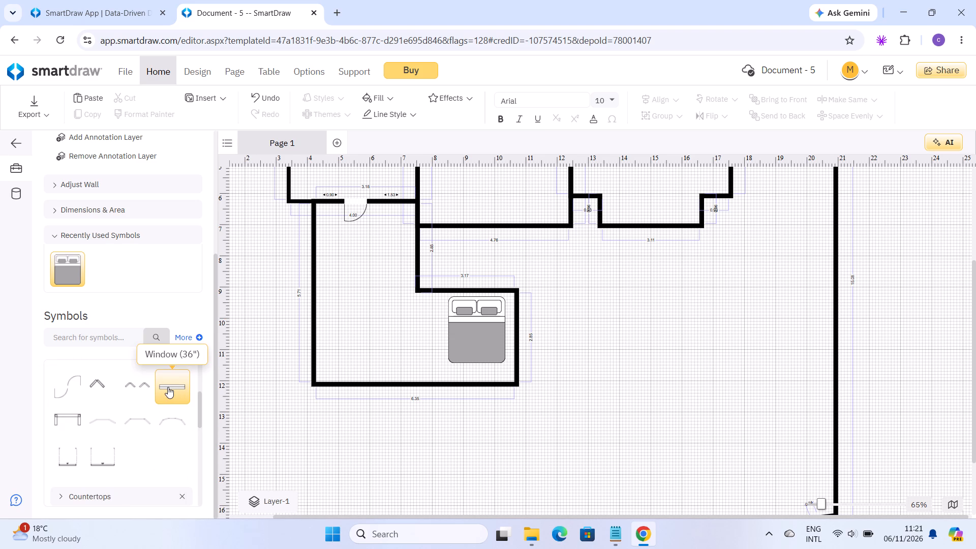
{"action": "left_click_drag", "start_coordinate": [168, 387], "coordinate": [284, 402]}
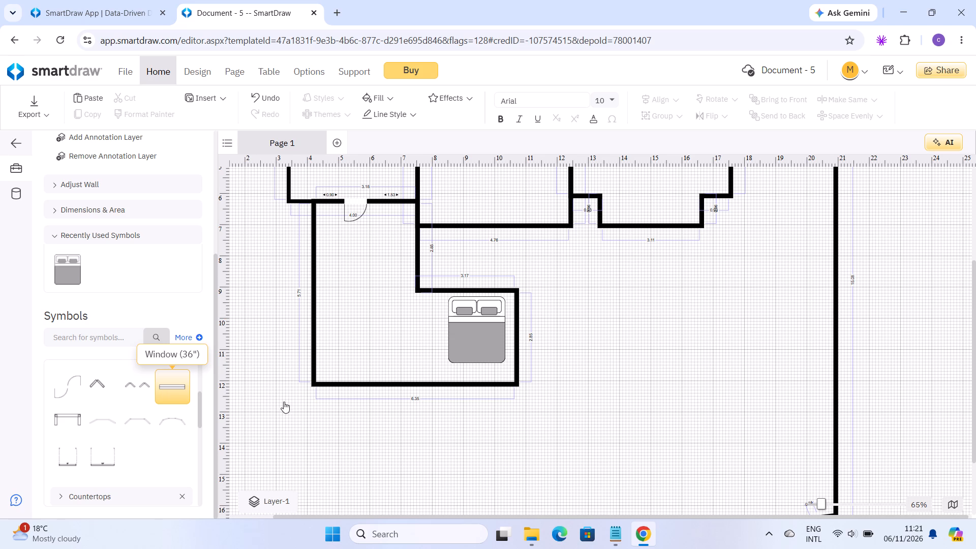
{"action": "left_click_drag", "start_coordinate": [284, 402], "coordinate": [528, 348]}
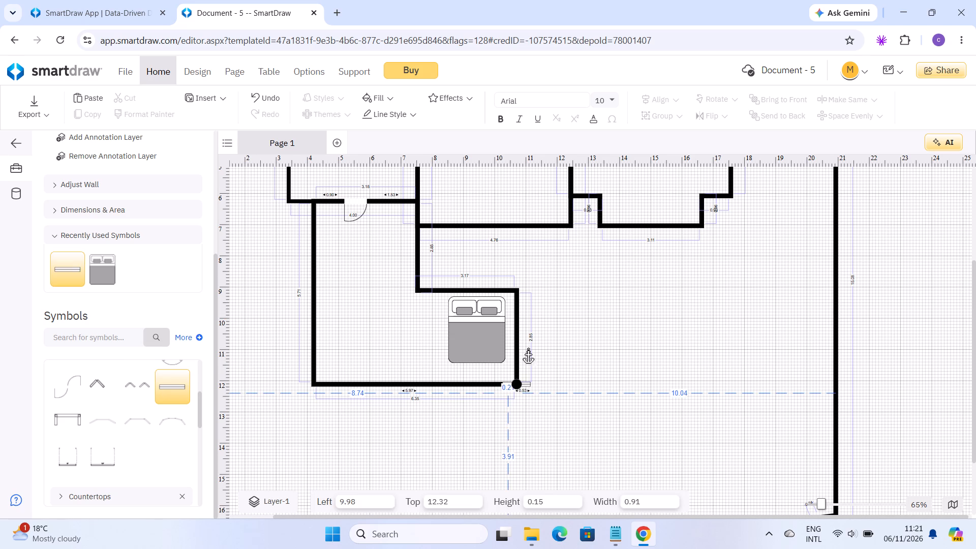
{"action": "left_click_drag", "start_coordinate": [528, 348], "coordinate": [515, 341]}
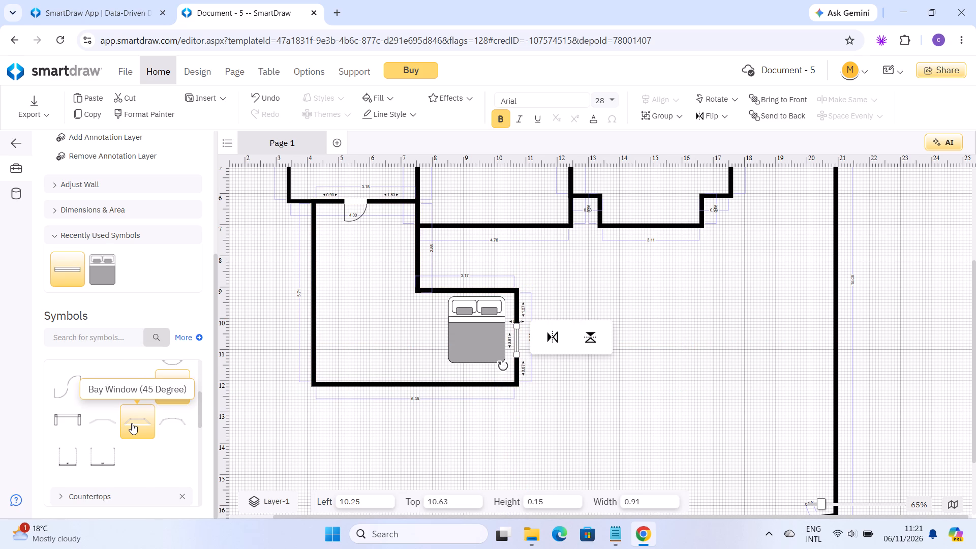
Insert a Bay Window (45 Degree) into the L-shaped room's short horizontal wall above the bed, at about 7.63 left and 8.37 top.
{"action": "left_click_drag", "start_coordinate": [132, 423], "coordinate": [282, 425]}
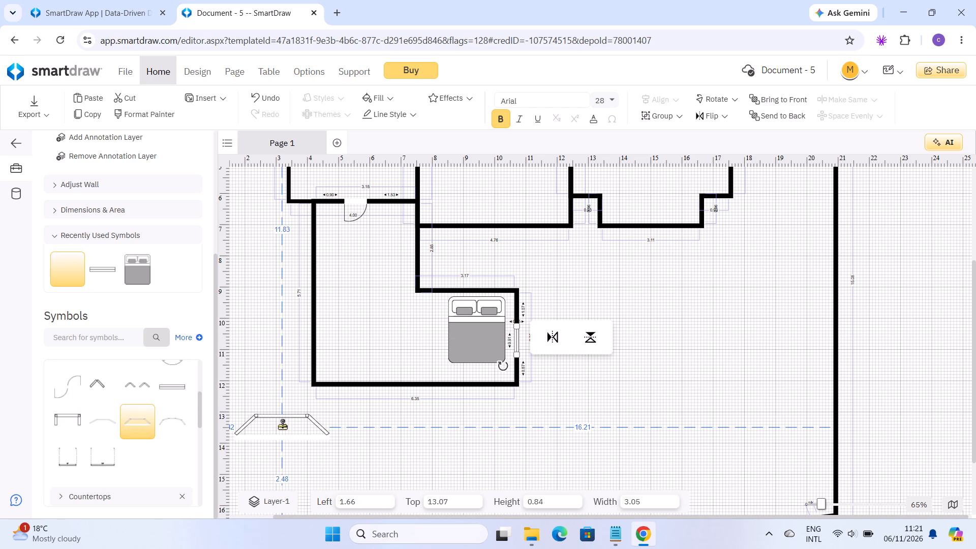
{"action": "left_click_drag", "start_coordinate": [282, 425], "coordinate": [354, 337]}
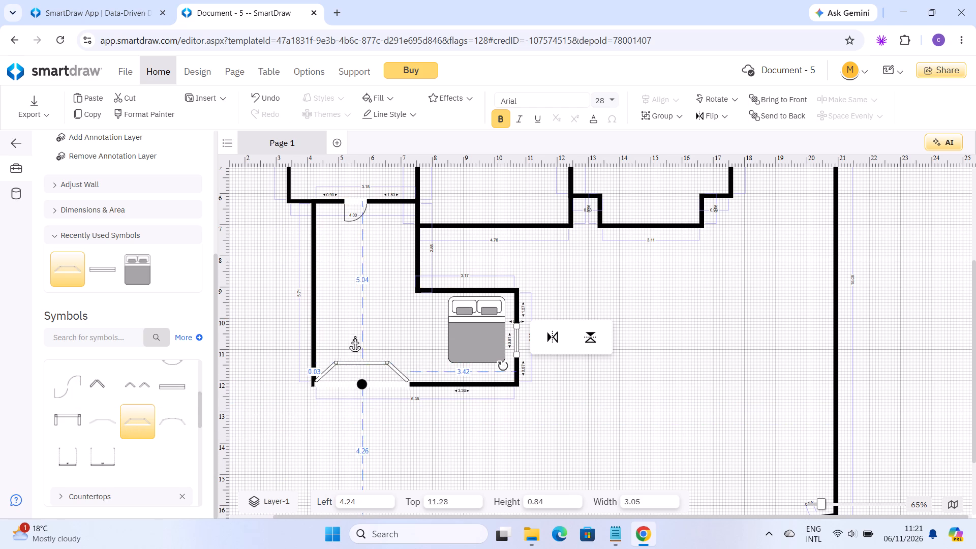
{"action": "left_click_drag", "start_coordinate": [354, 337], "coordinate": [443, 290]}
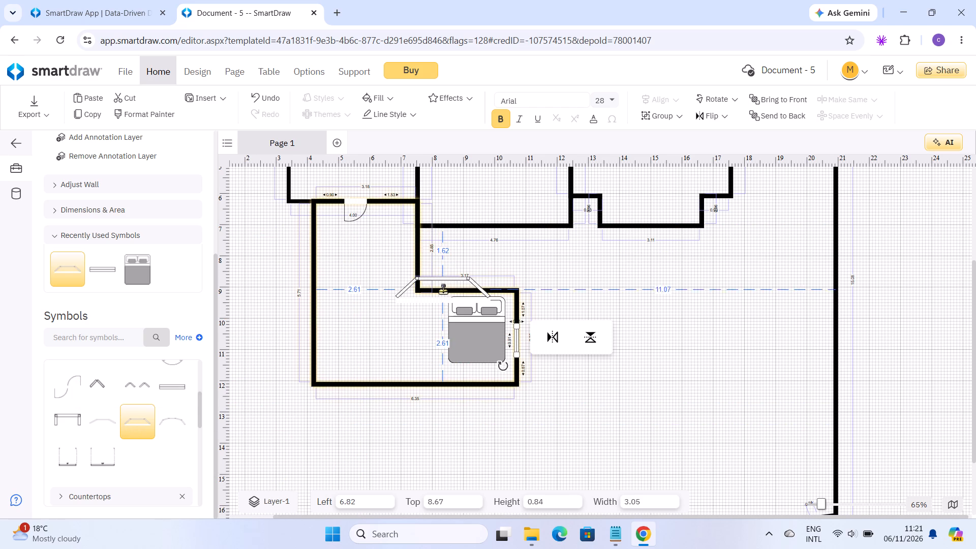
{"action": "left_click_drag", "start_coordinate": [443, 290], "coordinate": [465, 270]}
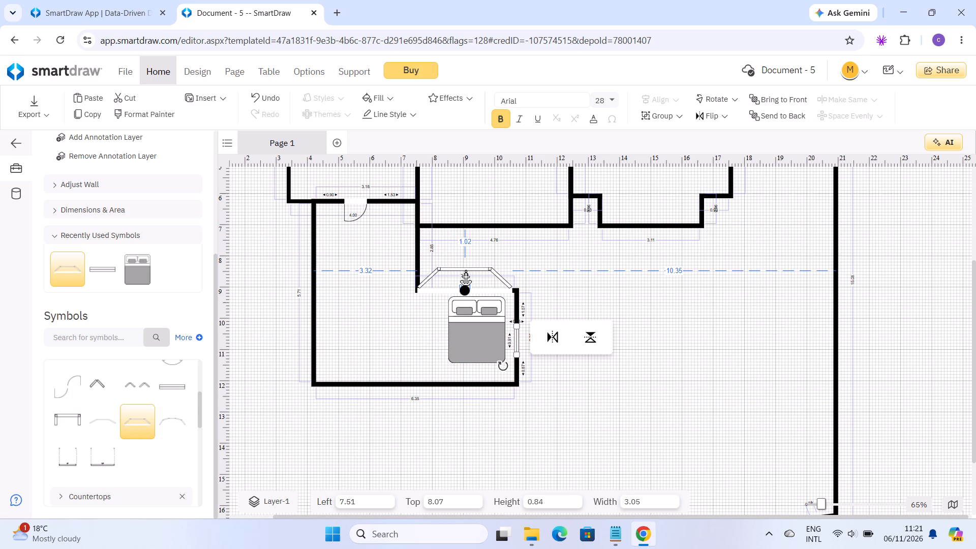
{"action": "left_click_drag", "start_coordinate": [465, 270], "coordinate": [468, 272]}
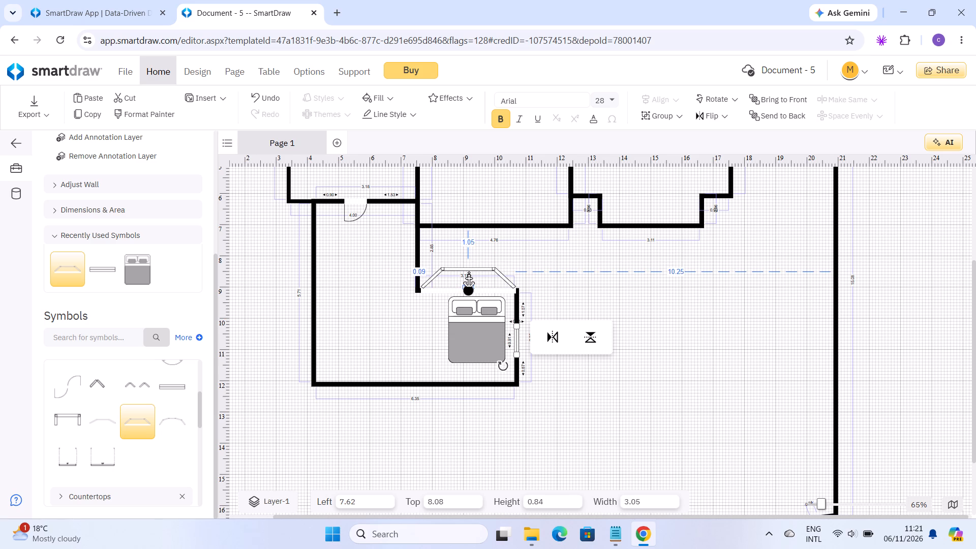
{"action": "left_click_drag", "start_coordinate": [468, 272], "coordinate": [472, 270]}
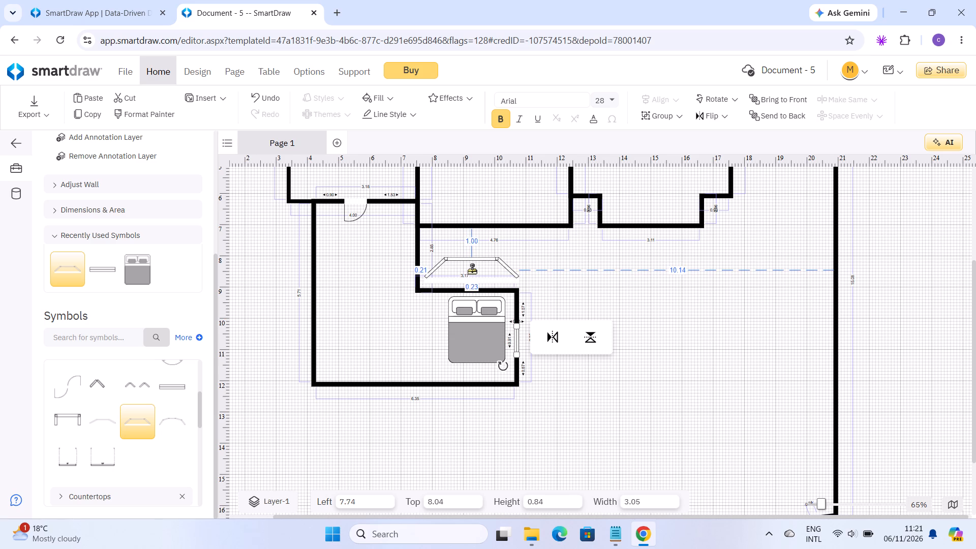
{"action": "left_click_drag", "start_coordinate": [472, 270], "coordinate": [467, 279]}
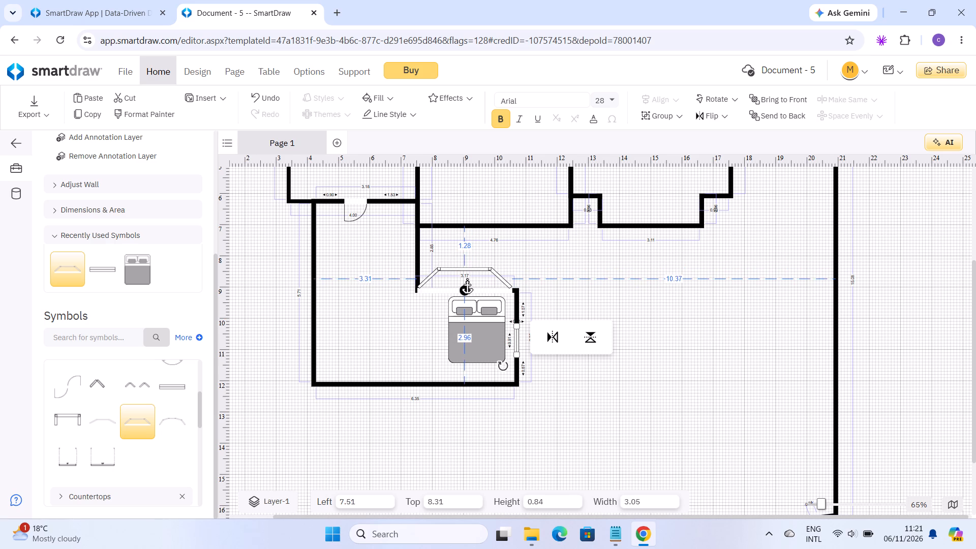
{"action": "left_click_drag", "start_coordinate": [467, 279], "coordinate": [468, 279]}
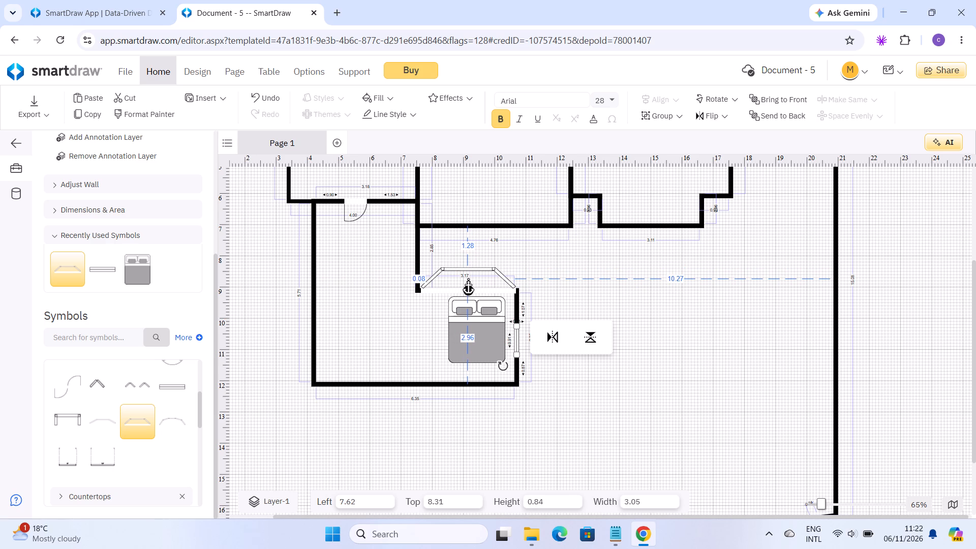
{"action": "left_click_drag", "start_coordinate": [468, 279], "coordinate": [468, 280]}
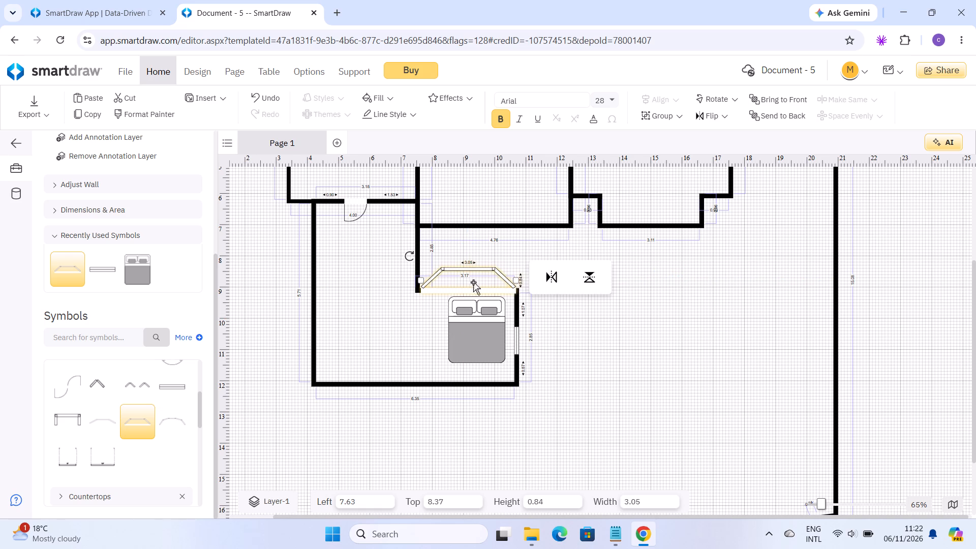
{"action": "left_click", "coordinate": [405, 297]}
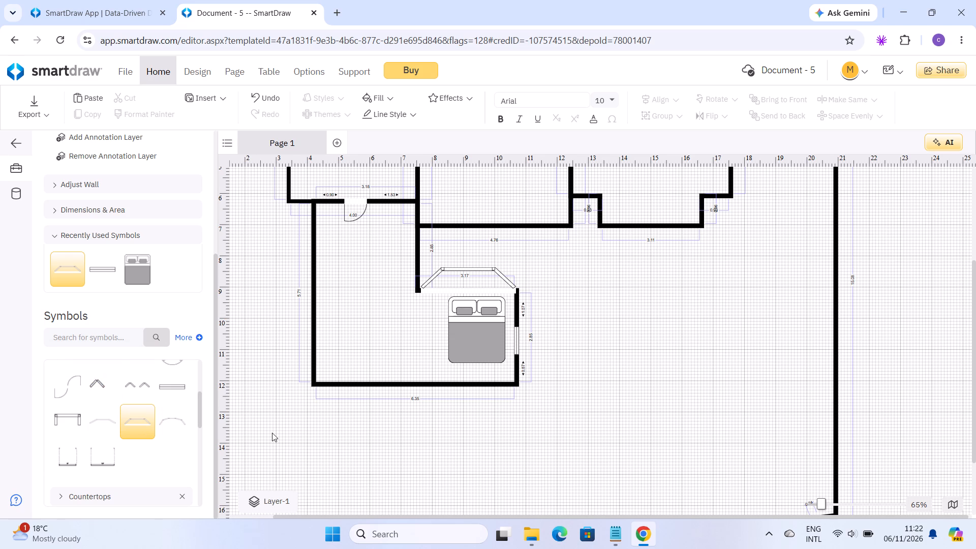
Collapse the Doors & Windows and Beds symbol categories and expand Couches & Sofas.
{"action": "triple_click", "coordinate": [200, 434]}
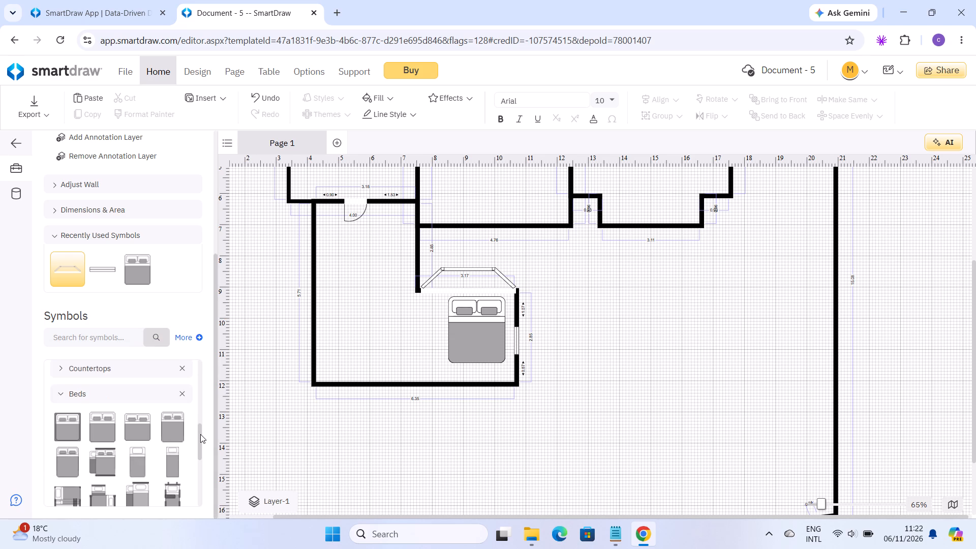
{"action": "left_click", "coordinate": [198, 417]}
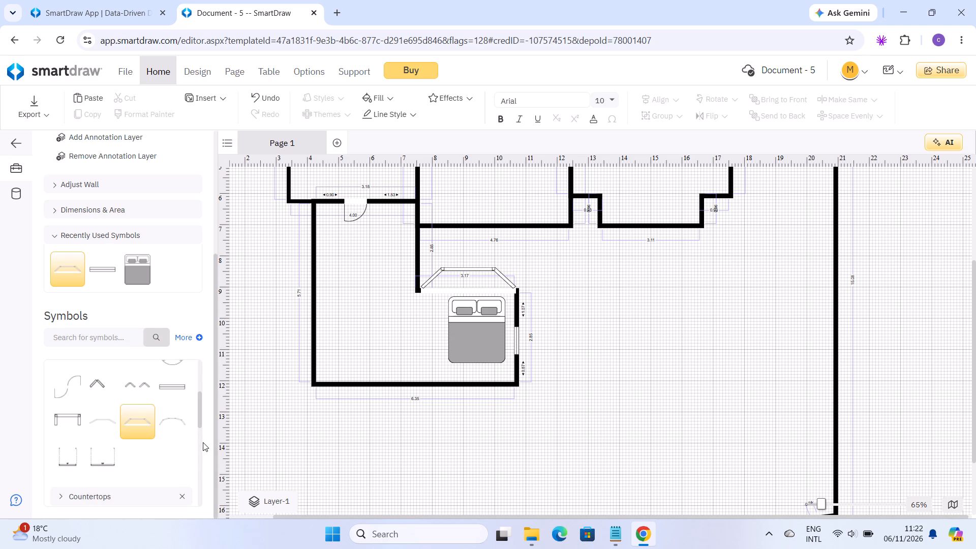
{"action": "triple_click", "coordinate": [198, 463]}
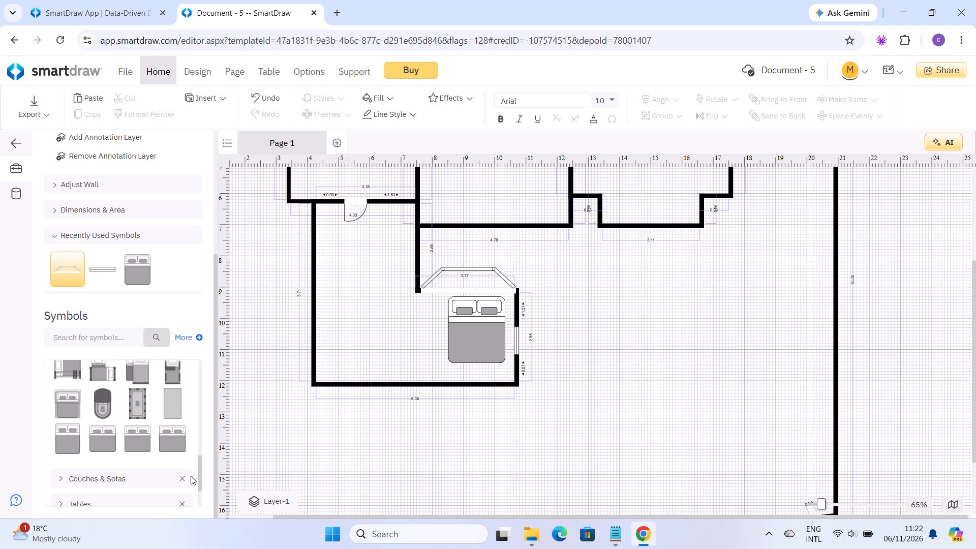
{"action": "double_click", "coordinate": [200, 381]}
{"action": "left_click_drag", "start_coordinate": [200, 381], "coordinate": [135, 417]}
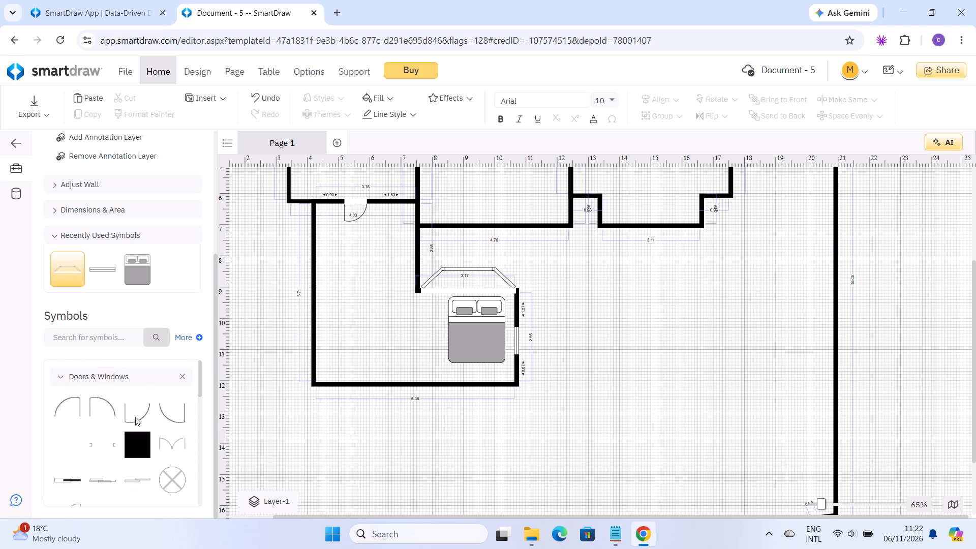
{"action": "left_click_drag", "start_coordinate": [135, 417], "coordinate": [63, 378]}
{"action": "left_click", "coordinate": [63, 378]}
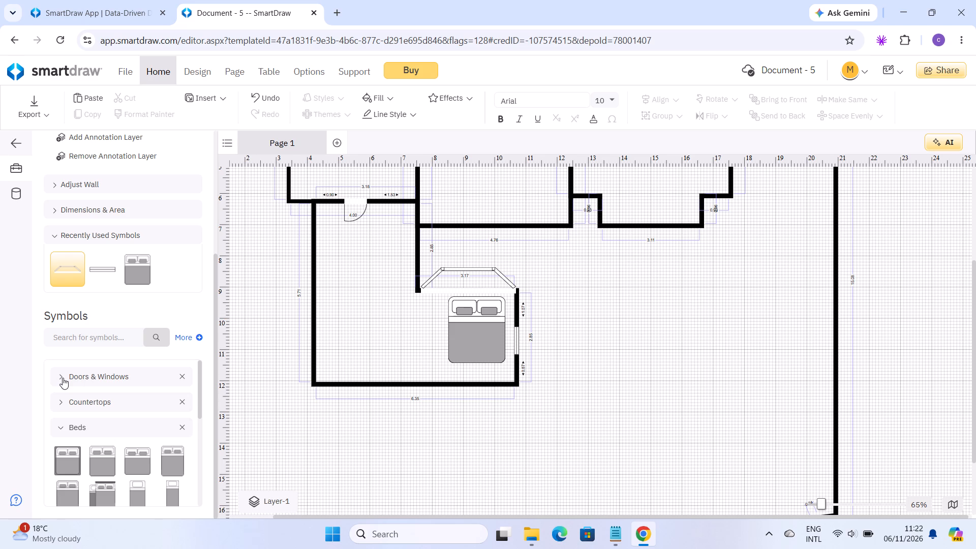
{"action": "left_click", "coordinate": [58, 425]}
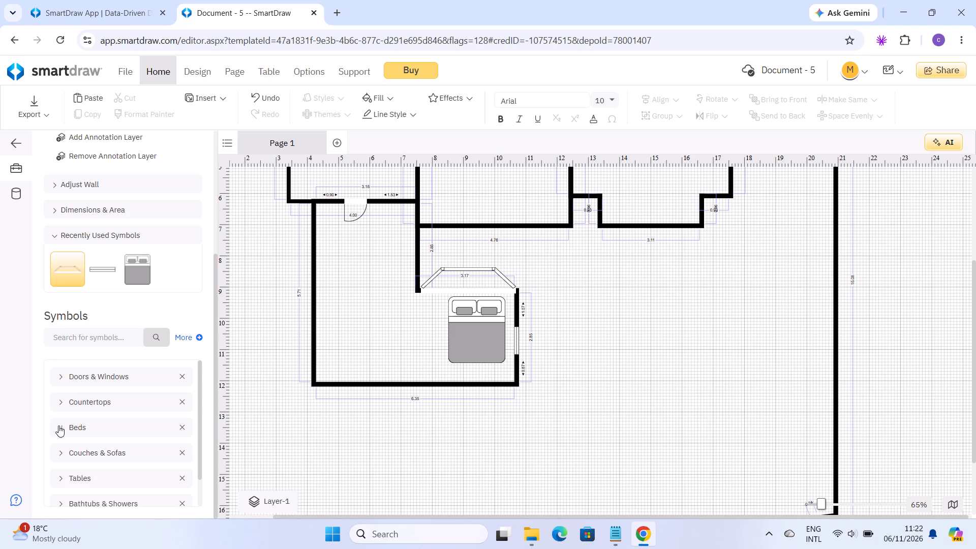
{"action": "left_click", "coordinate": [58, 456]}
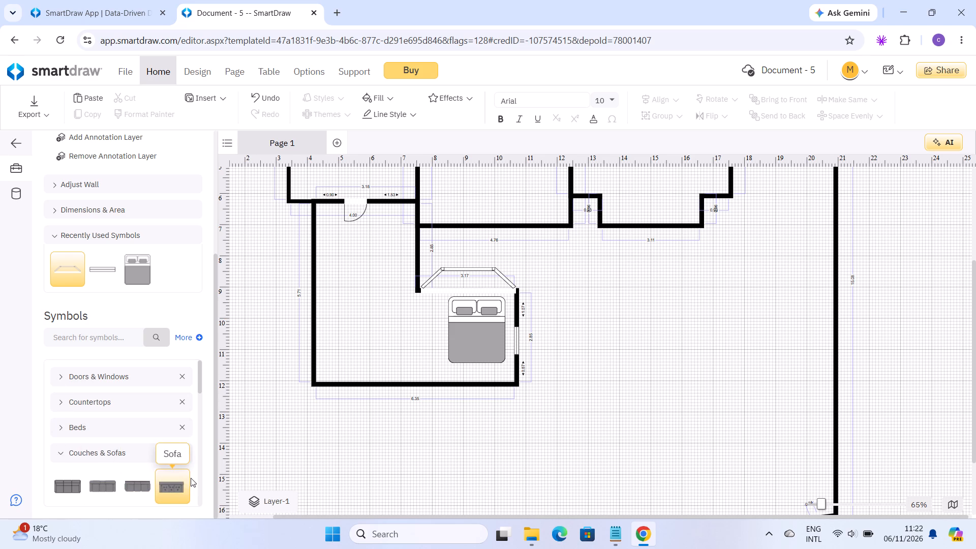
Look through the Couches & Sofas symbols for a seating piece that suits the L-shaped room.
{"action": "left_click", "coordinate": [202, 412]}
{"action": "triple_click", "coordinate": [201, 407]}
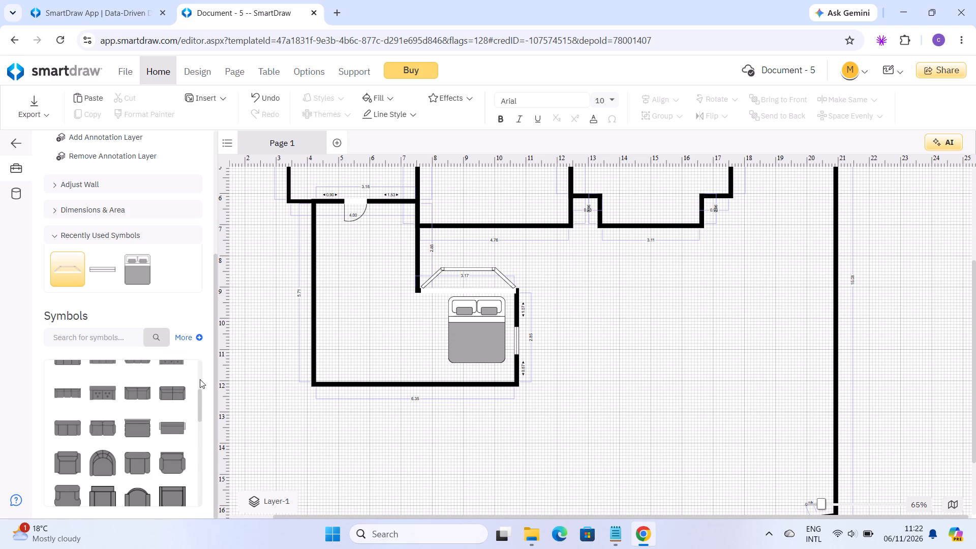
{"action": "left_click", "coordinate": [200, 379]}
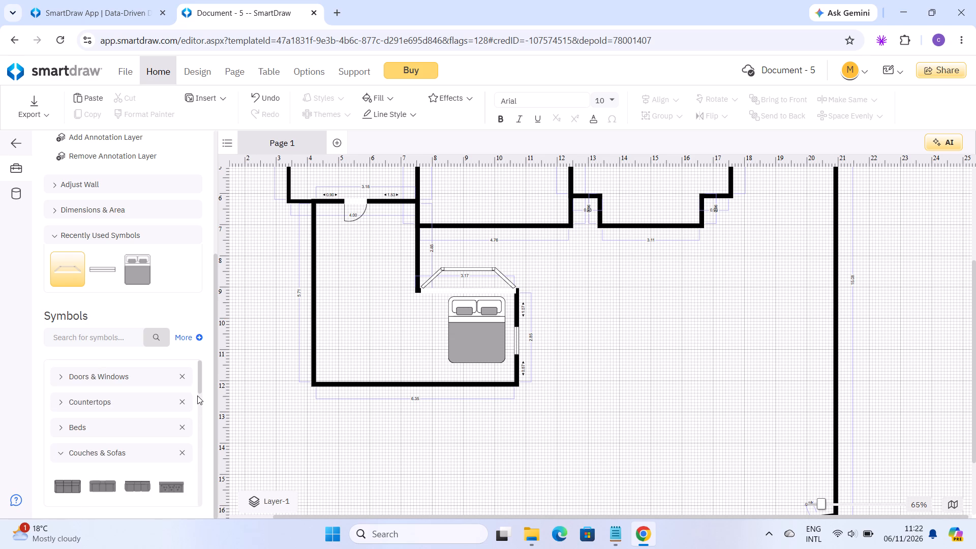
{"action": "left_click", "coordinate": [197, 395]}
{"action": "left_click", "coordinate": [197, 395]}
{"action": "double_click", "coordinate": [197, 397]}
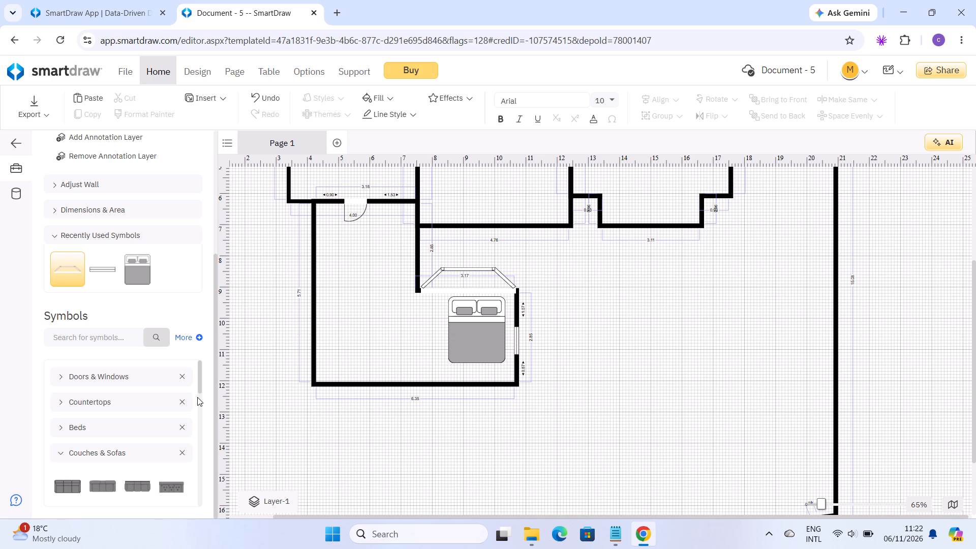
{"action": "double_click", "coordinate": [200, 394]}
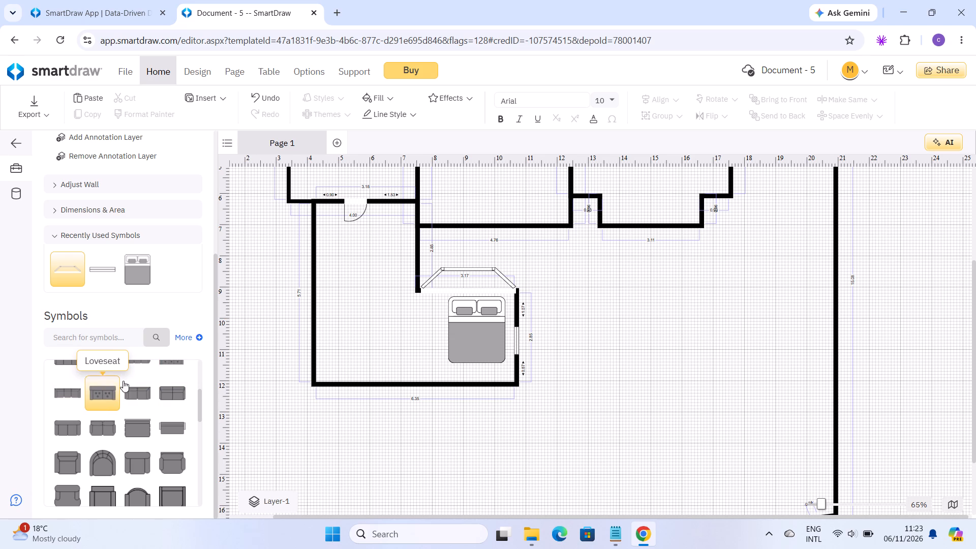
{"action": "triple_click", "coordinate": [202, 379]}
{"action": "double_click", "coordinate": [202, 379]}
{"action": "double_click", "coordinate": [202, 379]}
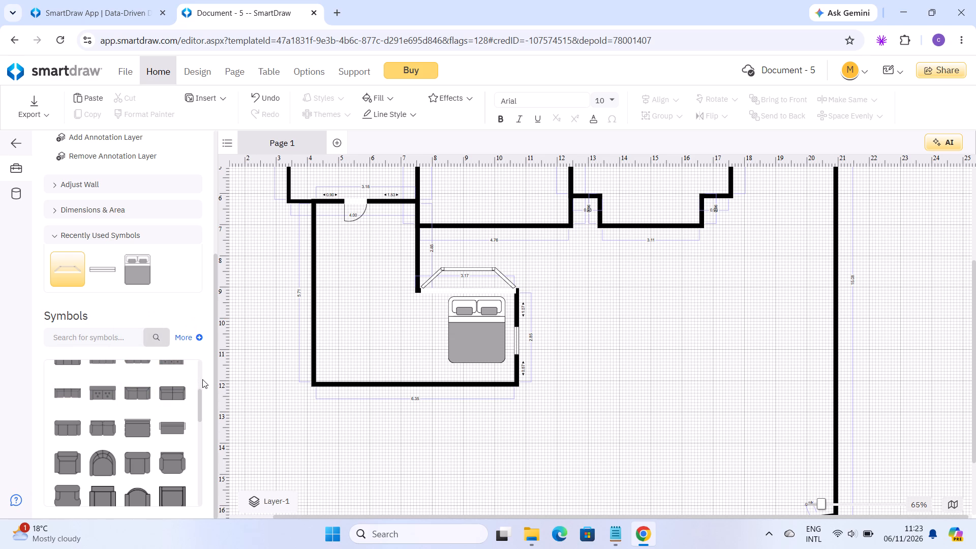
{"action": "left_click", "coordinate": [201, 378]}
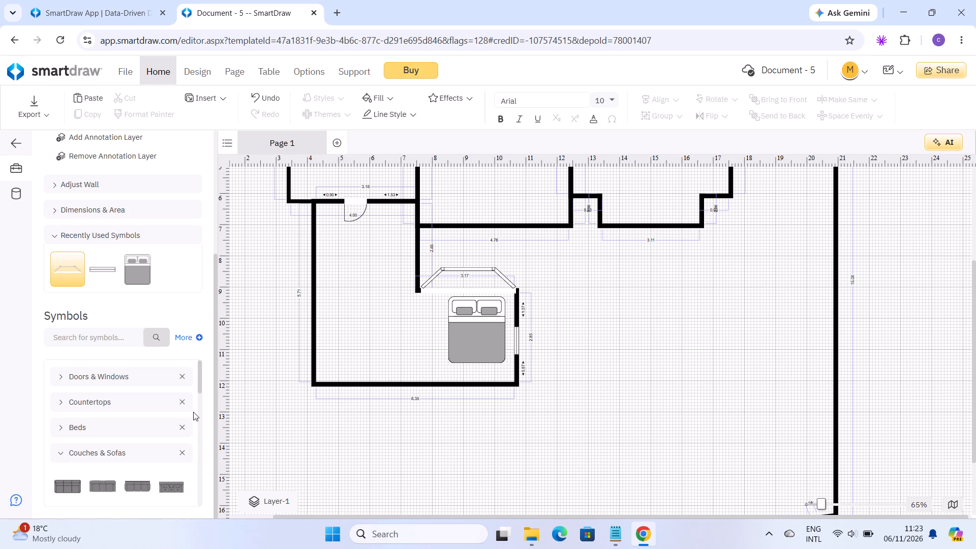
{"action": "double_click", "coordinate": [203, 399]}
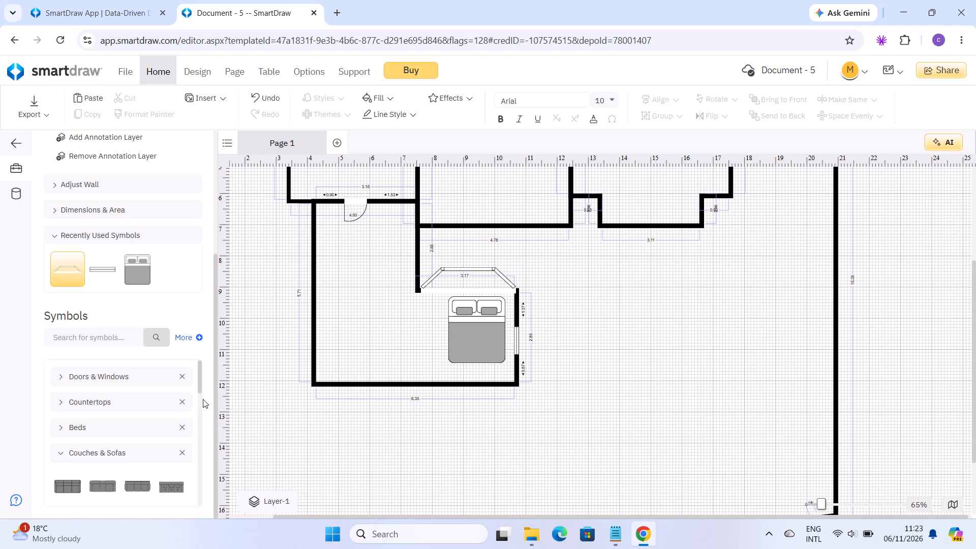
{"action": "triple_click", "coordinate": [201, 399]}
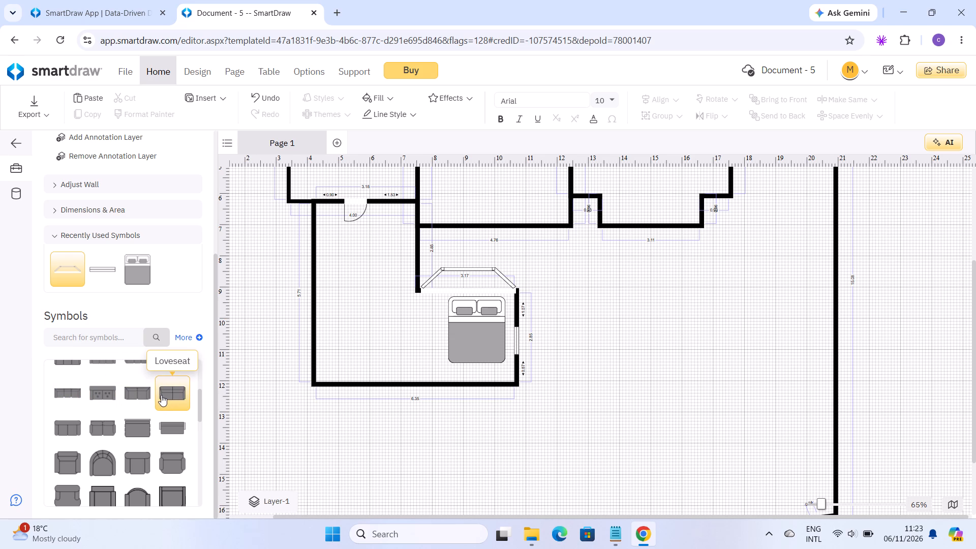
{"action": "left_click", "coordinate": [199, 382]}
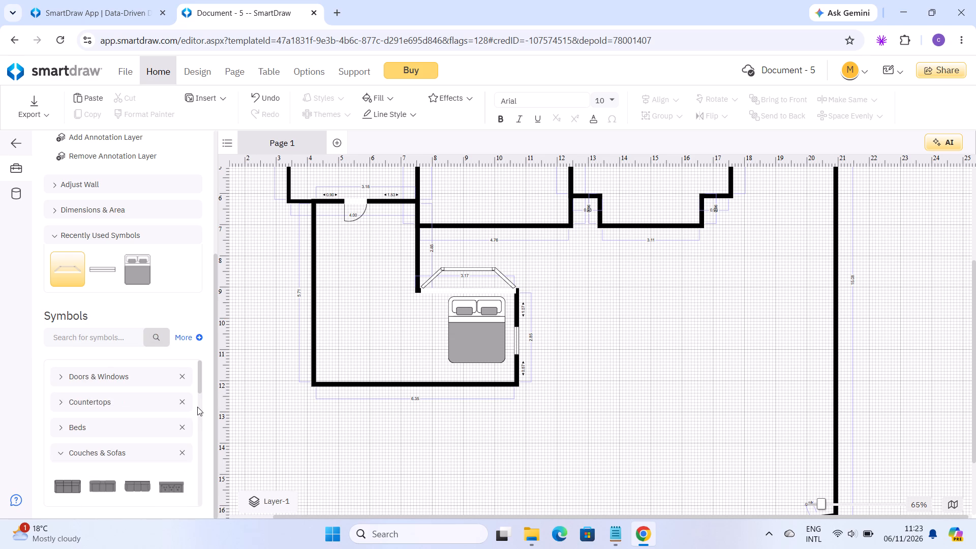
{"action": "left_click", "coordinate": [197, 403]}
{"action": "double_click", "coordinate": [199, 398]}
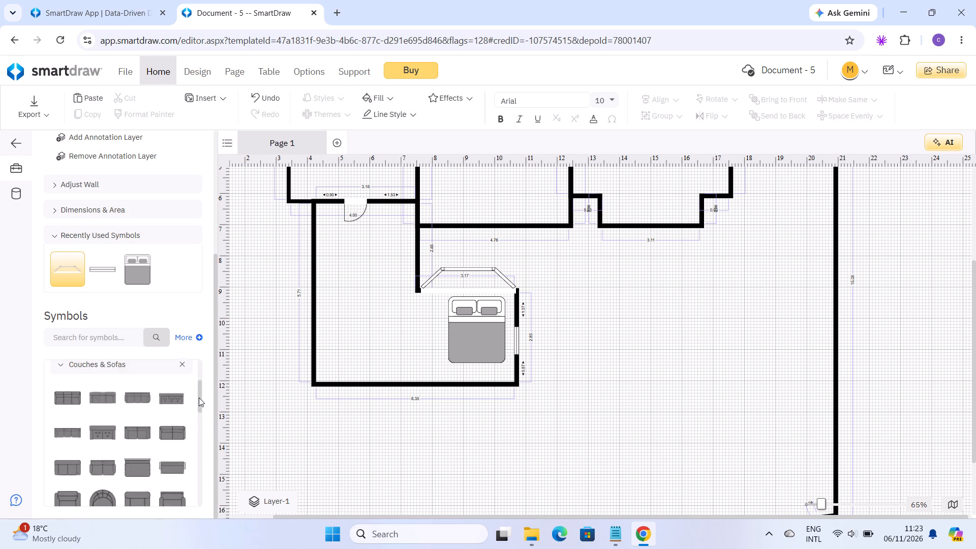
{"action": "left_click", "coordinate": [199, 398]}
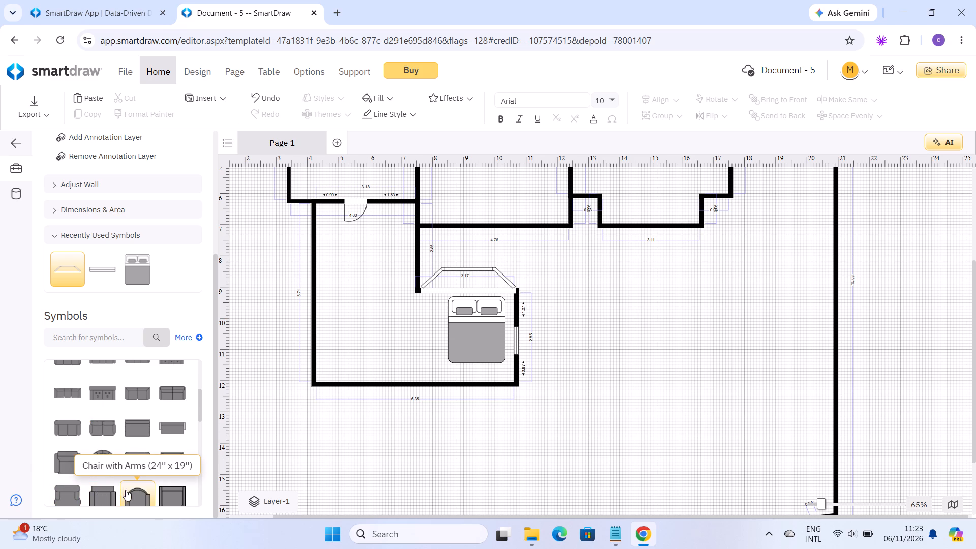
{"action": "left_click", "coordinate": [200, 428]}
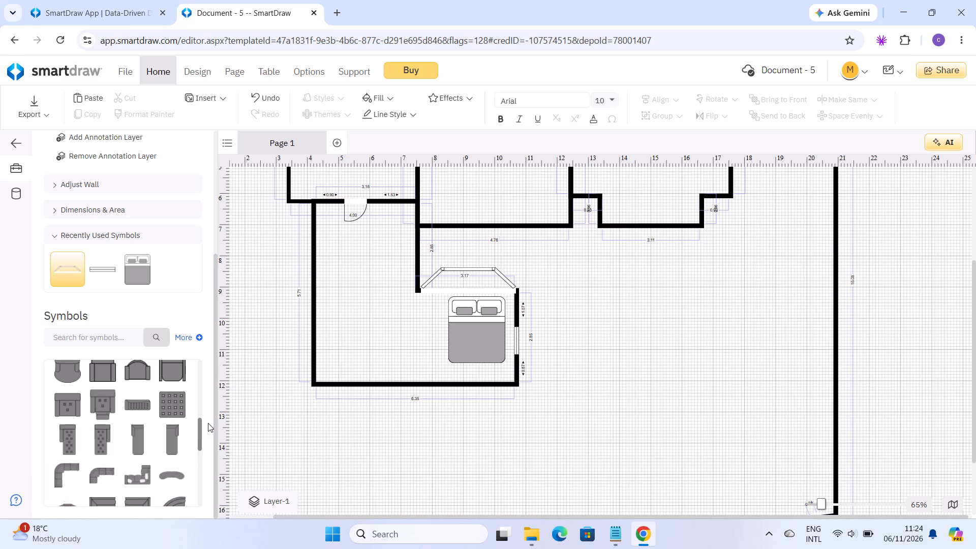
{"action": "left_click", "coordinate": [197, 457]}
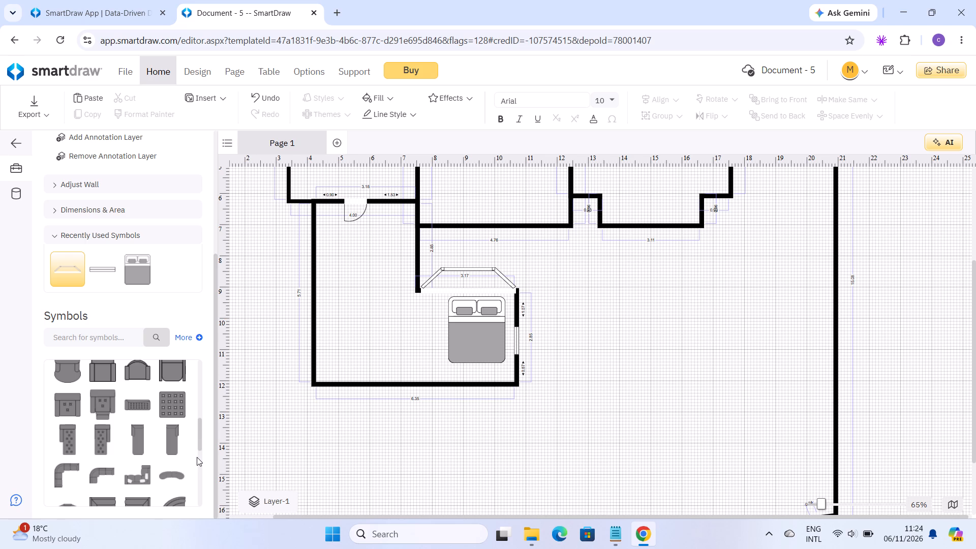
{"action": "left_click", "coordinate": [200, 457]}
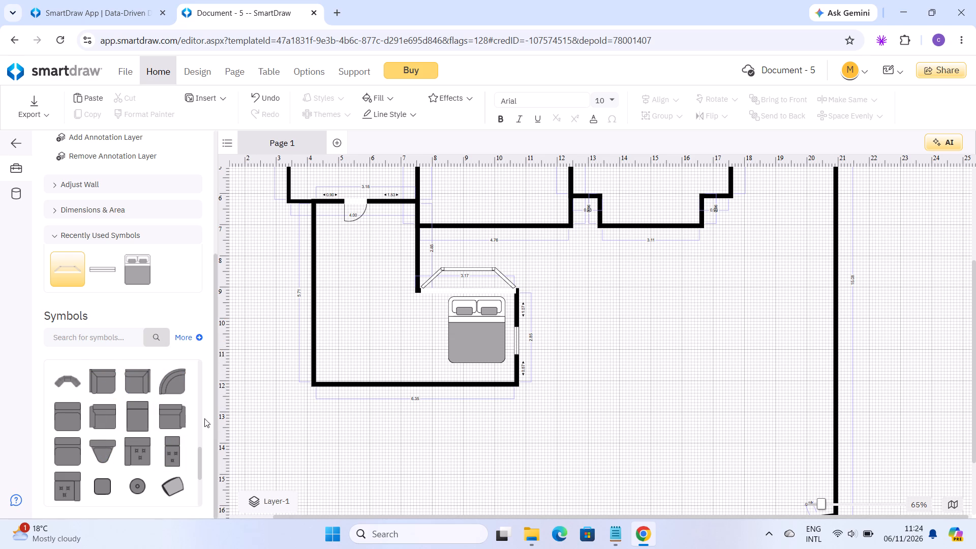
Place an Arm Chaise - Right in the L-shaped room's upper wing beside its right wall, at about 6.37 left and 6.71 top.
{"action": "left_click", "coordinate": [199, 438]}
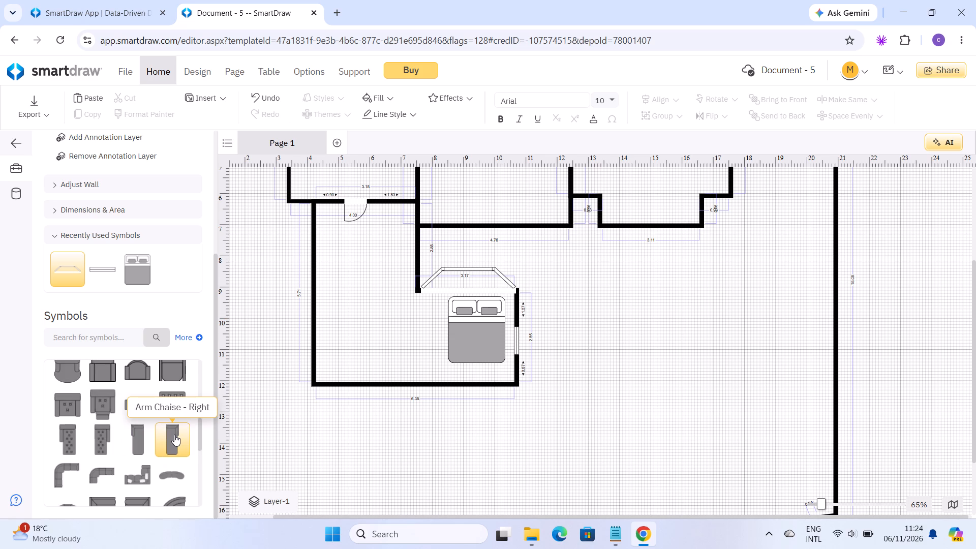
{"action": "left_click_drag", "start_coordinate": [174, 435], "coordinate": [412, 243]}
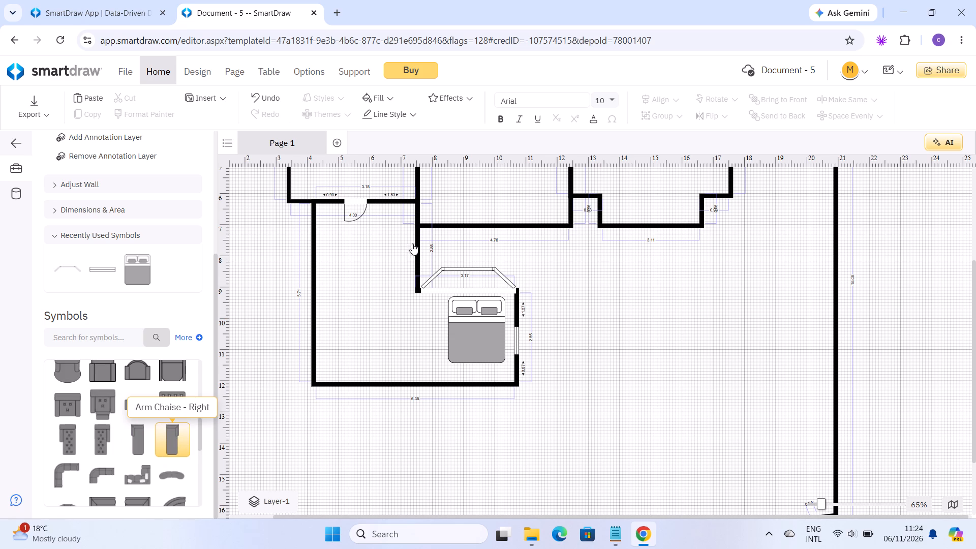
{"action": "left_click_drag", "start_coordinate": [412, 243], "coordinate": [407, 255]}
{"action": "left_click_drag", "start_coordinate": [407, 255], "coordinate": [398, 257]}
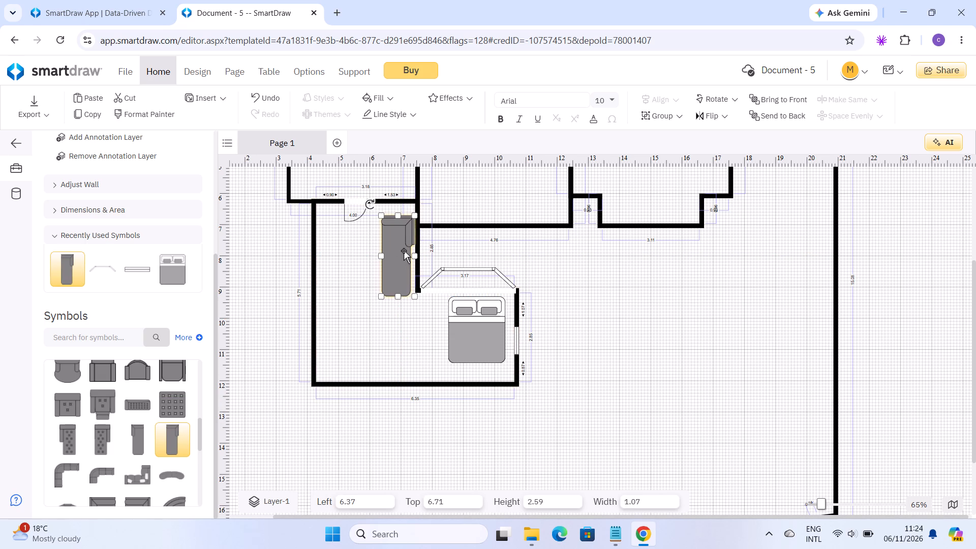
Move the Arm Chaise up into the top corner of the L-shaped room's upper wing, at about 6.45 left and 6.24 top.
{"action": "left_click_drag", "start_coordinate": [404, 250], "coordinate": [405, 235]}
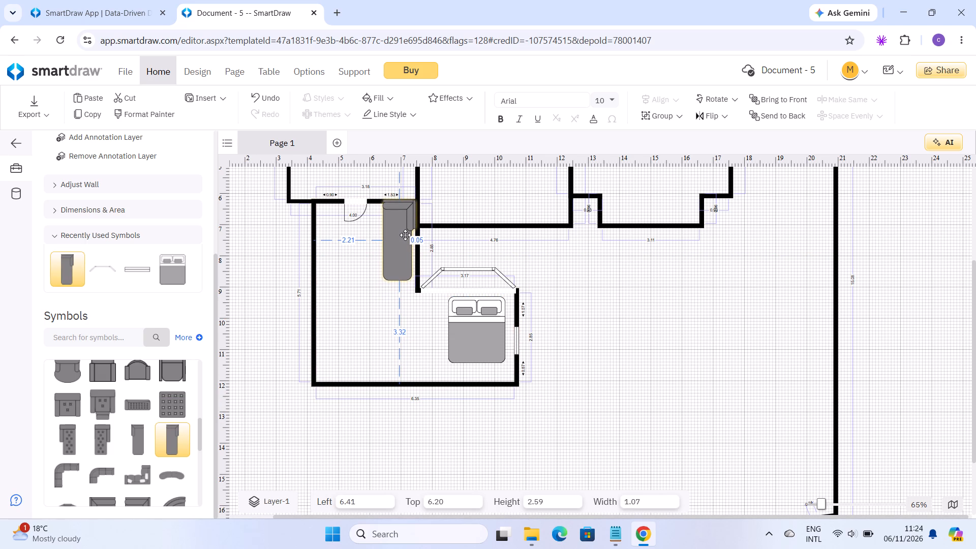
{"action": "left_click_drag", "start_coordinate": [405, 235], "coordinate": [406, 235]}
{"action": "left_click", "coordinate": [406, 235]}
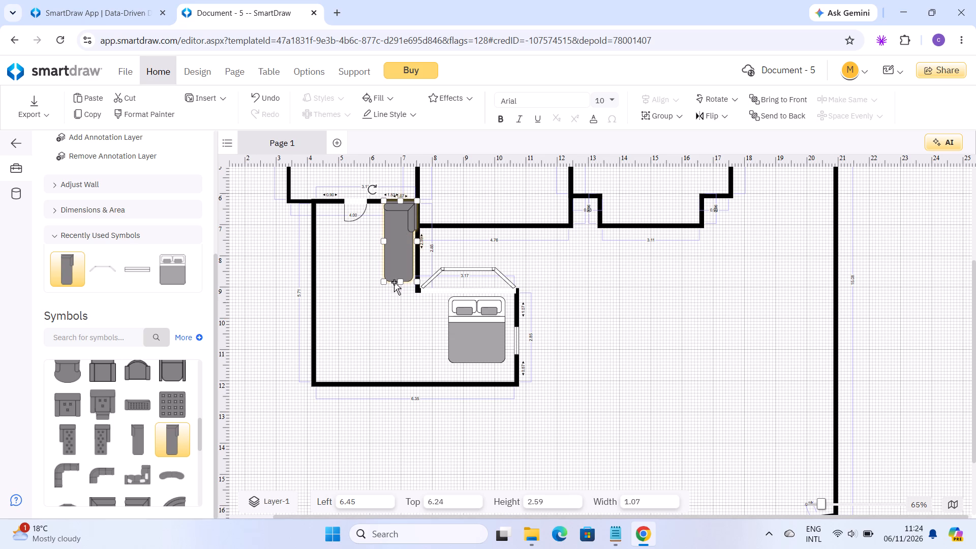
{"action": "left_click", "coordinate": [358, 304]}
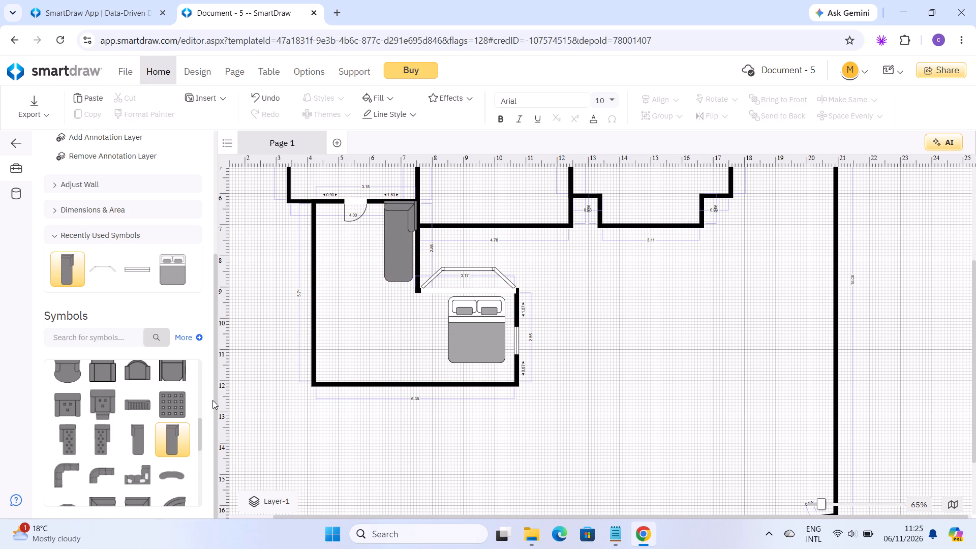
Collapse the Couches & Sofas symbol category and expand Tables.
{"action": "left_click", "coordinate": [201, 410]}
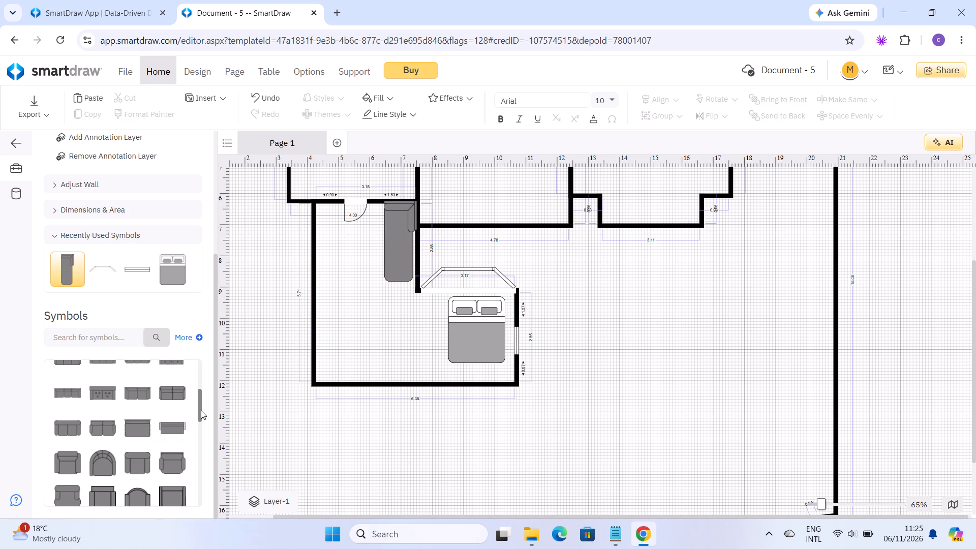
{"action": "triple_click", "coordinate": [201, 427]}
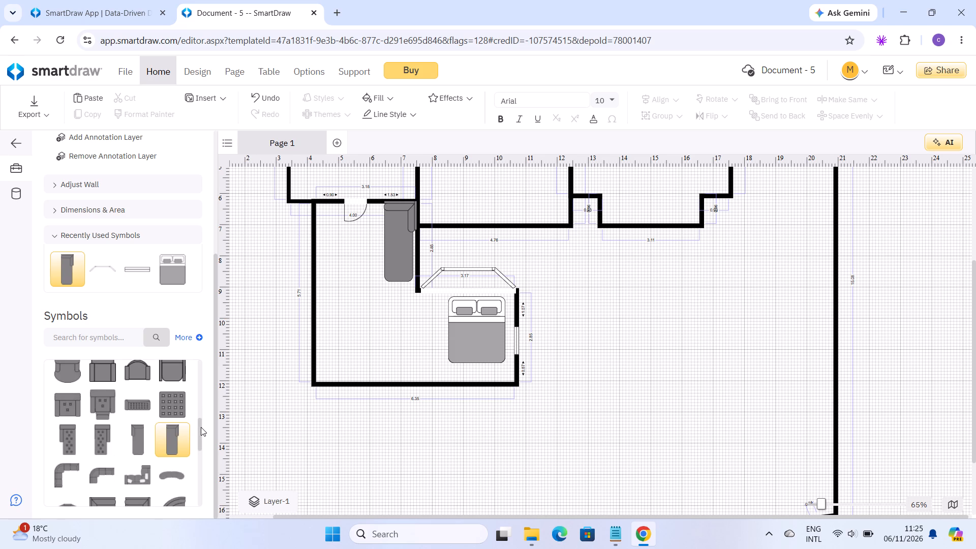
{"action": "left_click", "coordinate": [201, 427]}
{"action": "left_click_drag", "start_coordinate": [201, 427], "coordinate": [189, 381]}
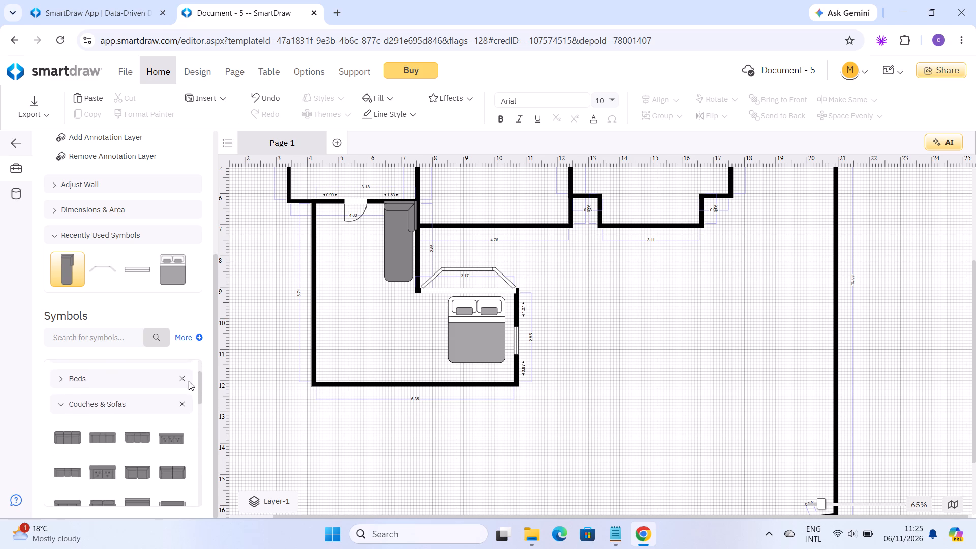
{"action": "left_click_drag", "start_coordinate": [189, 381], "coordinate": [188, 369]}
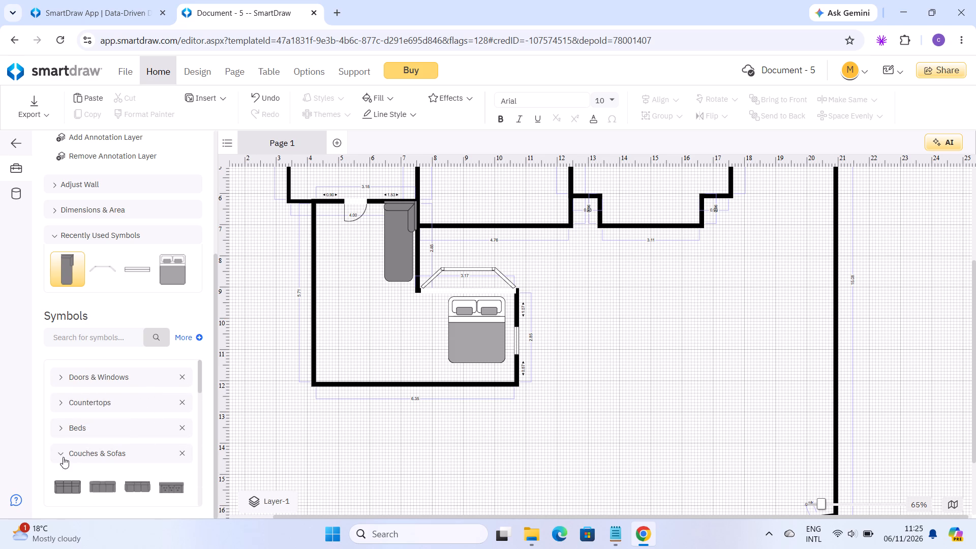
{"action": "left_click", "coordinate": [59, 457]}
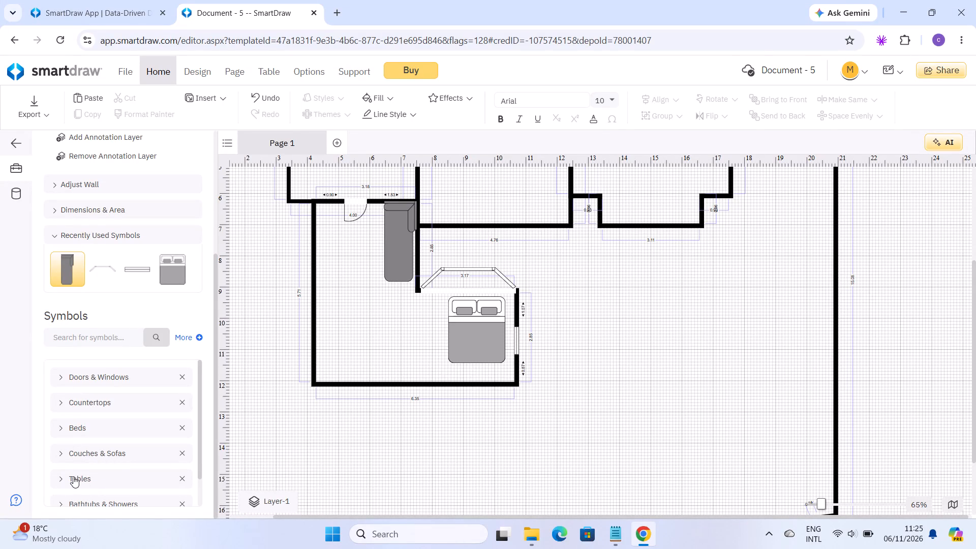
{"action": "left_click", "coordinate": [72, 476]}
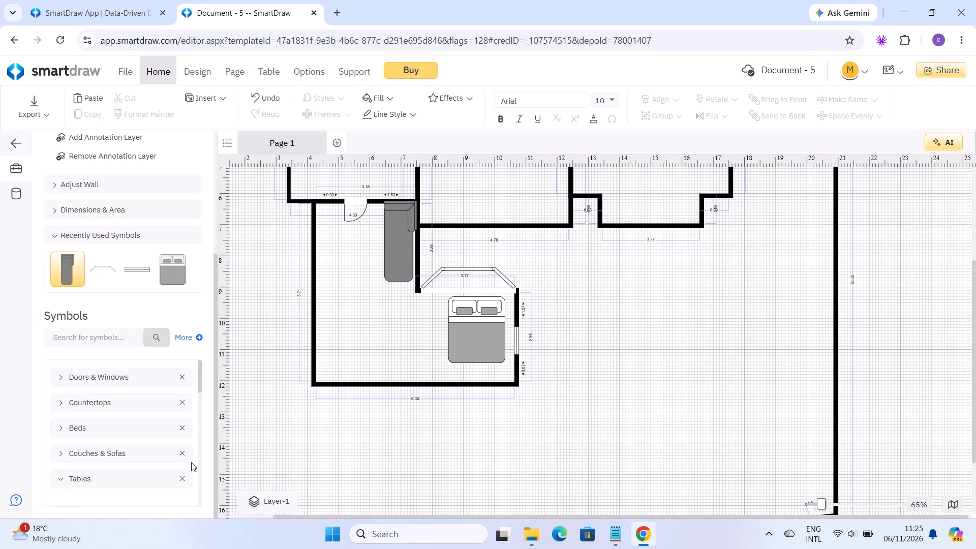
Place a Glass Oval Coffee Table in the L-shaped room's lower-left corner, at about 4.35 left and 10.91 top.
{"action": "left_click", "coordinate": [198, 417]}
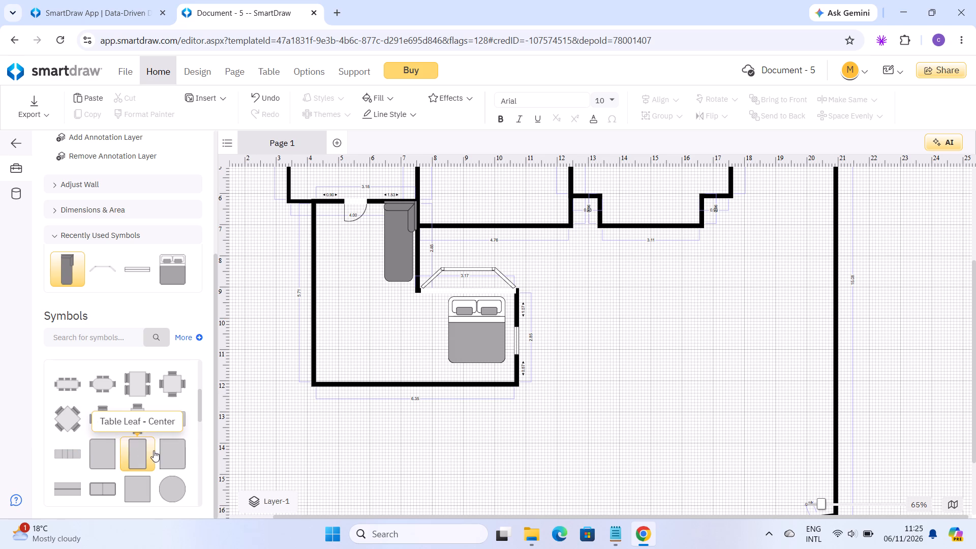
{"action": "left_click", "coordinate": [198, 434]}
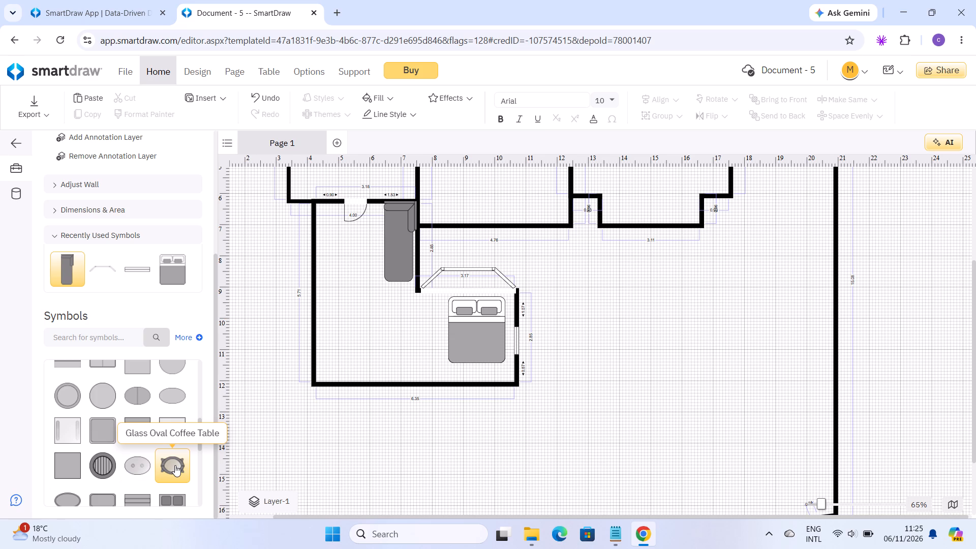
{"action": "left_click_drag", "start_coordinate": [182, 479], "coordinate": [329, 366]}
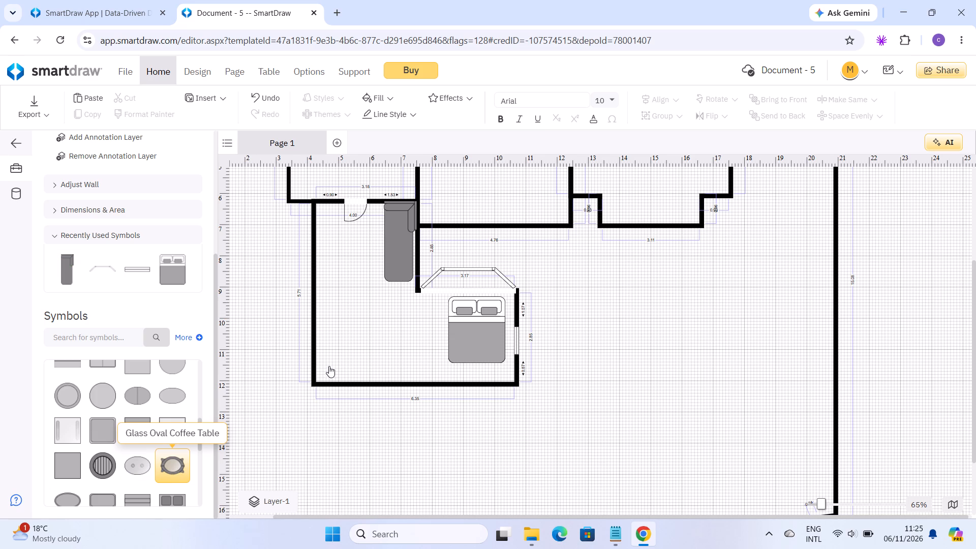
{"action": "left_click_drag", "start_coordinate": [329, 366], "coordinate": [426, 309]}
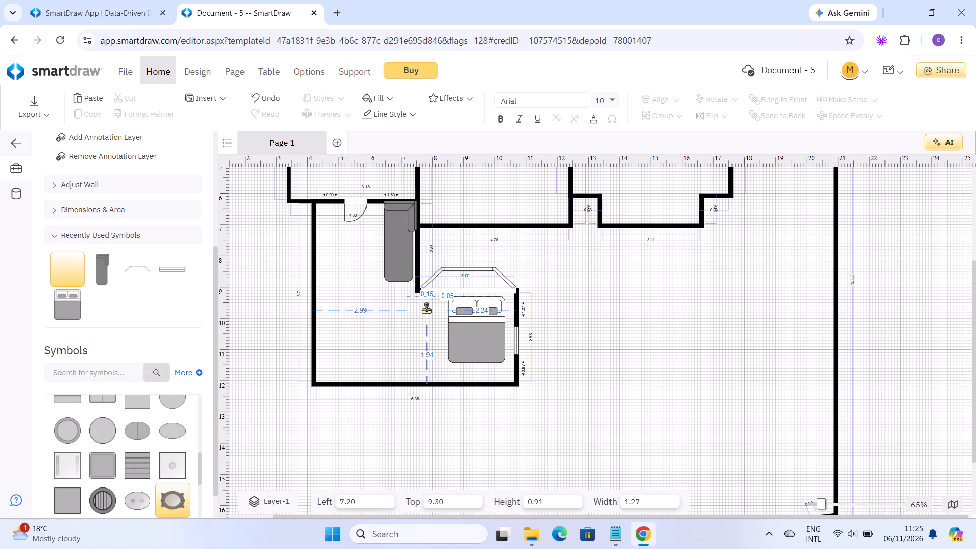
{"action": "left_click_drag", "start_coordinate": [426, 309], "coordinate": [422, 309]}
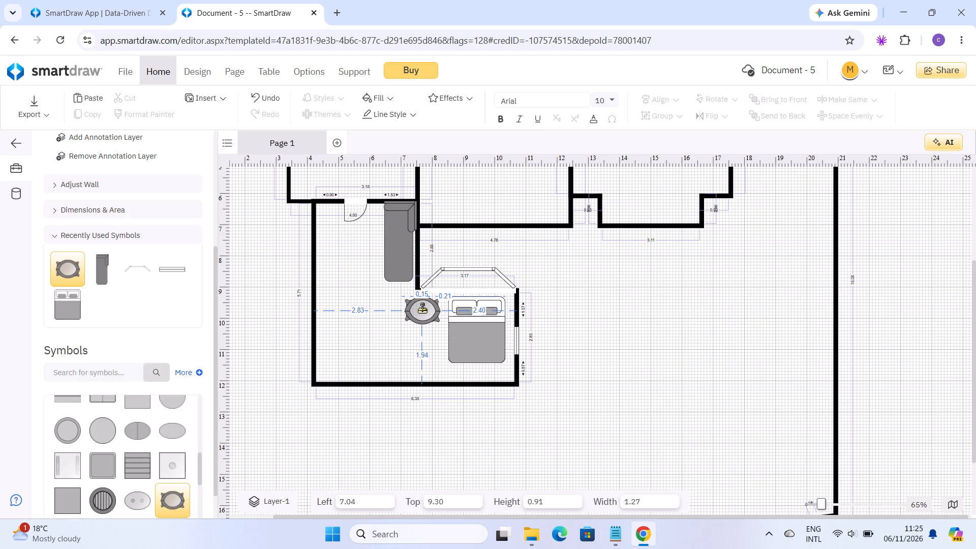
{"action": "left_click_drag", "start_coordinate": [422, 309], "coordinate": [358, 259]}
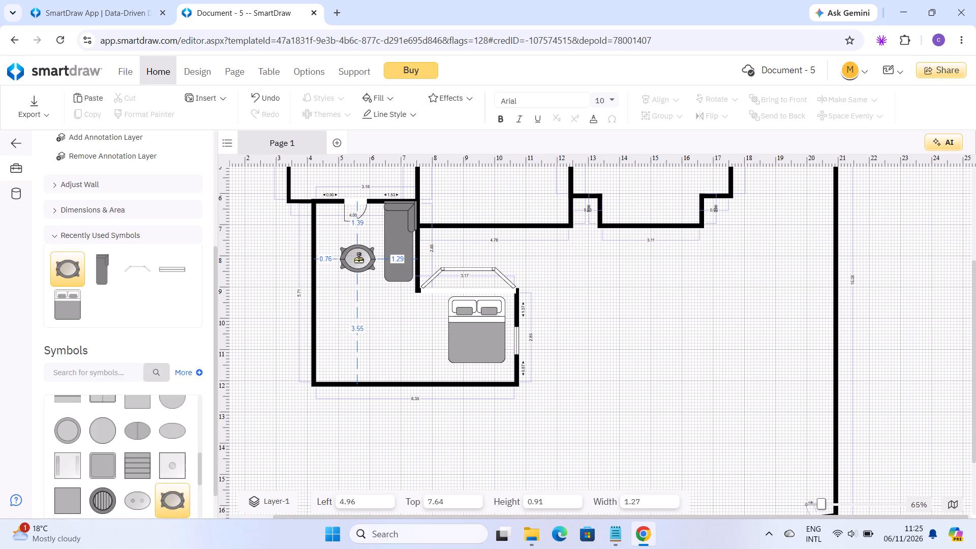
{"action": "left_click_drag", "start_coordinate": [358, 259], "coordinate": [390, 330]}
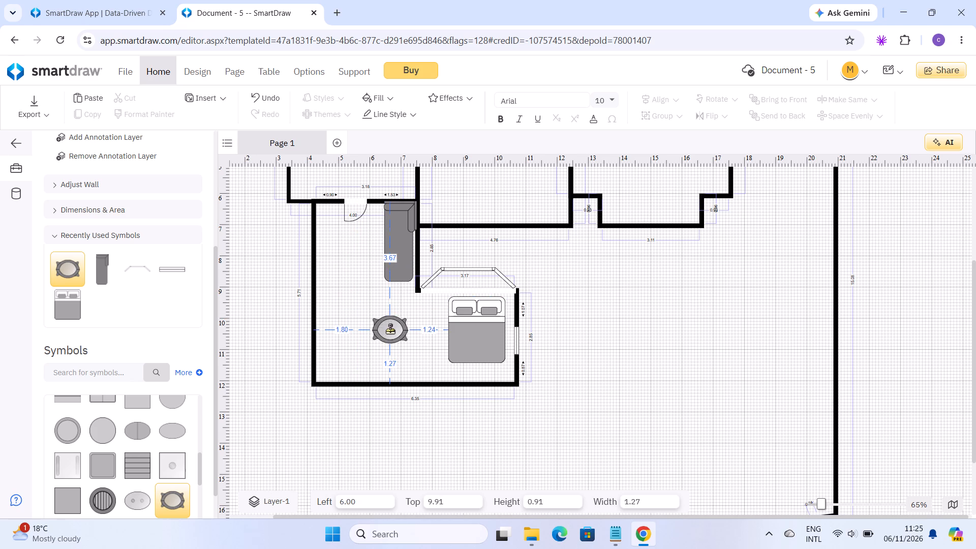
{"action": "left_click_drag", "start_coordinate": [390, 330], "coordinate": [401, 322]}
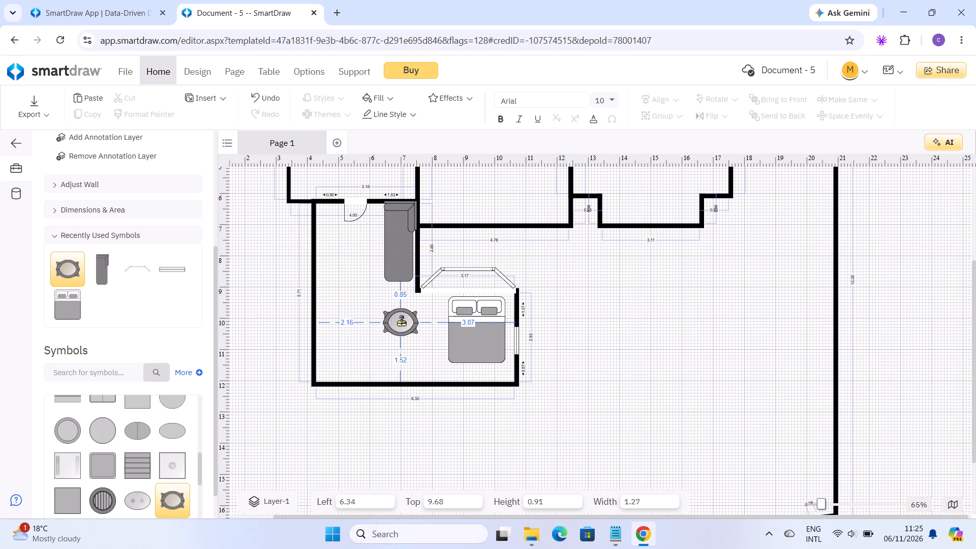
{"action": "left_click_drag", "start_coordinate": [401, 322], "coordinate": [406, 319]}
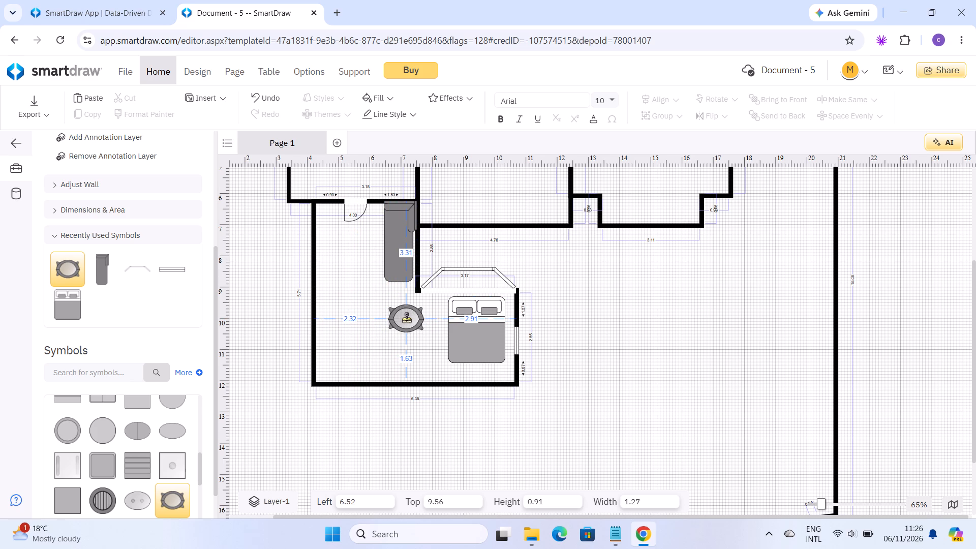
{"action": "left_click_drag", "start_coordinate": [406, 319], "coordinate": [410, 321]}
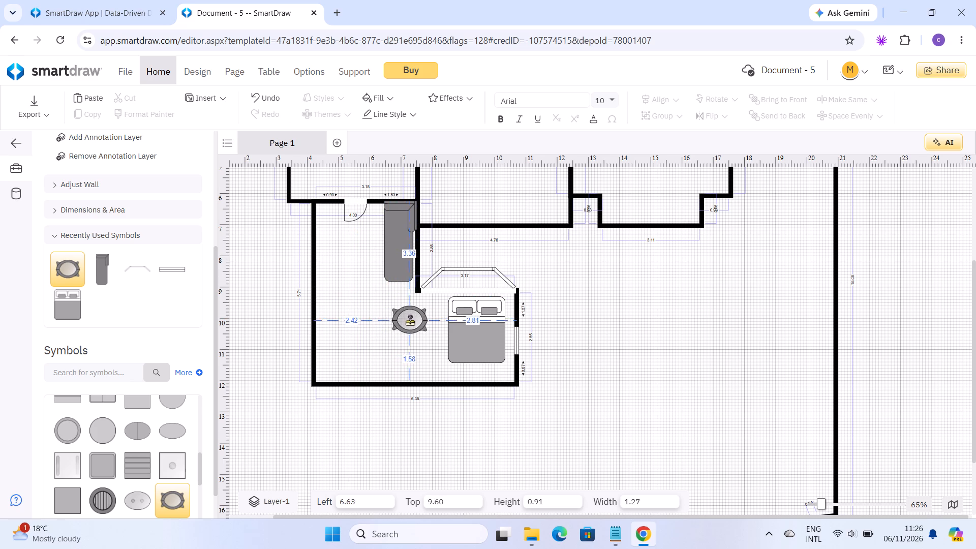
{"action": "left_click_drag", "start_coordinate": [410, 321], "coordinate": [422, 353]}
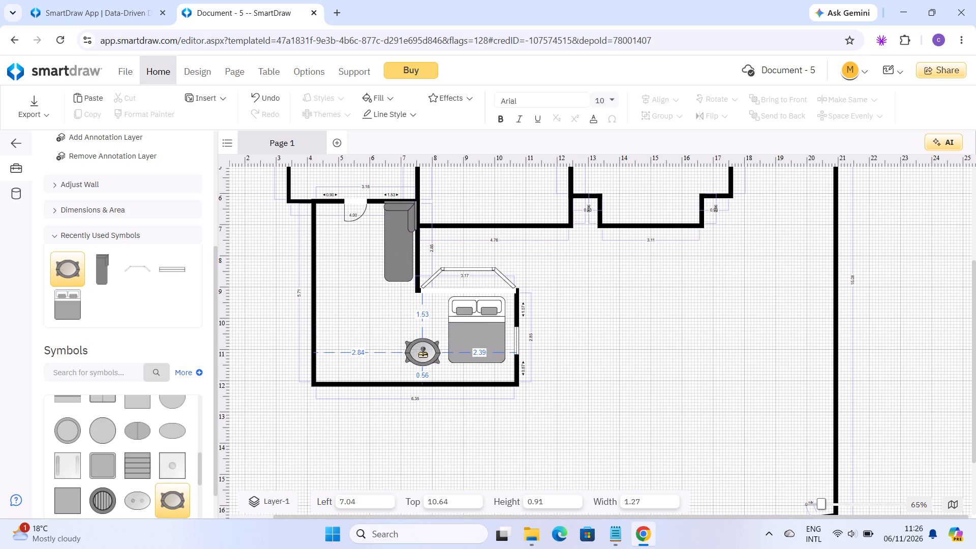
{"action": "left_click_drag", "start_coordinate": [422, 353], "coordinate": [342, 361]}
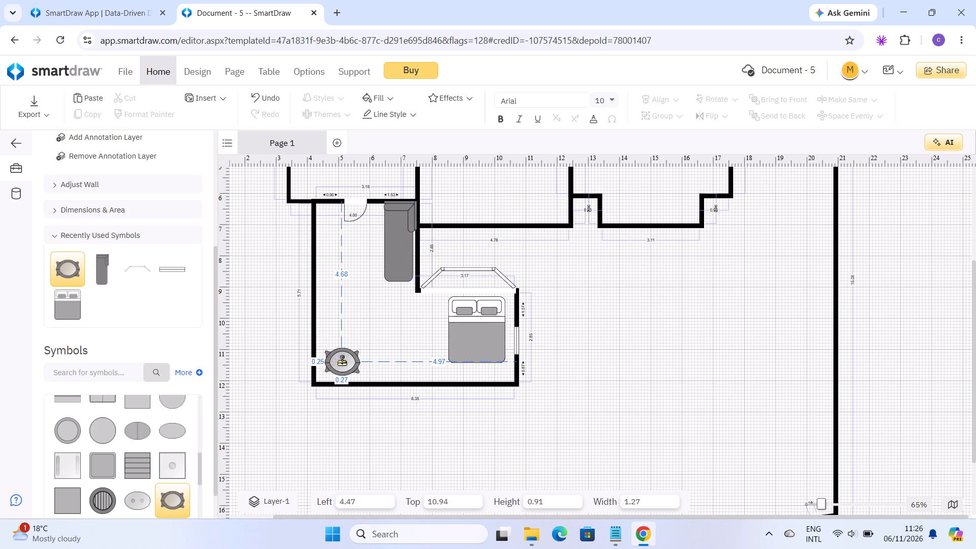
{"action": "left_click_drag", "start_coordinate": [342, 361], "coordinate": [345, 362]}
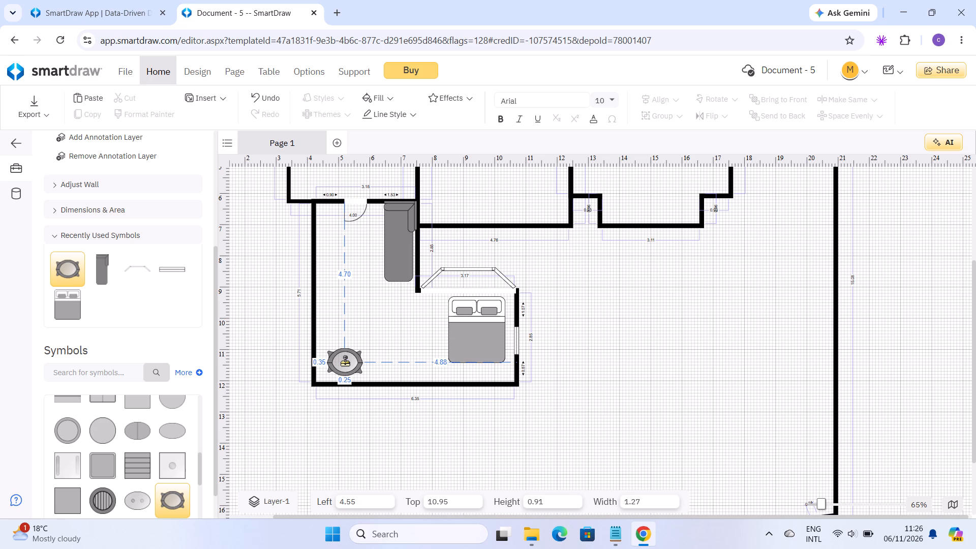
{"action": "left_click_drag", "start_coordinate": [345, 362], "coordinate": [338, 361]}
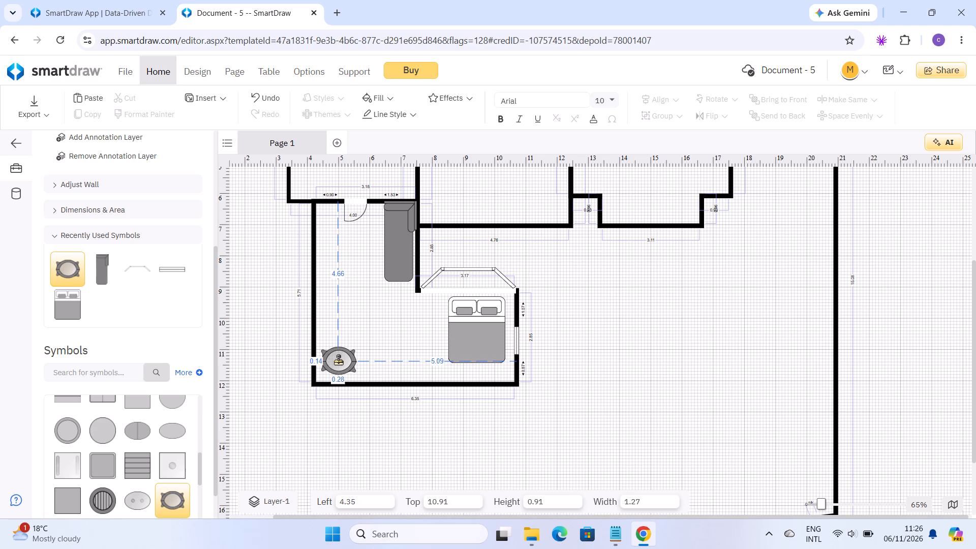
{"action": "left_click_drag", "start_coordinate": [338, 361], "coordinate": [339, 361]}
{"action": "left_click", "coordinate": [354, 336]}
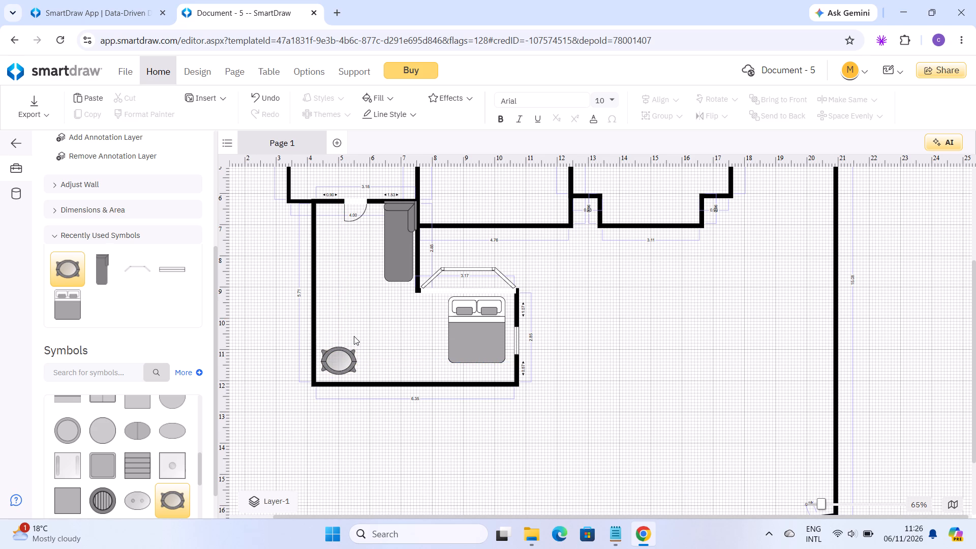
Nudge the Arm Chaise against the right wall of the L-shaped room's upper wing, at about 6.56 left and 6.31 top.
{"action": "left_click", "coordinate": [406, 247]}
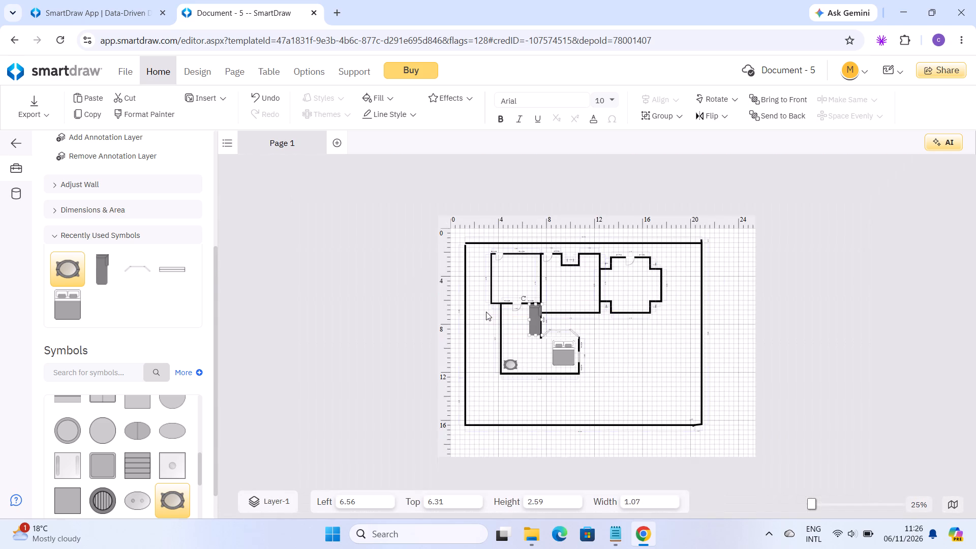
{"action": "triple_click", "coordinate": [817, 503]}
{"action": "left_click_drag", "start_coordinate": [817, 503], "coordinate": [825, 503]}
{"action": "left_click", "coordinate": [825, 503]}
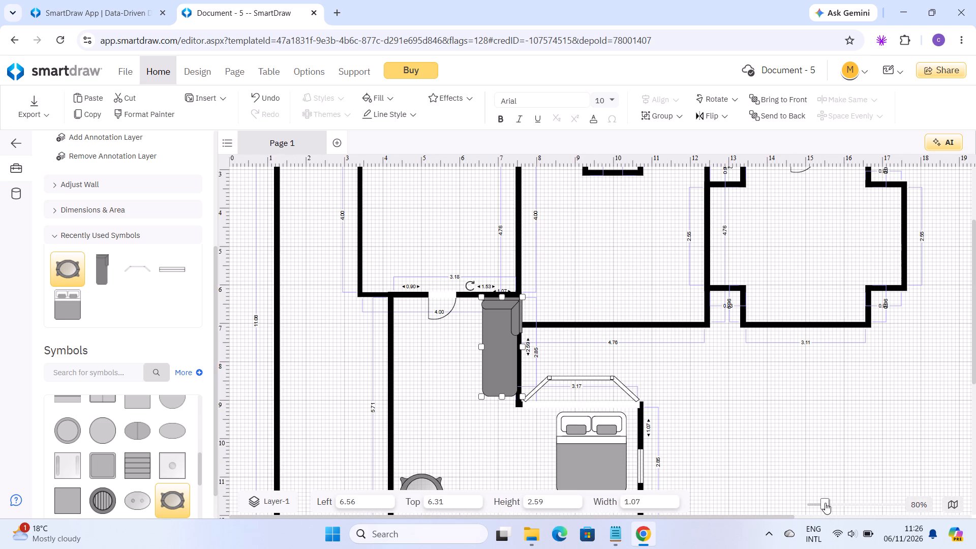
{"action": "left_click", "coordinate": [825, 503]}
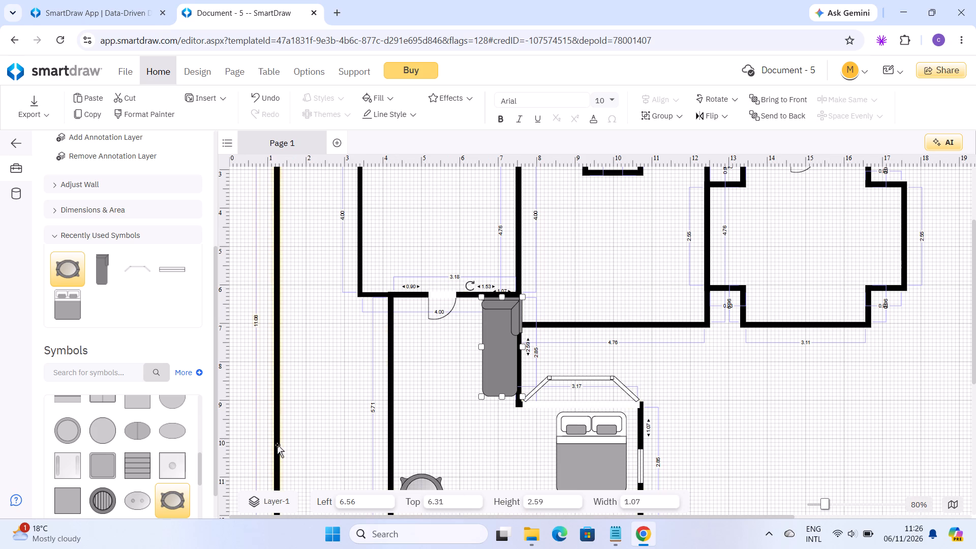
Collapse the Tables symbol category.
{"action": "left_click", "coordinate": [198, 445]}
{"action": "left_click", "coordinate": [198, 445]}
{"action": "left_click_drag", "start_coordinate": [198, 445], "coordinate": [168, 393]}
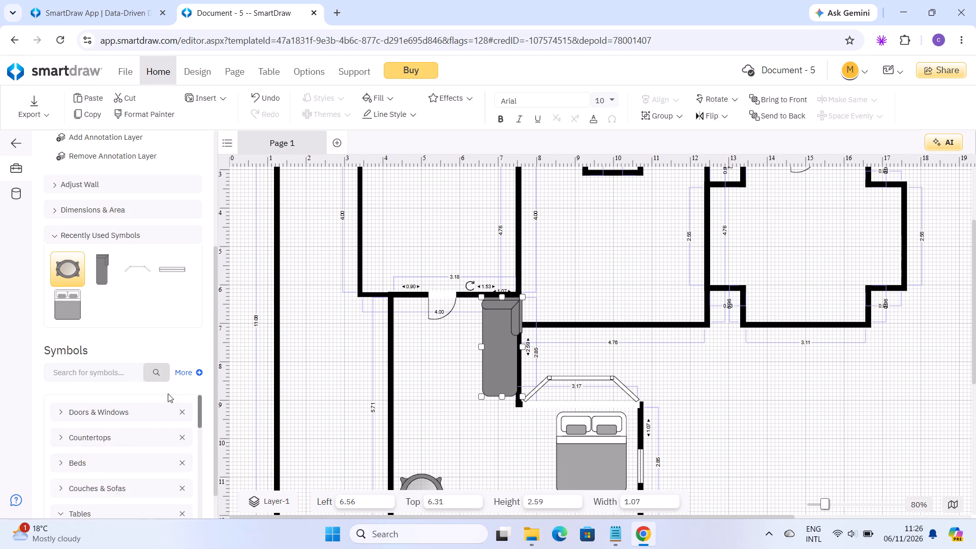
{"action": "left_click_drag", "start_coordinate": [168, 393], "coordinate": [181, 430]}
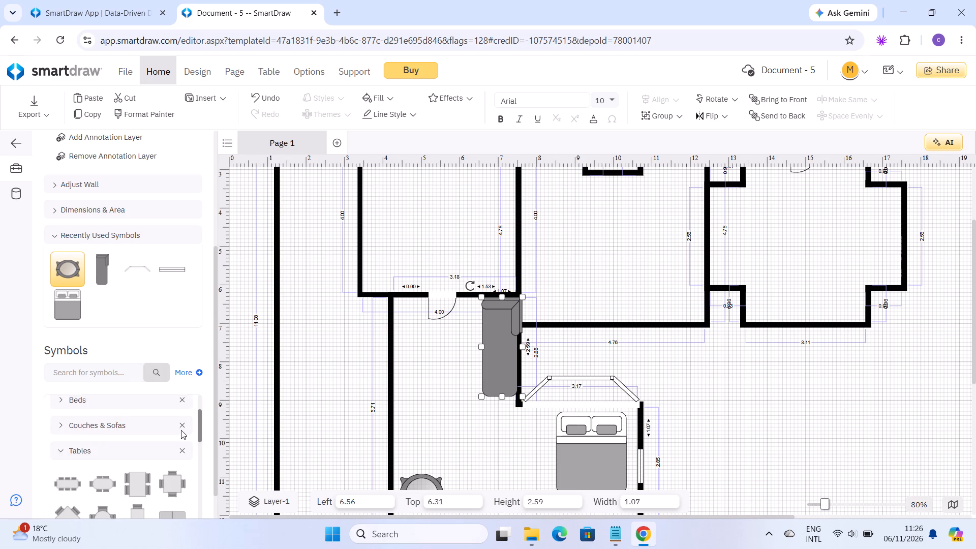
{"action": "left_click_drag", "start_coordinate": [181, 430], "coordinate": [177, 436]}
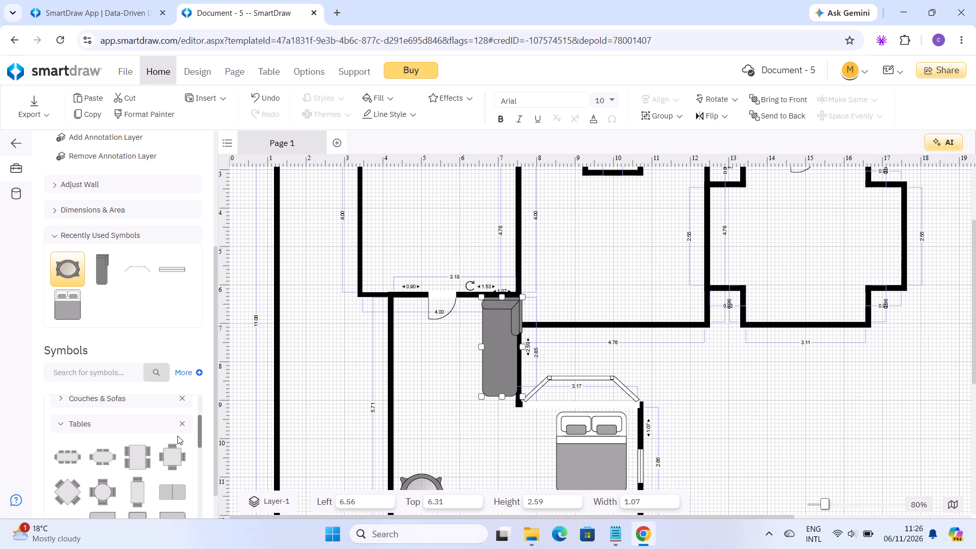
{"action": "left_click_drag", "start_coordinate": [177, 436], "coordinate": [138, 404]}
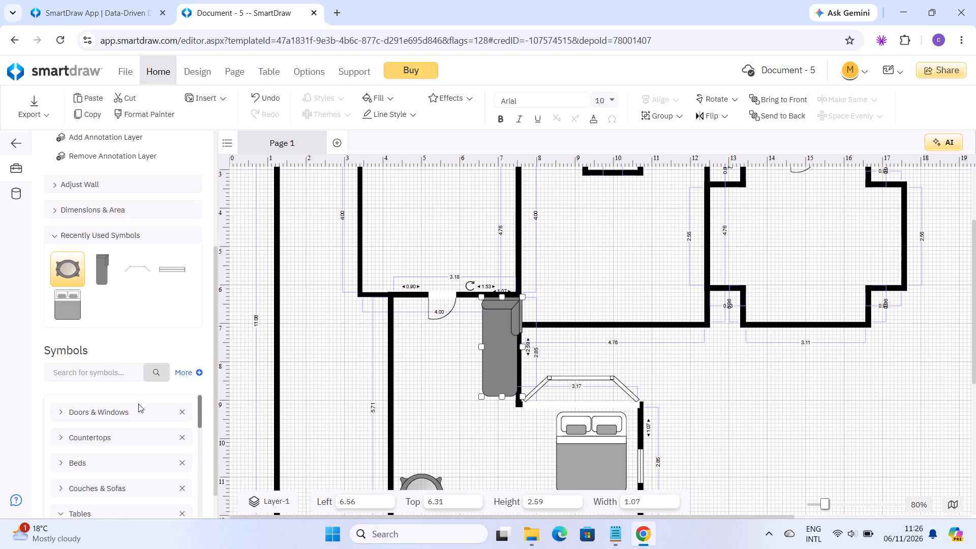
{"action": "left_click_drag", "start_coordinate": [138, 404], "coordinate": [138, 420]}
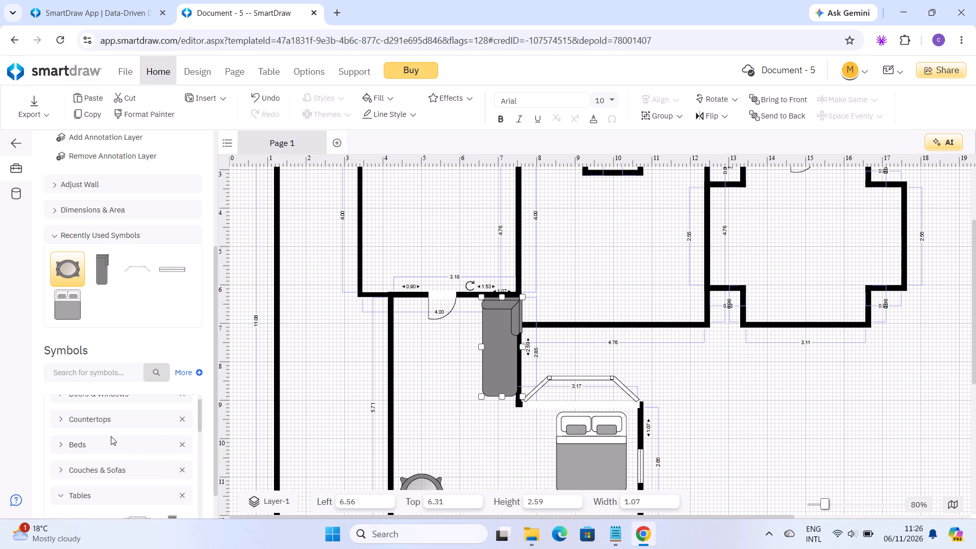
{"action": "left_click", "coordinate": [62, 493]}
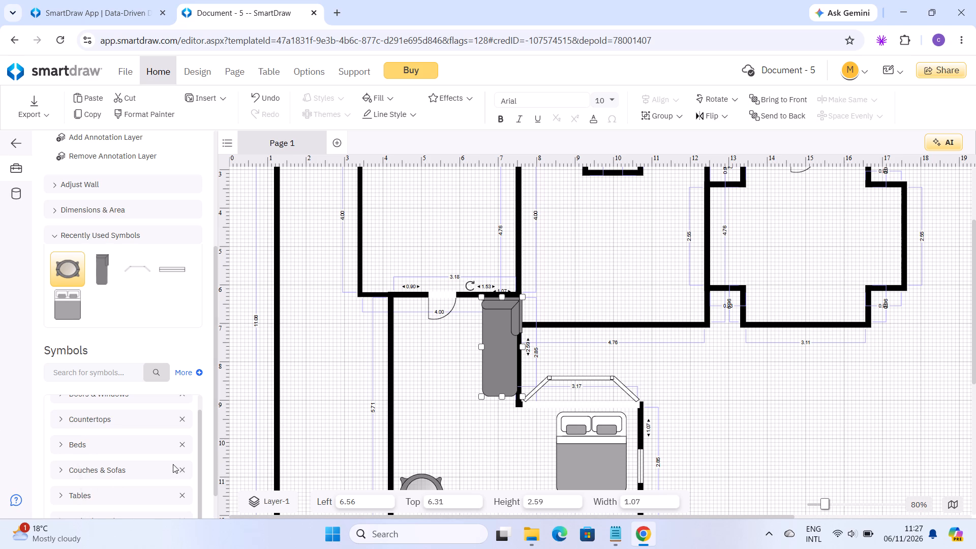
Expand the Bathtubs & Showers symbol category.
{"action": "double_click", "coordinate": [200, 404]}
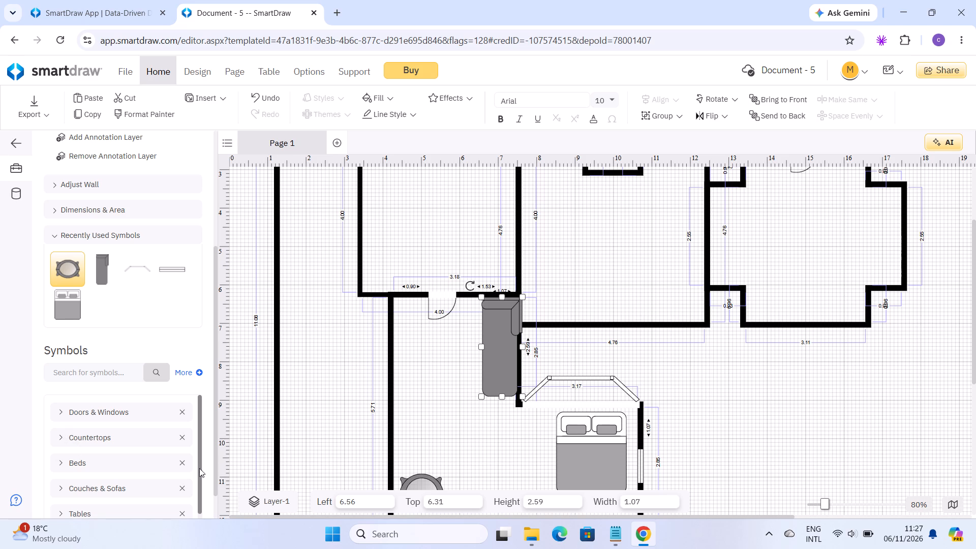
{"action": "triple_click", "coordinate": [215, 503]}
{"action": "left_click_drag", "start_coordinate": [215, 503], "coordinate": [144, 501]}
{"action": "left_click", "coordinate": [144, 501]}
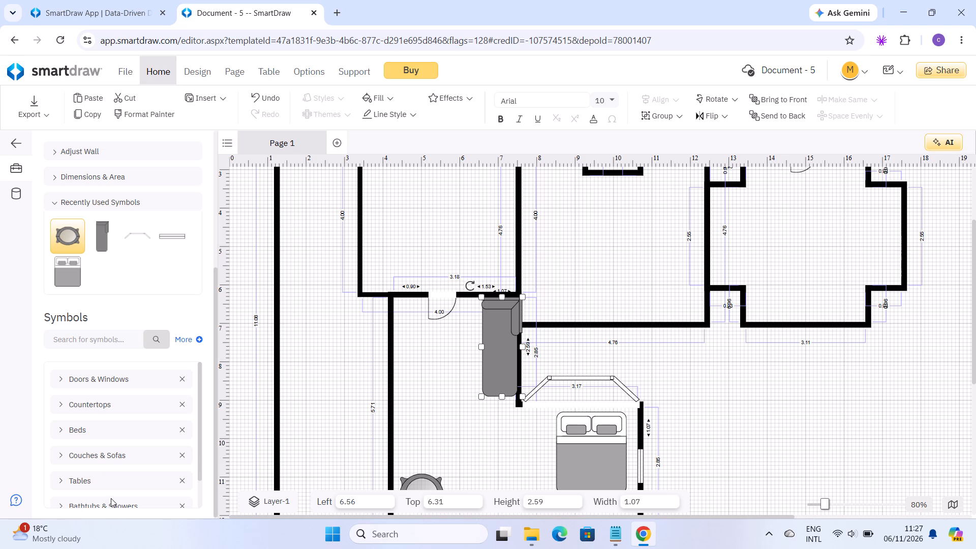
{"action": "double_click", "coordinate": [111, 499]}
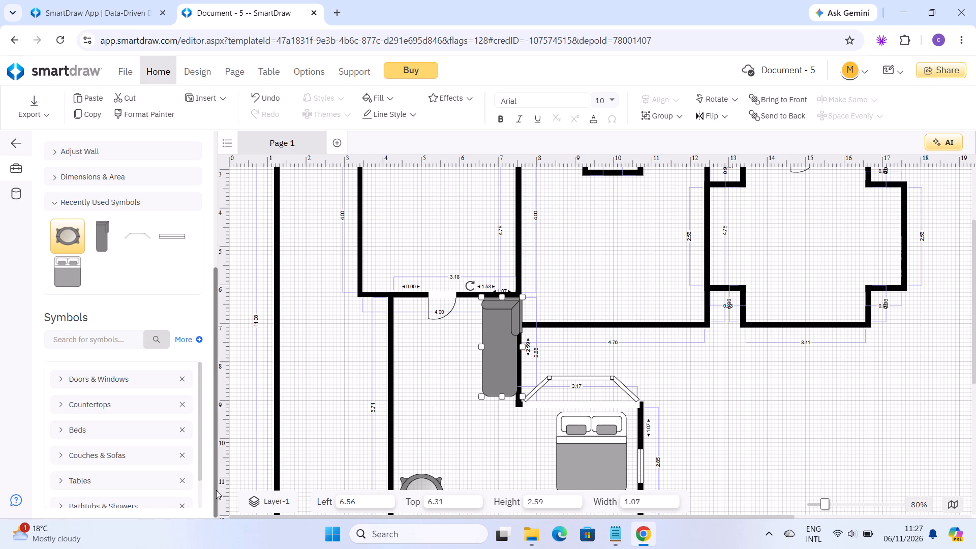
{"action": "left_click", "coordinate": [197, 487]}
{"action": "left_click", "coordinate": [198, 489]}
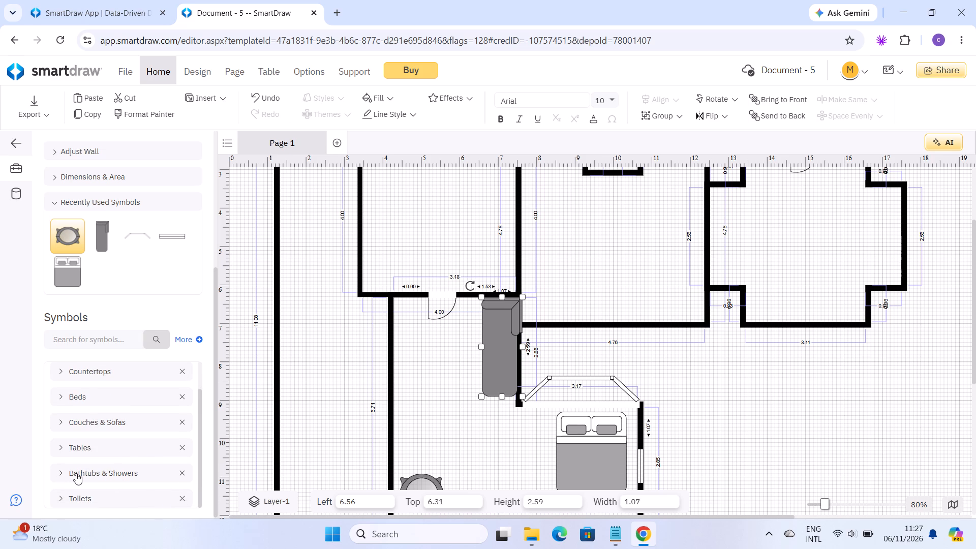
{"action": "left_click", "coordinate": [68, 473]}
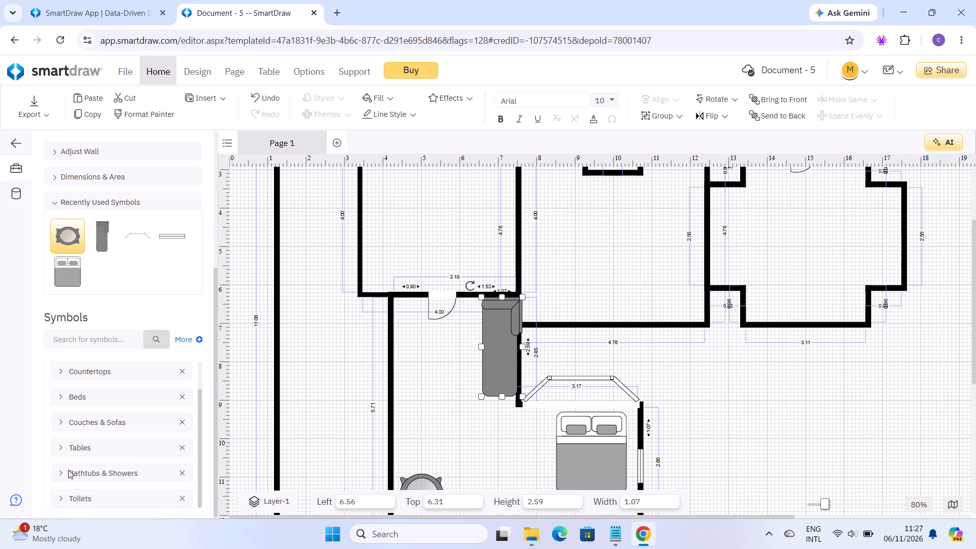
{"action": "left_click", "coordinate": [68, 470]}
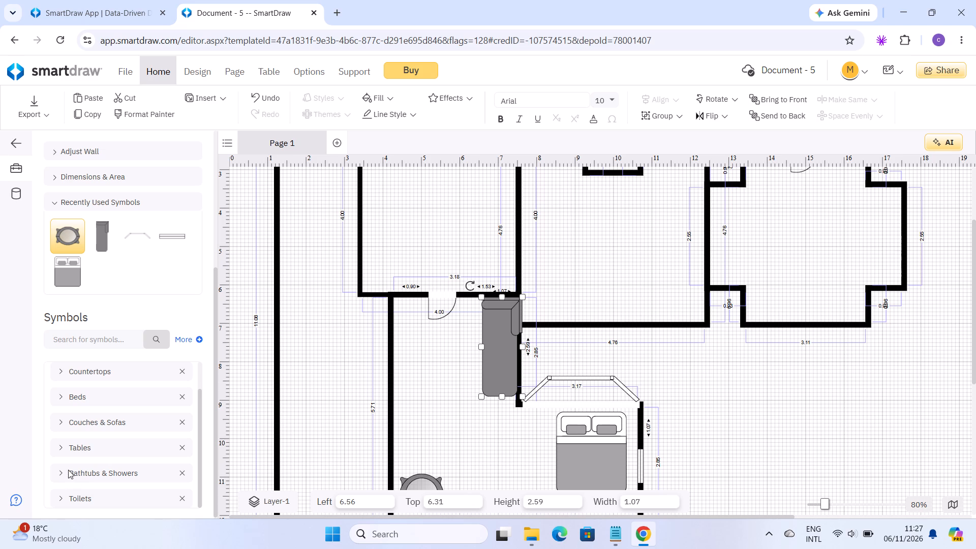
{"action": "left_click", "coordinate": [62, 470]}
Place a Combination Bath/Shower in the L-shaped room above the coffee table, at about 4.95 left and 8.71 top.
{"action": "triple_click", "coordinate": [200, 438]}
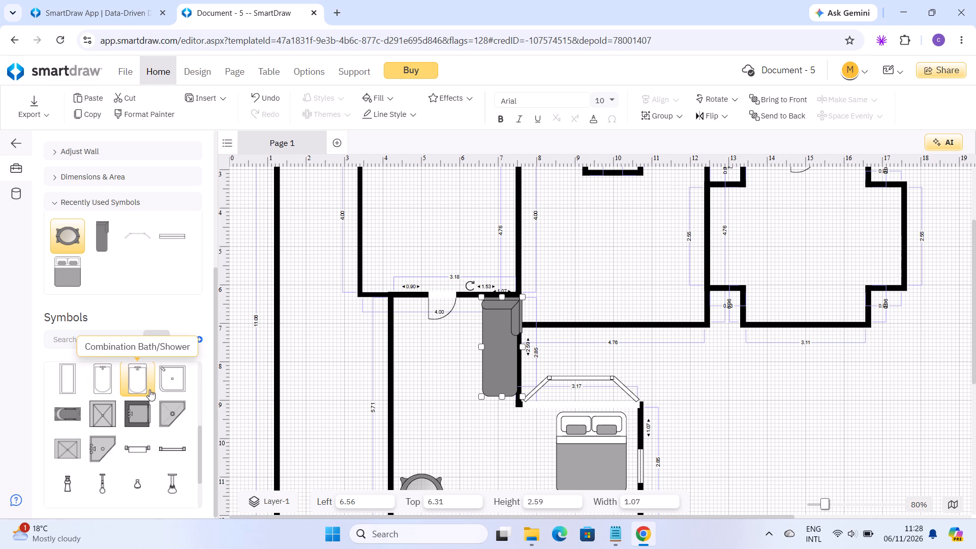
{"action": "left_click_drag", "start_coordinate": [149, 389], "coordinate": [198, 389]}
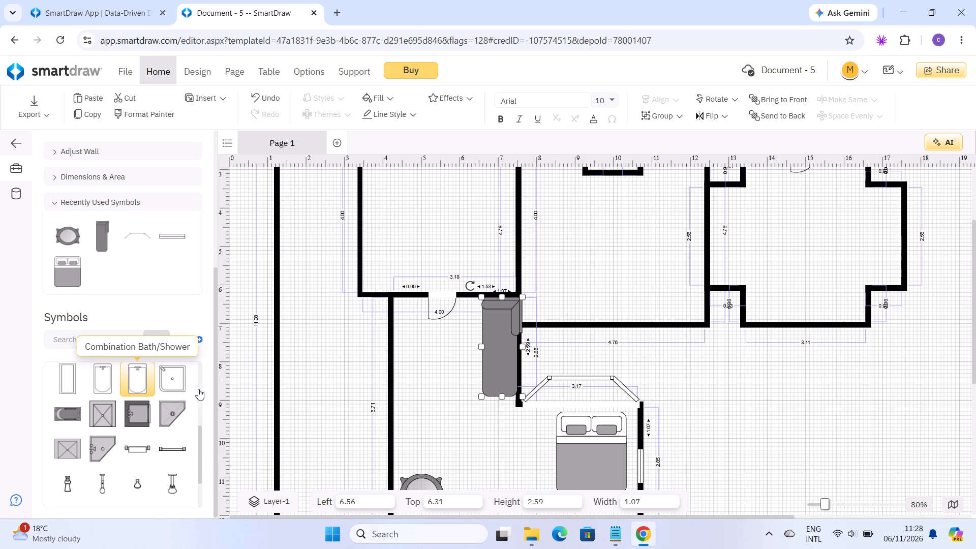
{"action": "left_click_drag", "start_coordinate": [198, 389], "coordinate": [473, 421]}
{"action": "left_click_drag", "start_coordinate": [473, 421], "coordinate": [551, 477]}
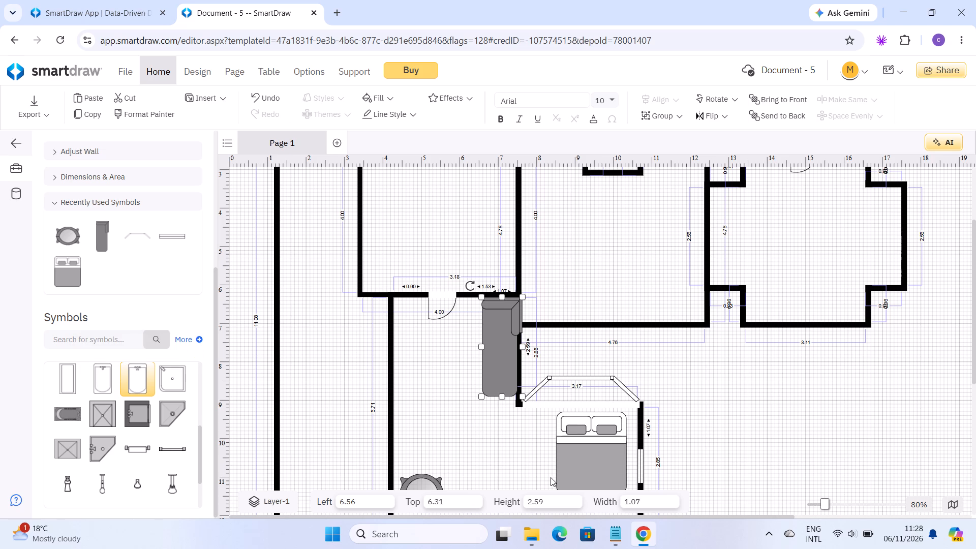
{"action": "left_click_drag", "start_coordinate": [551, 477], "coordinate": [452, 433]}
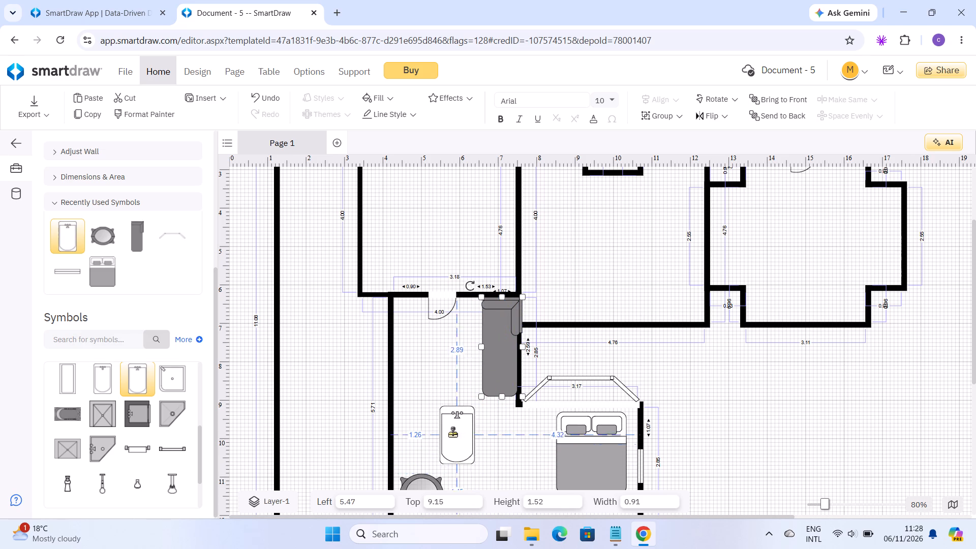
{"action": "left_click_drag", "start_coordinate": [452, 433], "coordinate": [426, 422]}
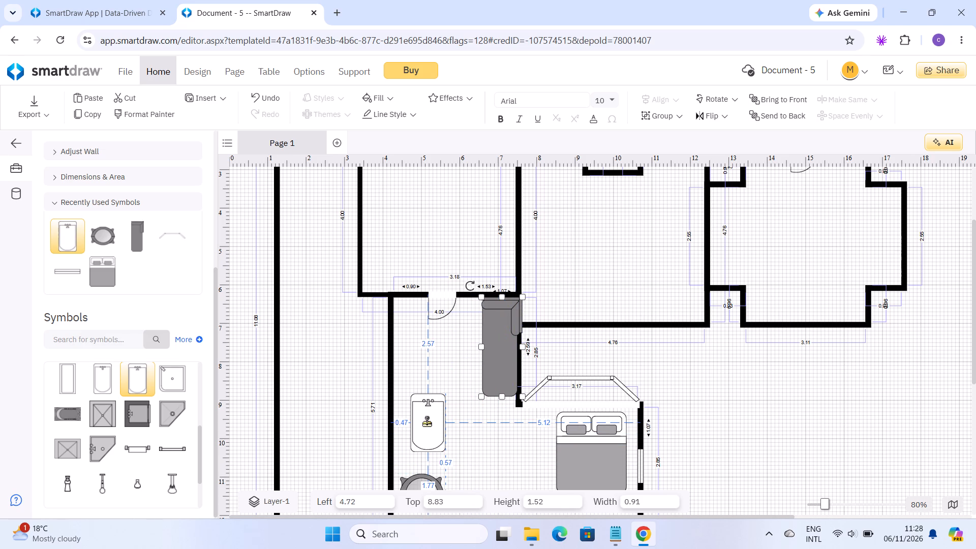
{"action": "left_click_drag", "start_coordinate": [426, 422], "coordinate": [438, 418]}
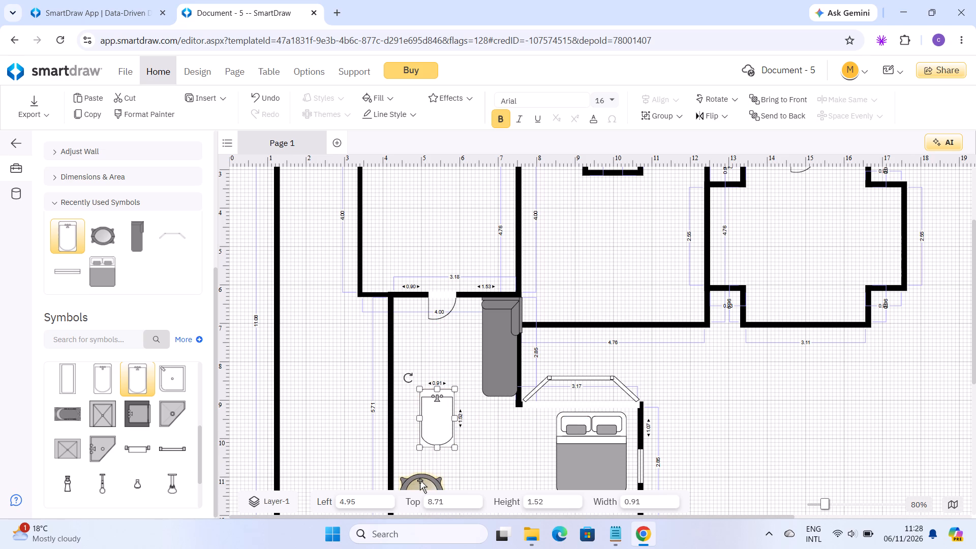
Move the coffee table out of the L-shaped room's lower-left corner and the bathtub into it, at about 4.16 left and 10.39 top.
{"action": "left_click_drag", "start_coordinate": [420, 480], "coordinate": [493, 432]}
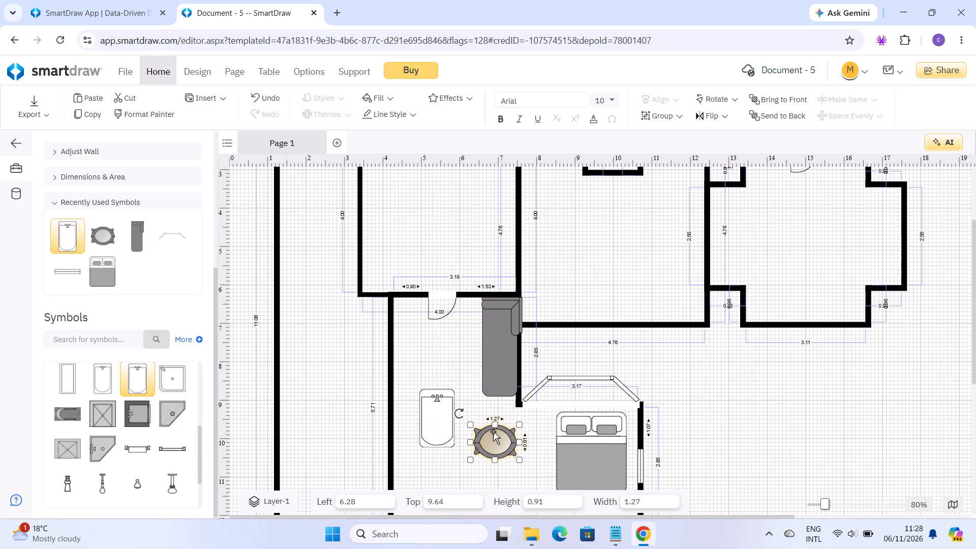
{"action": "left_click_drag", "start_coordinate": [443, 422], "coordinate": [420, 479]}
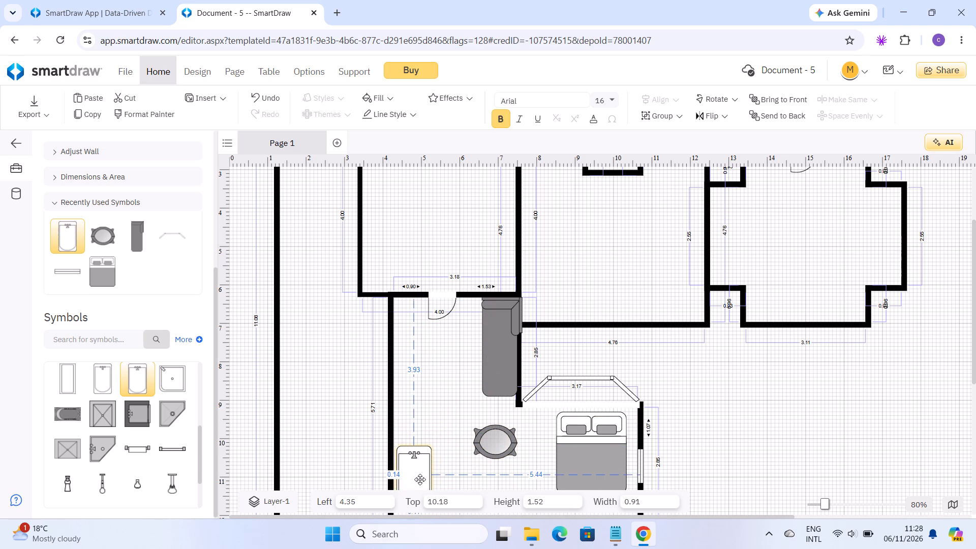
{"action": "left_click_drag", "start_coordinate": [420, 479], "coordinate": [413, 487]}
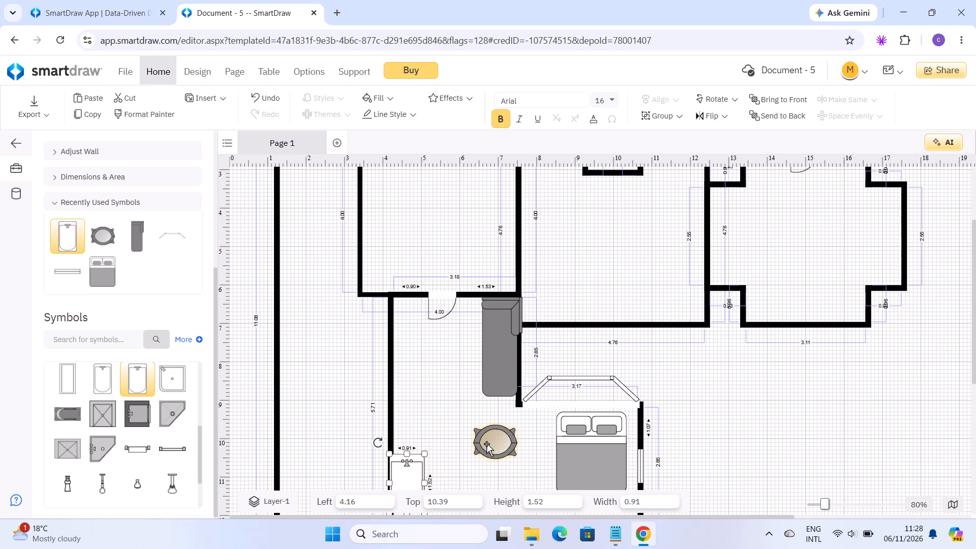
Move the Glass Oval Coffee Table into the L-shaped room's upper wing beside the chaise, at about 5.08 left and 7.40 top.
{"action": "left_click_drag", "start_coordinate": [486, 444], "coordinate": [431, 376]}
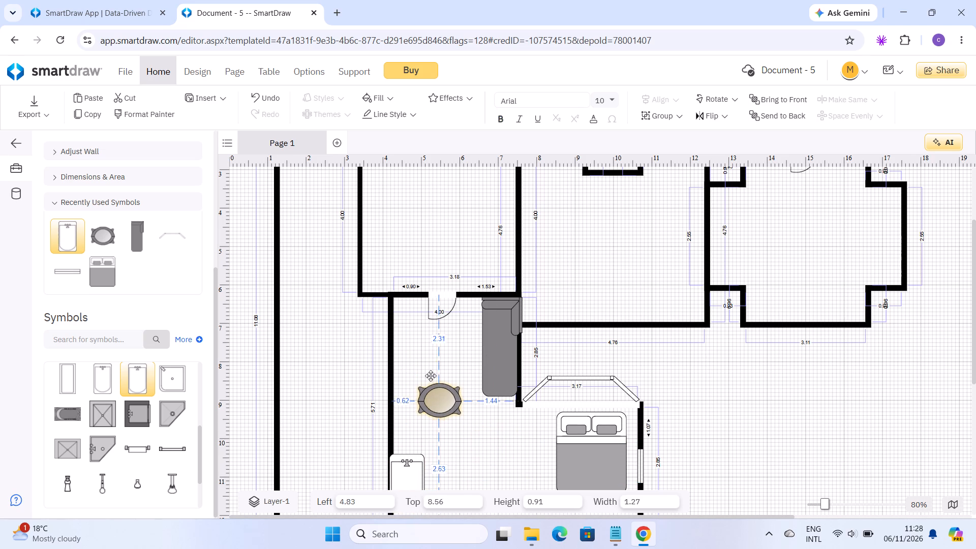
{"action": "left_click_drag", "start_coordinate": [431, 376], "coordinate": [442, 358]}
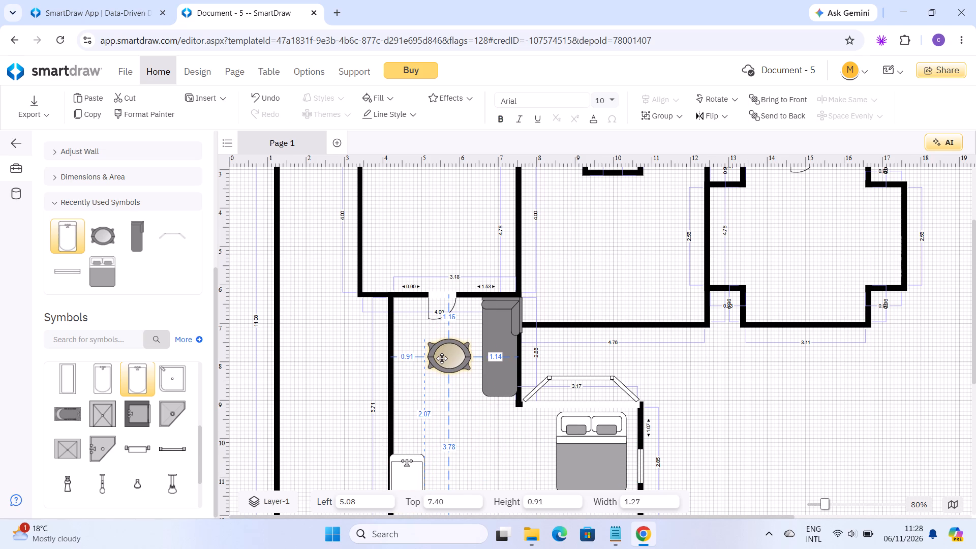
{"action": "left_click_drag", "start_coordinate": [442, 358], "coordinate": [442, 358]}
Delete the Arm Chaise from the L-shaped room.
{"action": "left_click_drag", "start_coordinate": [487, 336], "coordinate": [492, 360]}
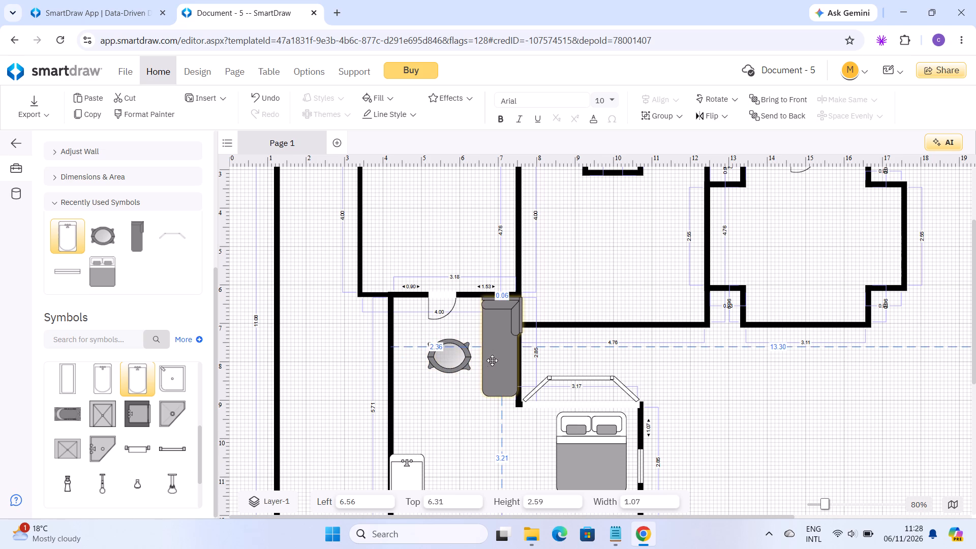
{"action": "left_click_drag", "start_coordinate": [492, 360], "coordinate": [495, 393]}
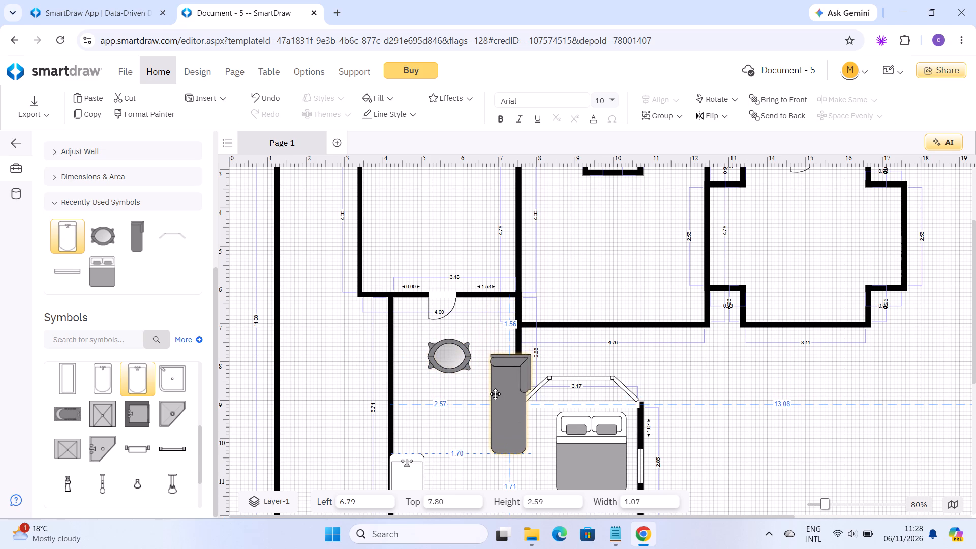
{"action": "right_click", "coordinate": [494, 428]}
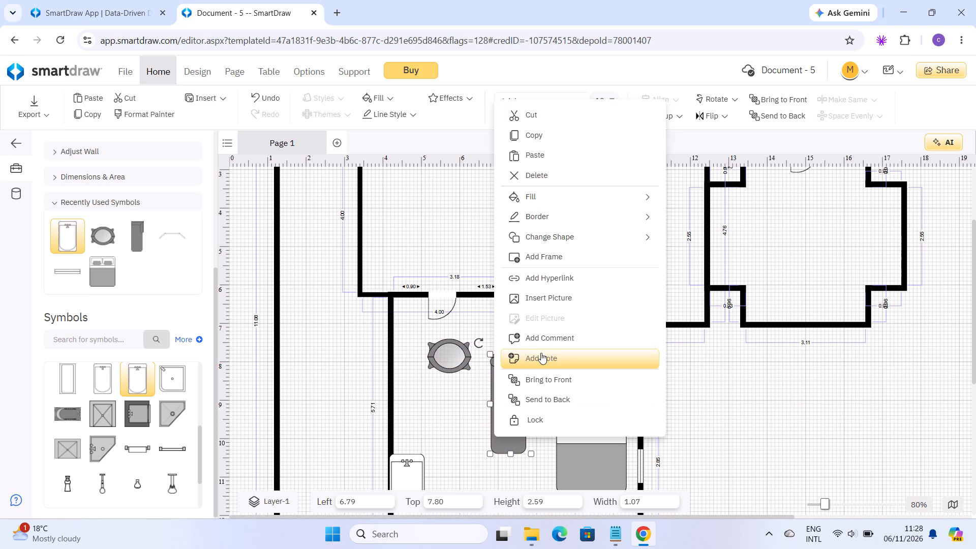
{"action": "left_click", "coordinate": [548, 174]}
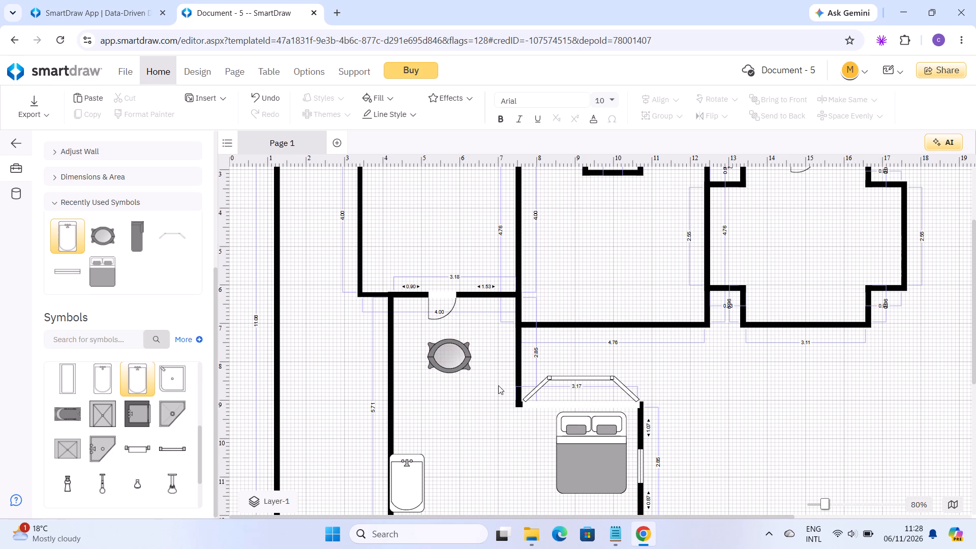
Nudge the bathtub into the L-shaped room's lower-left corner, inside the walls, at about 4.28 left and 10.71 top.
{"action": "left_click_drag", "start_coordinate": [406, 492], "coordinate": [419, 498]}
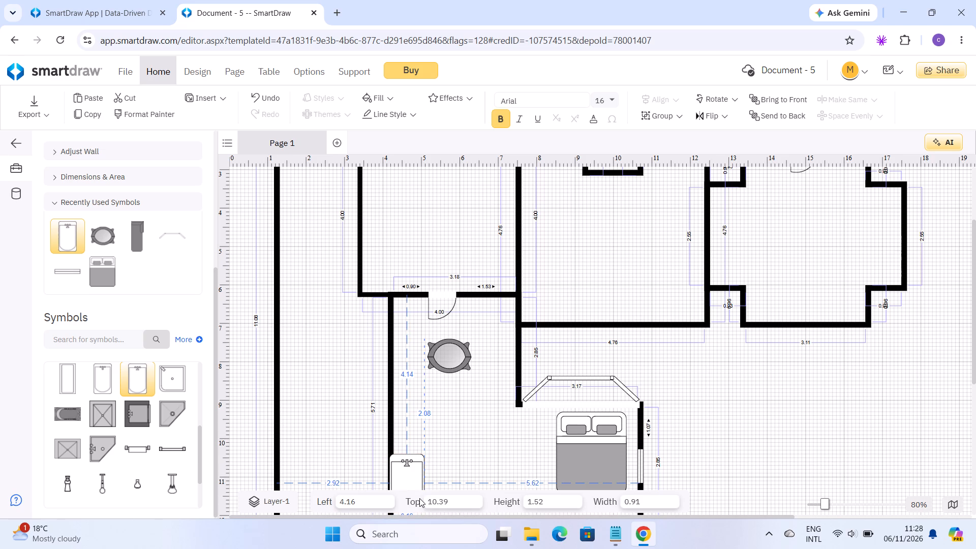
{"action": "left_click_drag", "start_coordinate": [419, 498], "coordinate": [419, 496]}
{"action": "left_click_drag", "start_coordinate": [418, 492], "coordinate": [410, 500]}
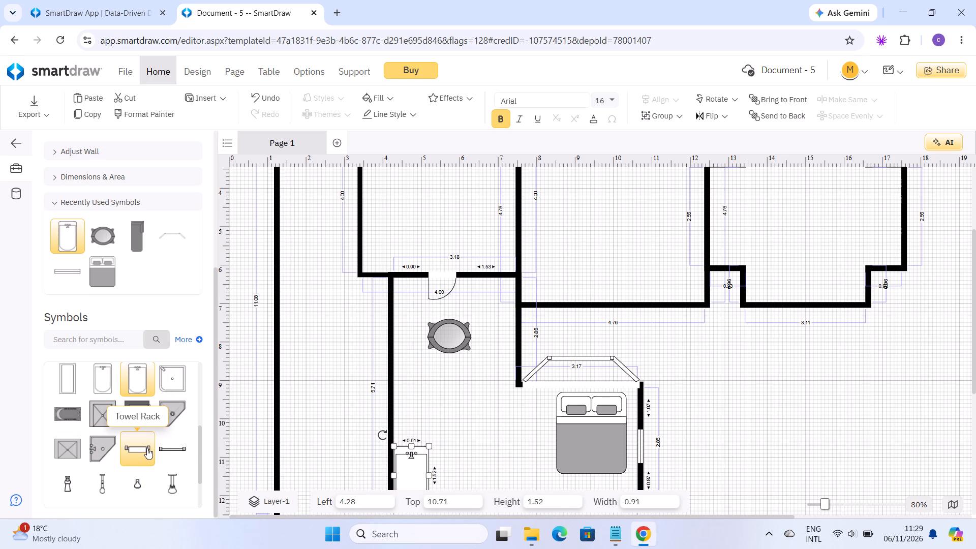
Place a Towel Rack at the bathtub's upper end and stretch it to about 0.60 high, at about 4.47 left and 10.23 top.
{"action": "left_click_drag", "start_coordinate": [146, 448], "coordinate": [357, 395]}
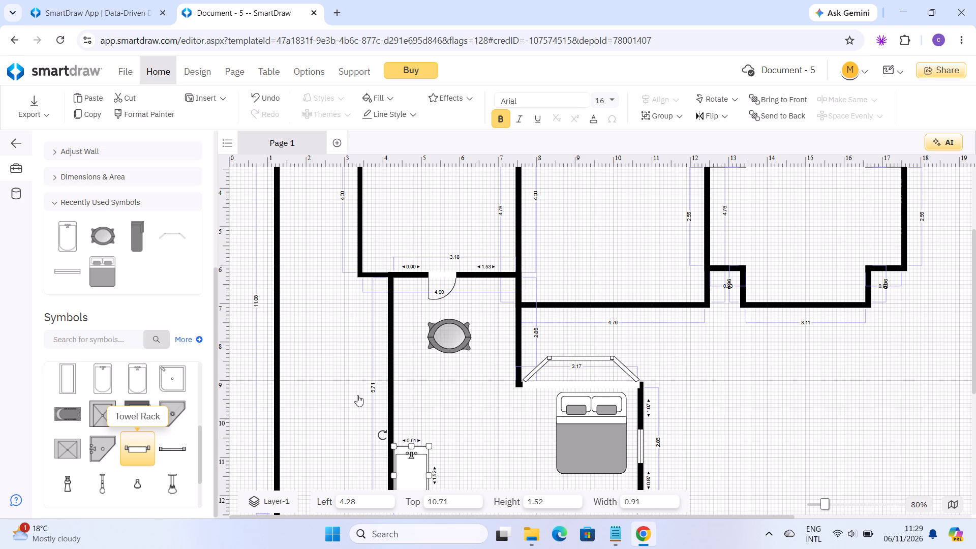
{"action": "left_click_drag", "start_coordinate": [357, 395], "coordinate": [417, 422]}
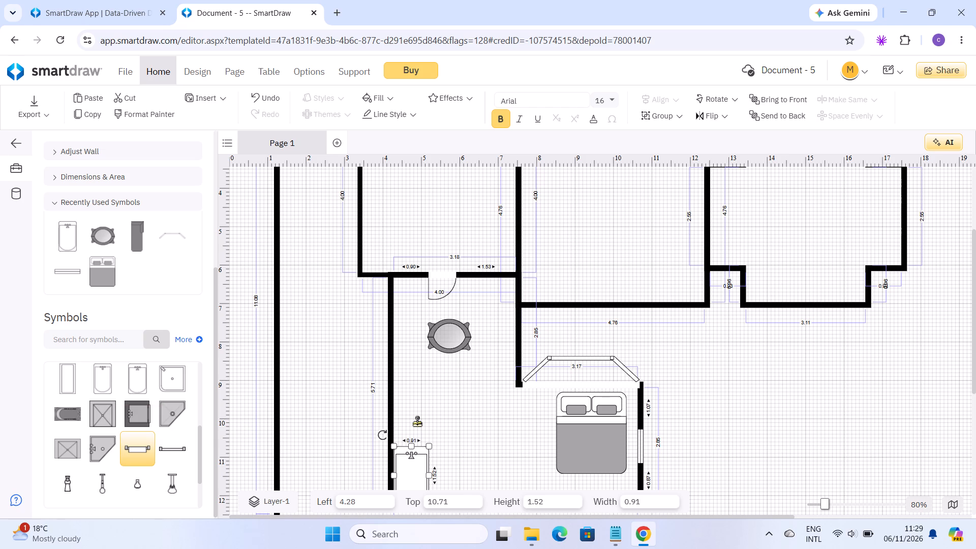
{"action": "left_click_drag", "start_coordinate": [417, 422], "coordinate": [415, 424]}
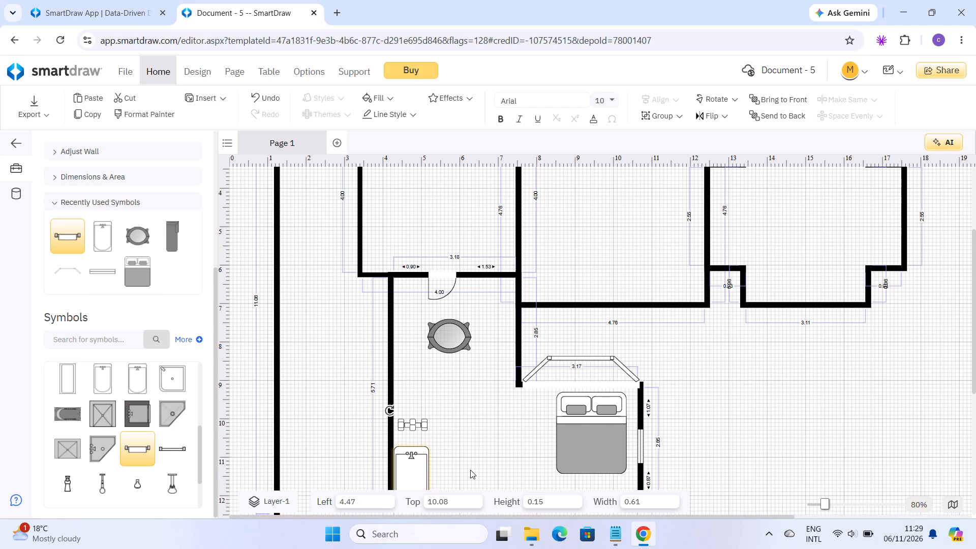
{"action": "left_click_drag", "start_coordinate": [412, 422], "coordinate": [412, 450]}
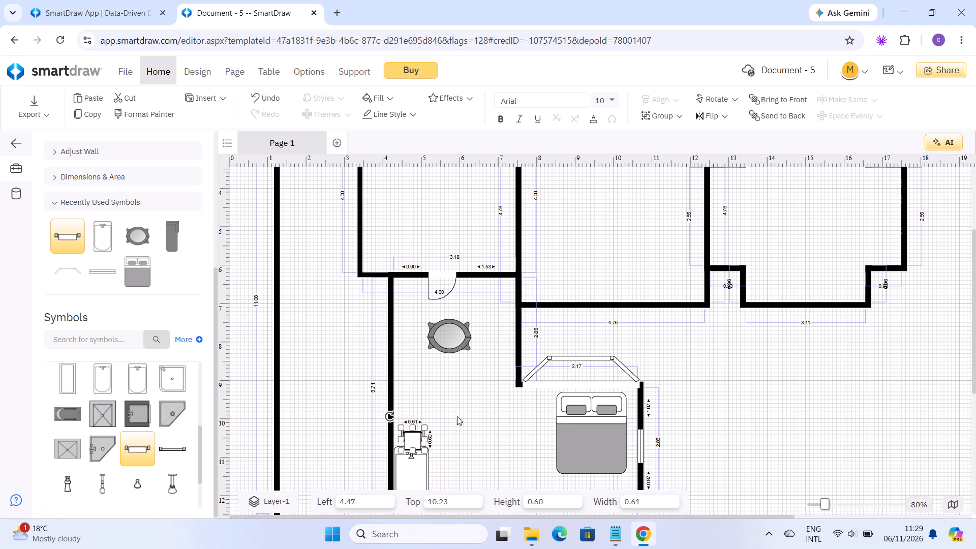
{"action": "left_click", "coordinate": [434, 400]}
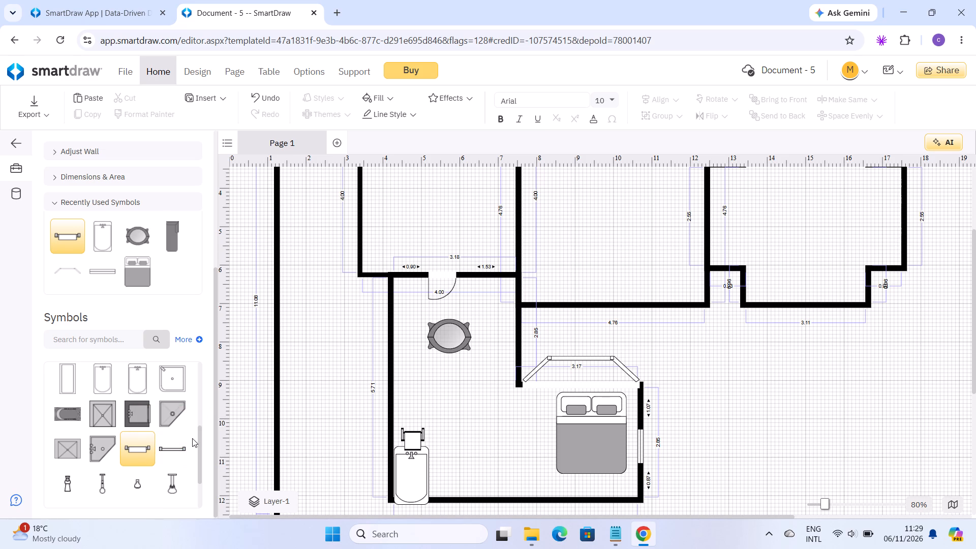
Expand the Couches & Sofas symbol category and browse its seating symbols.
{"action": "left_click", "coordinate": [198, 484]}
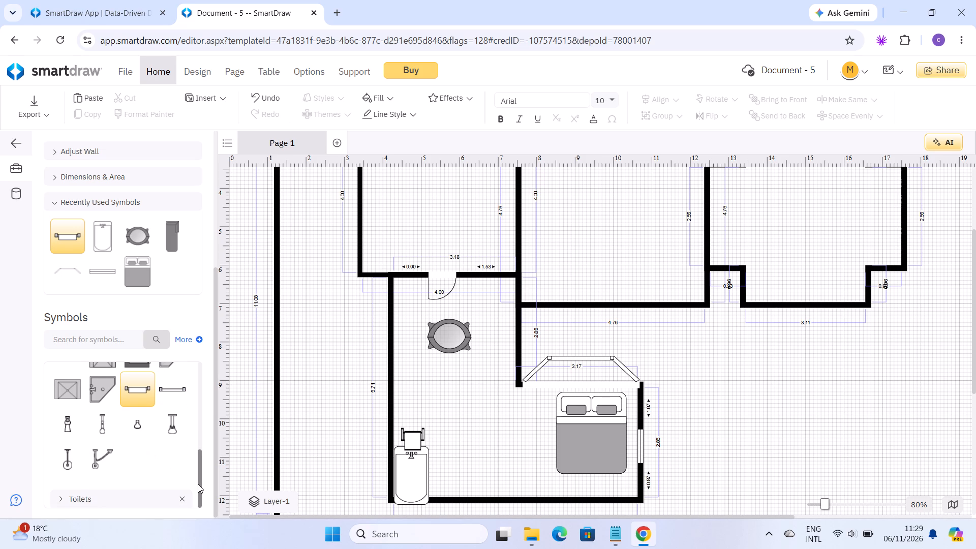
{"action": "left_click", "coordinate": [199, 441]}
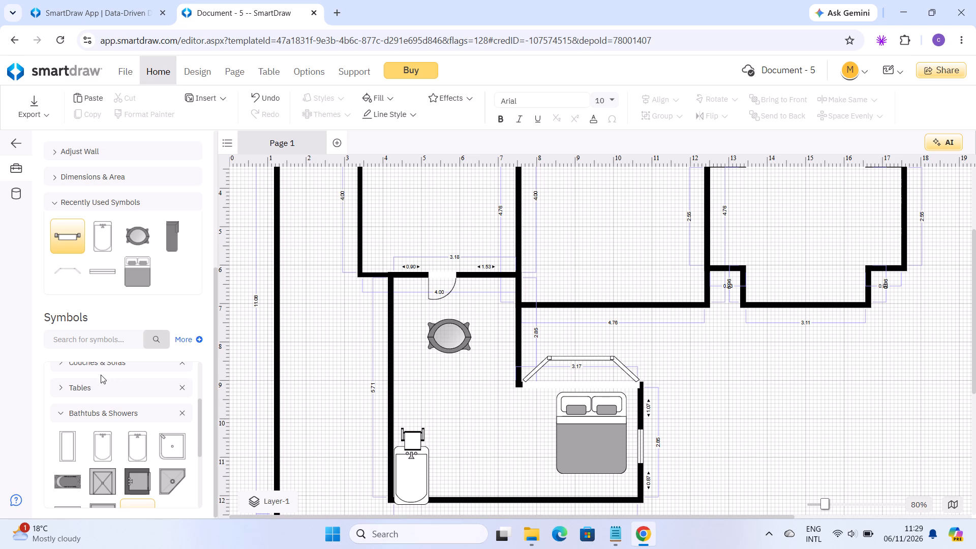
{"action": "left_click", "coordinate": [200, 393]}
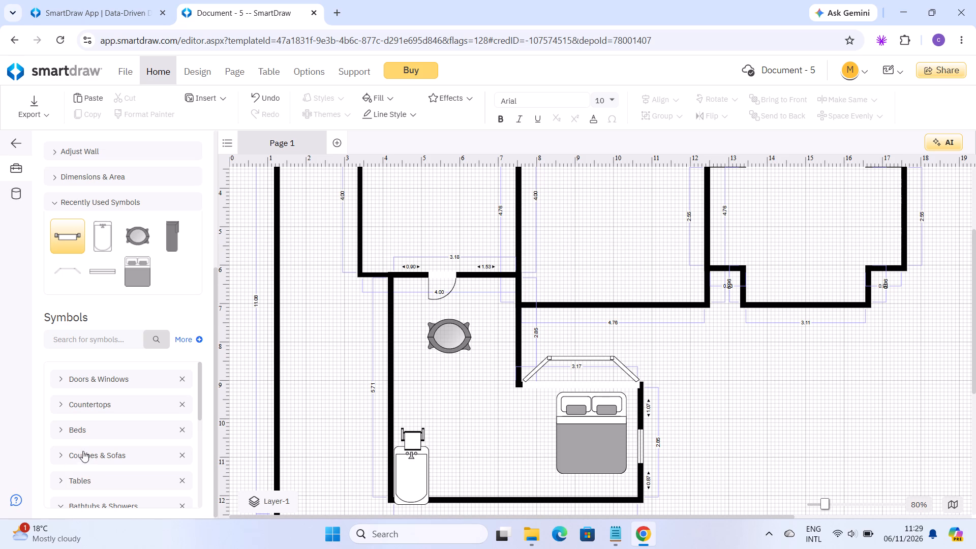
{"action": "left_click", "coordinate": [67, 452]}
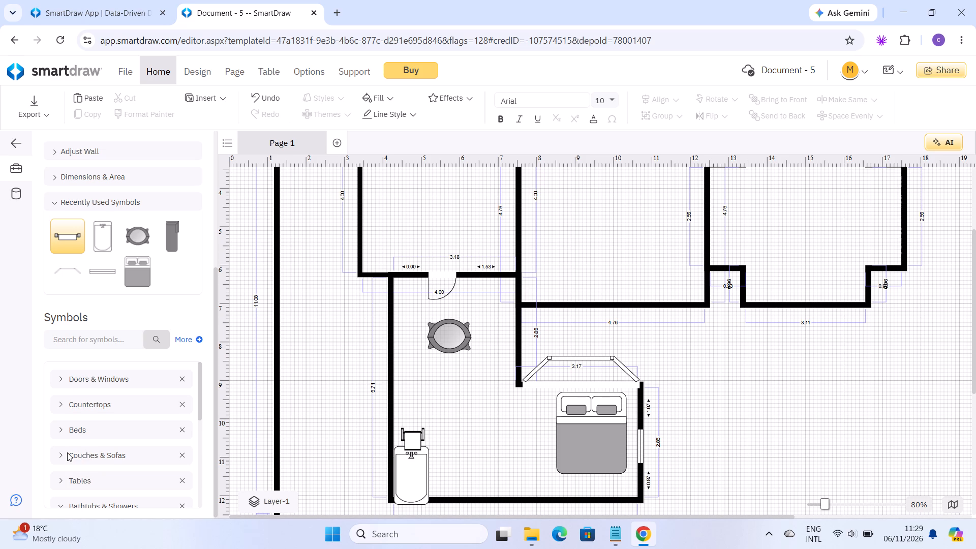
{"action": "left_click", "coordinate": [56, 453]}
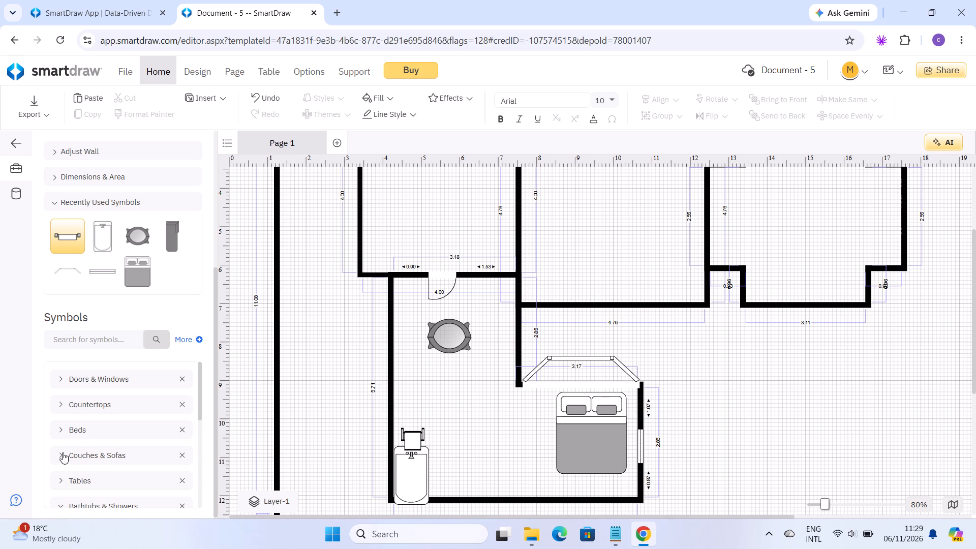
{"action": "left_click", "coordinate": [63, 454]}
{"action": "double_click", "coordinate": [198, 389]}
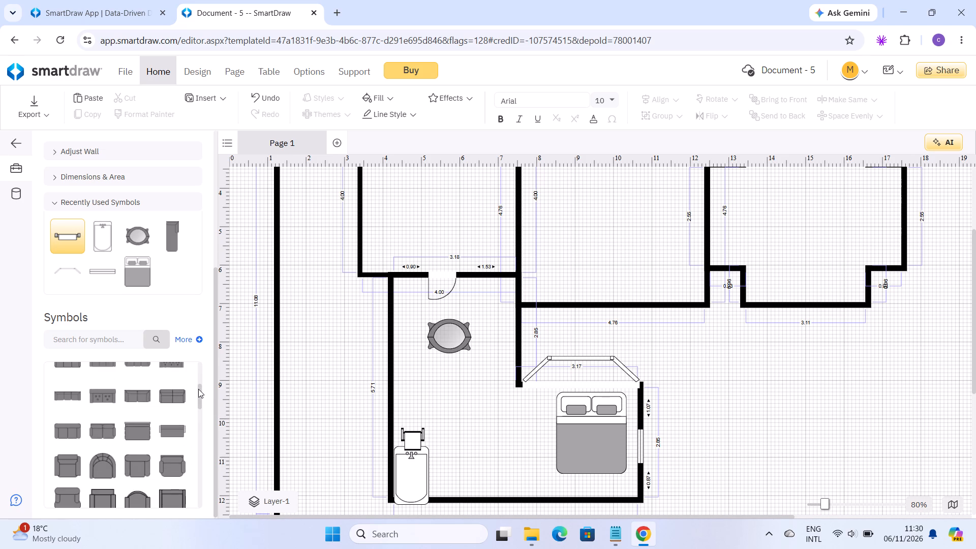
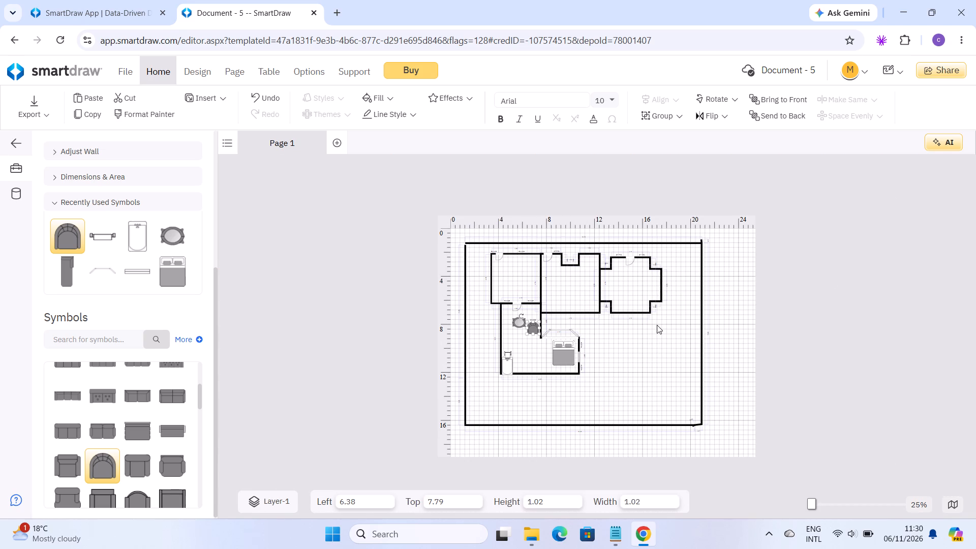
Shift the outer walls slightly so they sit at about 1.11 left and 1.24 top.
{"action": "left_click", "coordinate": [516, 287]}
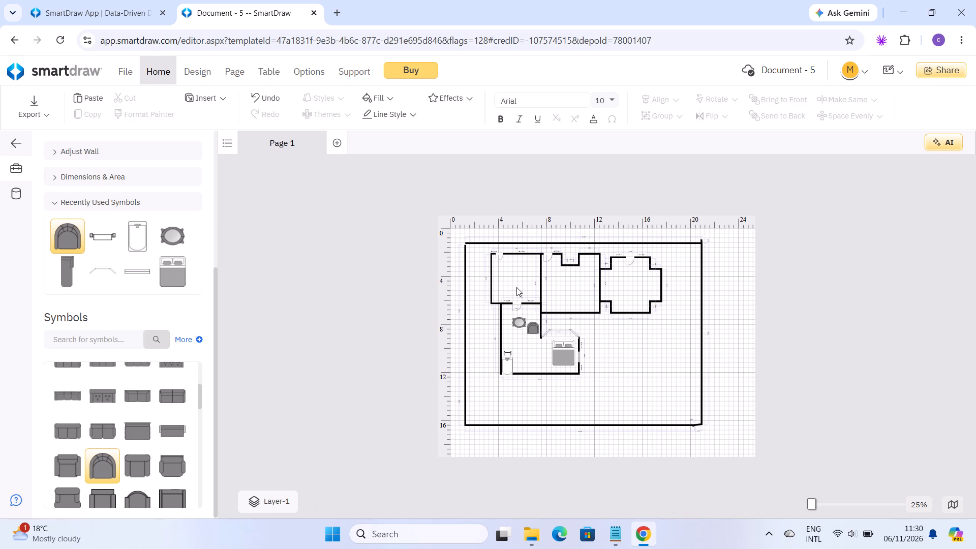
{"action": "left_click", "coordinate": [633, 292]}
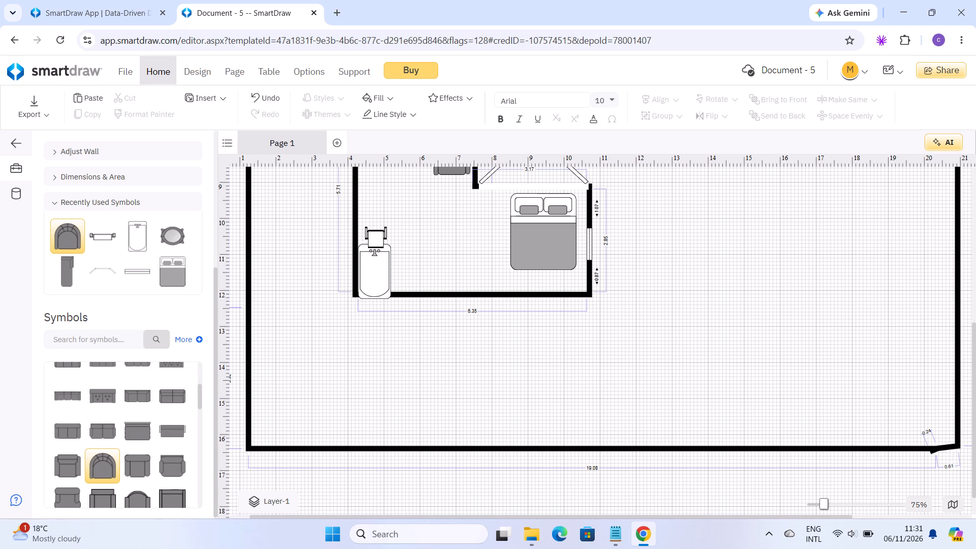
{"action": "left_click_drag", "start_coordinate": [793, 185], "coordinate": [964, 190]}
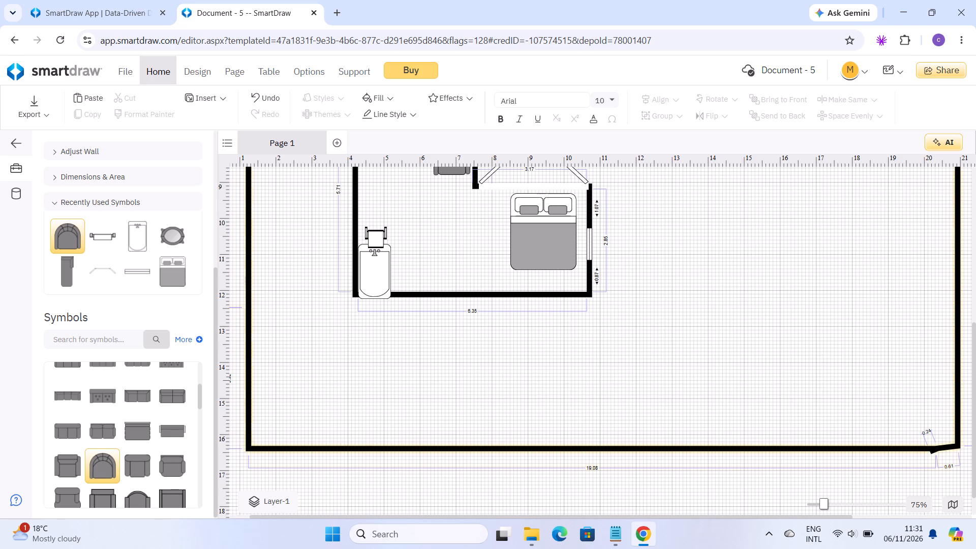
{"action": "left_click_drag", "start_coordinate": [961, 189], "coordinate": [963, 205]}
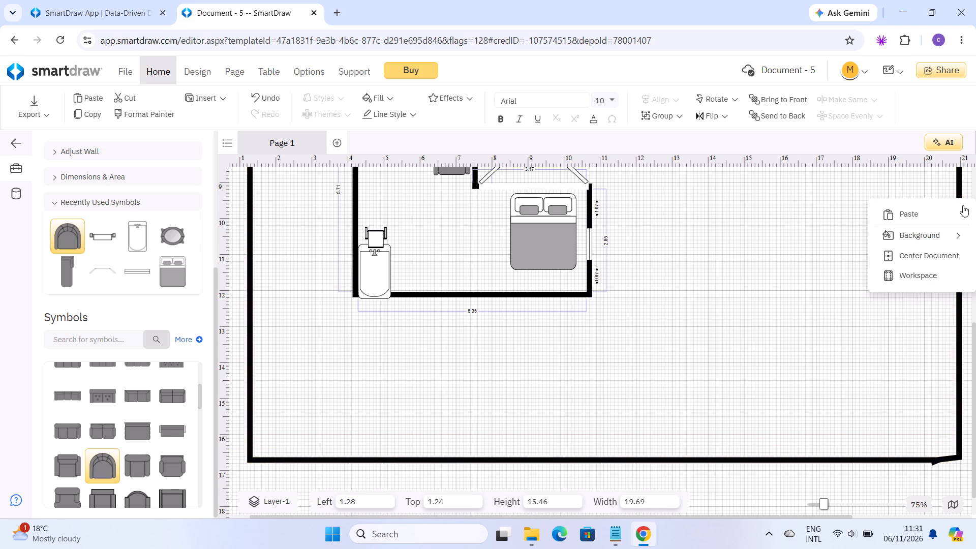
{"action": "left_click_drag", "start_coordinate": [963, 205], "coordinate": [957, 196]}
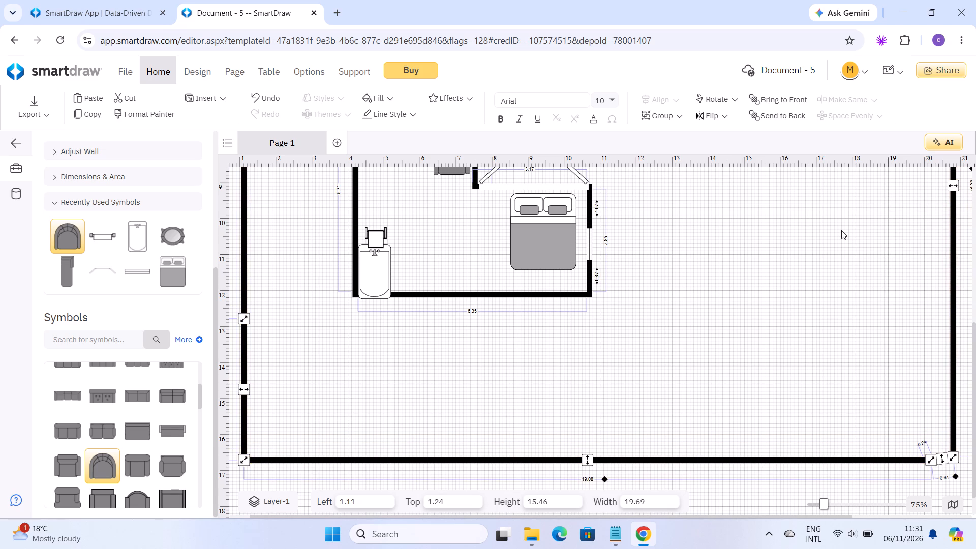
{"action": "left_click", "coordinate": [801, 269]}
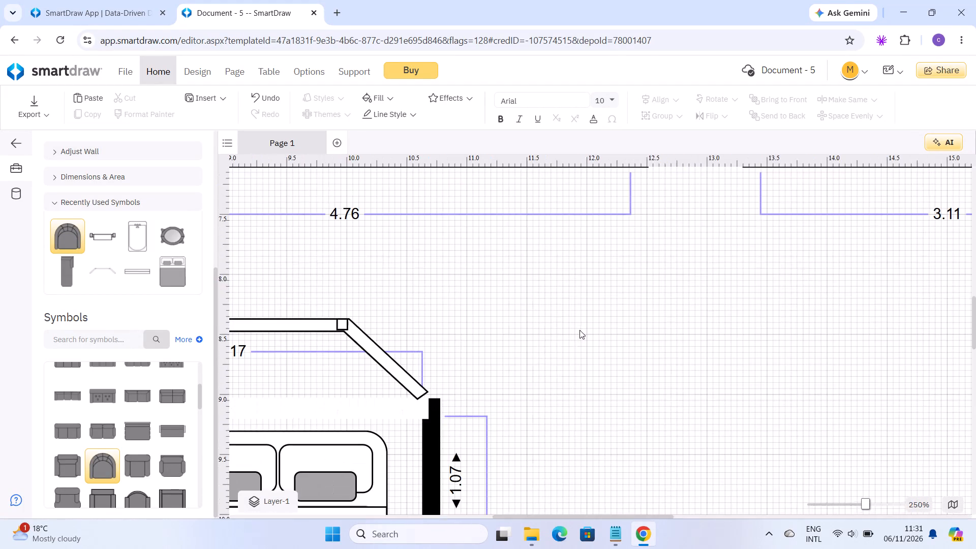
Move the door from the cross-shaped room's upper wall to its upper-right notch wall, at about 16.5 left and 3.29 top.
{"action": "scroll", "coordinate": [572, 329], "scroll_direction": "up", "scroll_amount": 1}
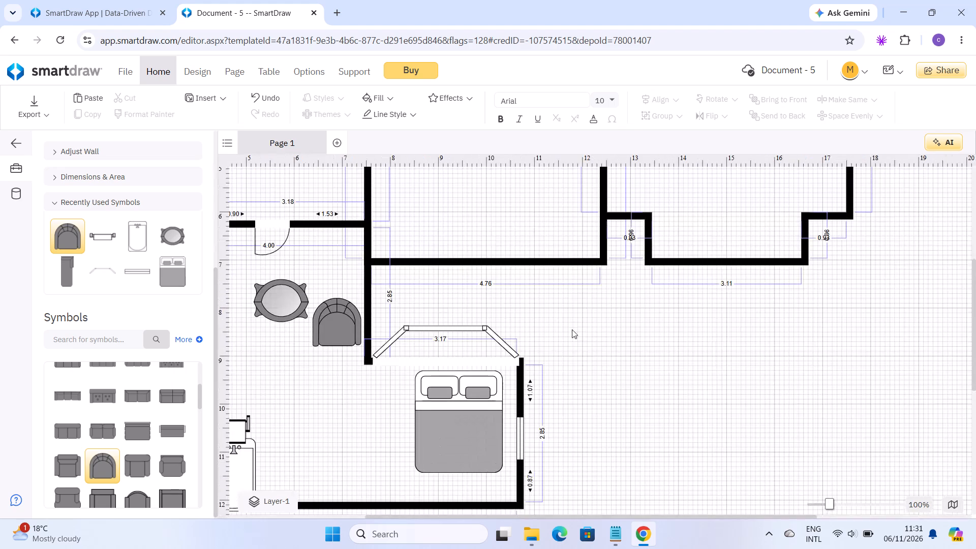
{"action": "scroll", "coordinate": [572, 329], "scroll_direction": "up", "scroll_amount": 3}
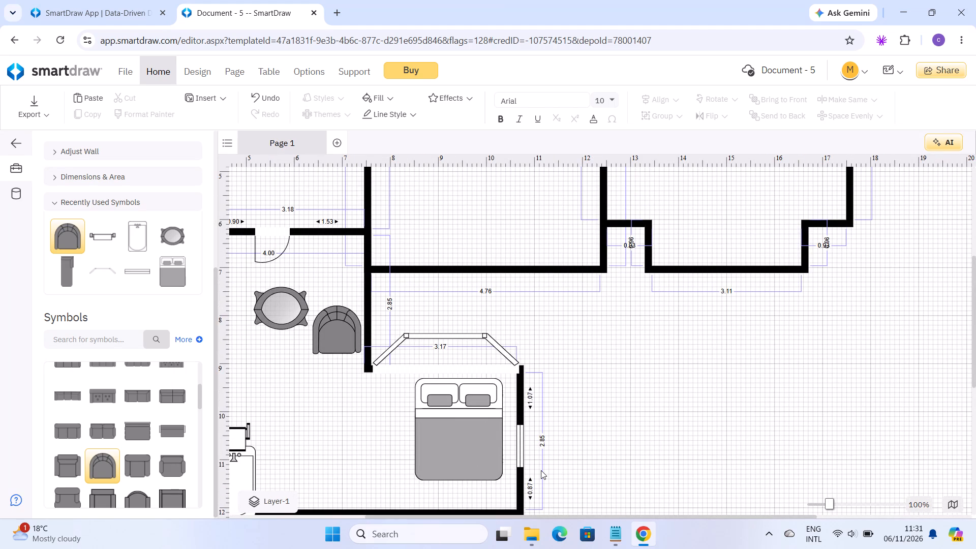
{"action": "scroll", "coordinate": [578, 395], "scroll_direction": "up", "scroll_amount": 1}
{"action": "scroll", "coordinate": [592, 437], "scroll_direction": "up", "scroll_amount": 1}
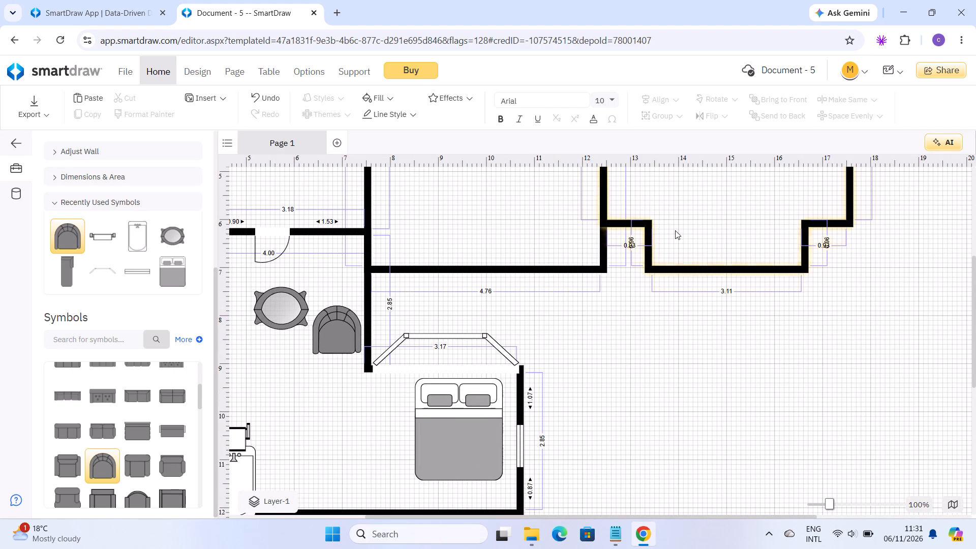
{"action": "scroll", "coordinate": [675, 230], "scroll_direction": "up", "scroll_amount": 1}
{"action": "left_click_drag", "start_coordinate": [709, 314], "coordinate": [723, 355]}
{"action": "left_click_drag", "start_coordinate": [859, 209], "coordinate": [863, 144]}
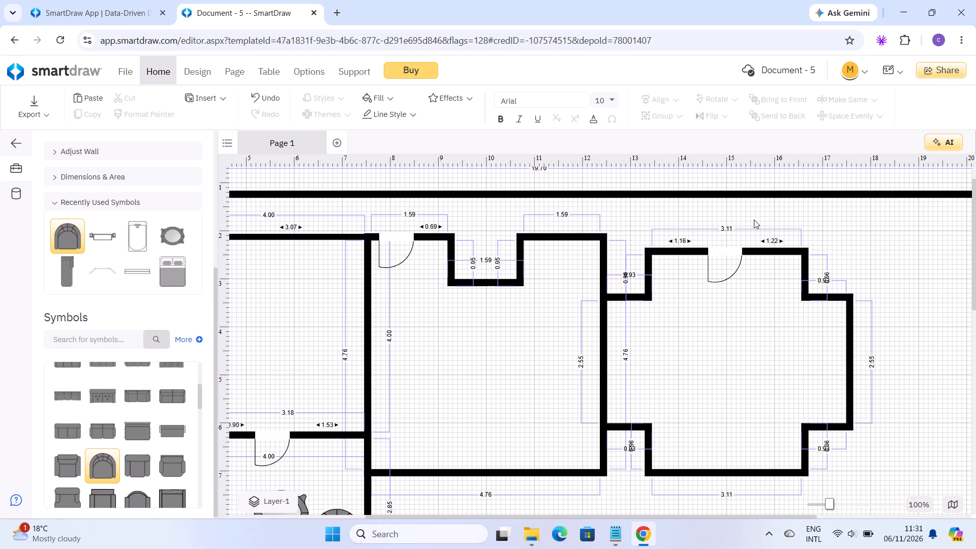
{"action": "left_click_drag", "start_coordinate": [724, 256], "coordinate": [621, 303]}
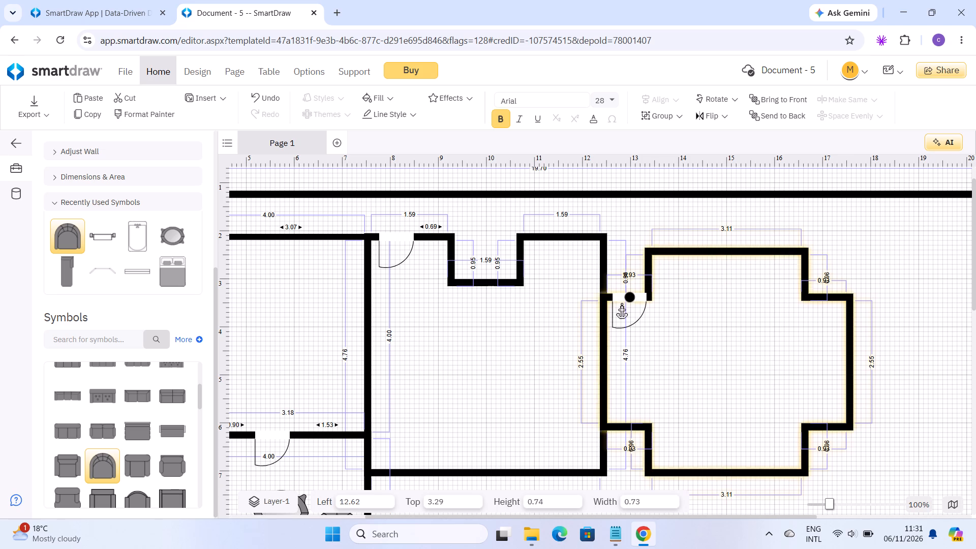
{"action": "left_click_drag", "start_coordinate": [621, 303], "coordinate": [618, 303]}
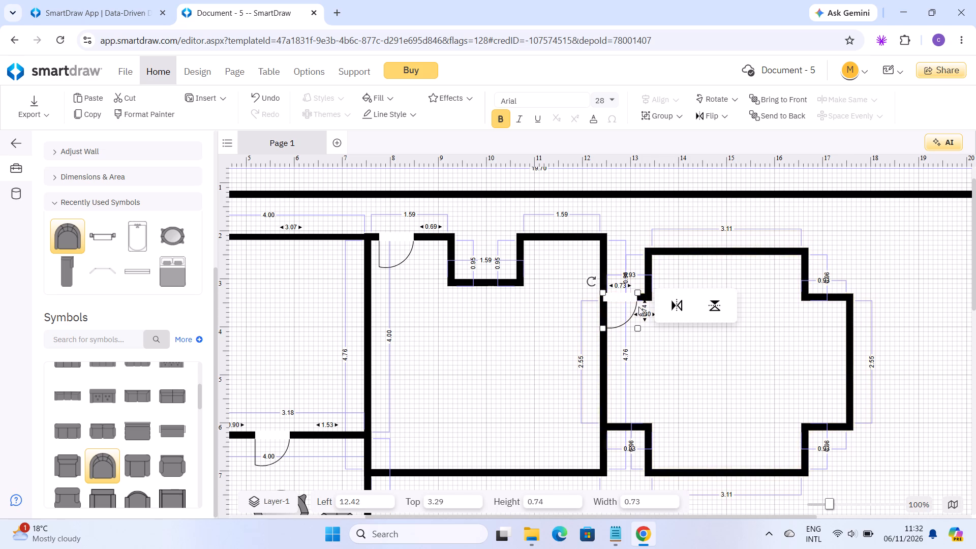
{"action": "left_click_drag", "start_coordinate": [624, 299], "coordinate": [624, 297]}
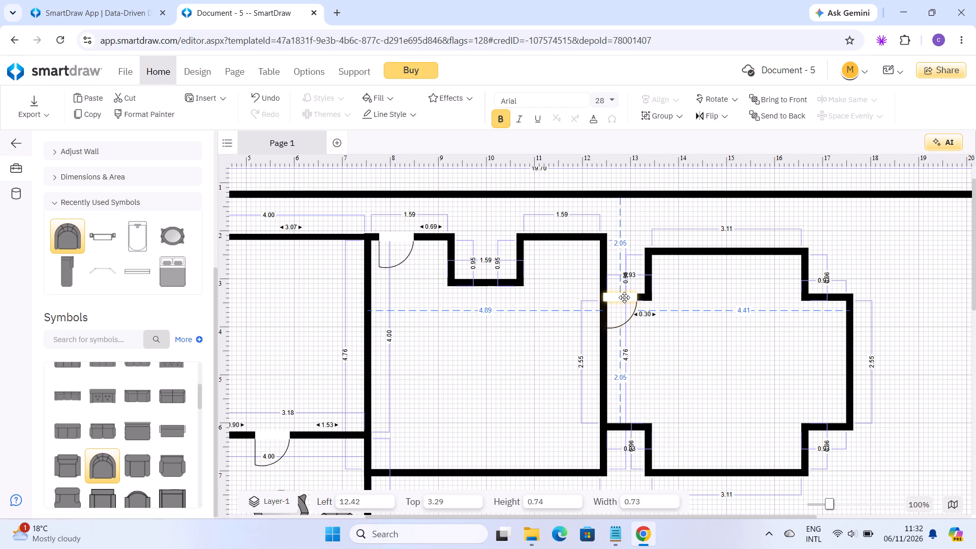
{"action": "left_click_drag", "start_coordinate": [624, 297], "coordinate": [805, 273]}
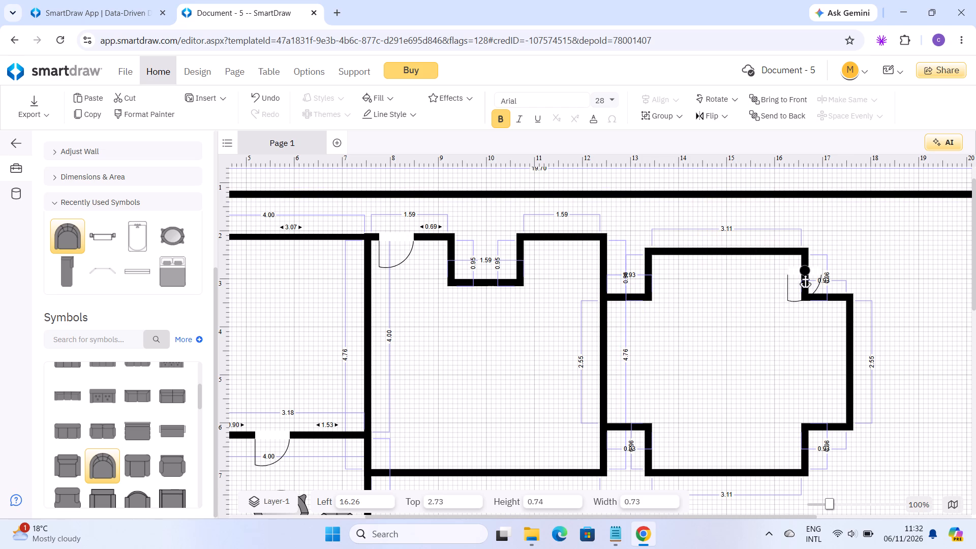
{"action": "left_click_drag", "start_coordinate": [805, 273], "coordinate": [827, 295]}
{"action": "left_click_drag", "start_coordinate": [827, 295], "coordinate": [823, 297]}
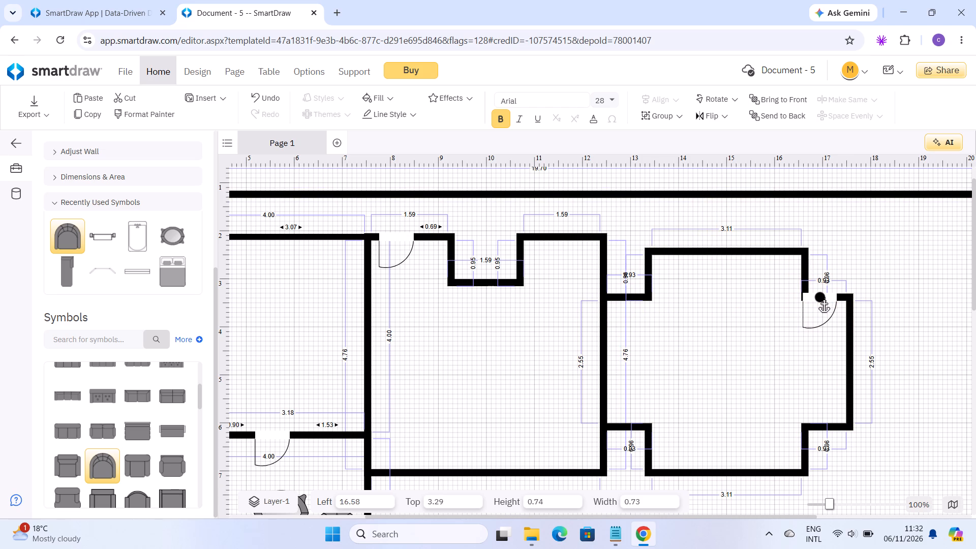
{"action": "left_click_drag", "start_coordinate": [823, 297], "coordinate": [822, 297]}
{"action": "left_click", "coordinate": [747, 317]}
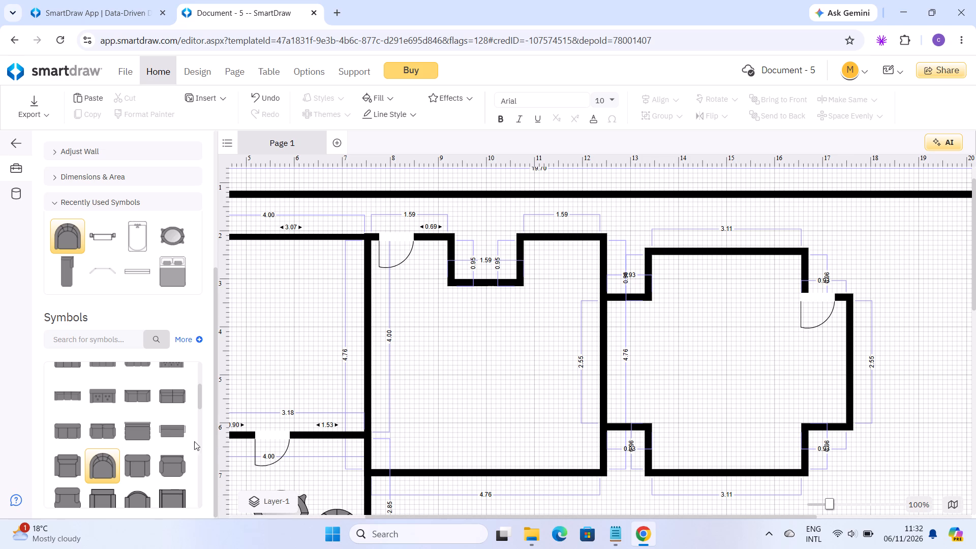
Expand the Beds symbol category and collapse the Couches & Sofas and Bathtubs & Showers categories.
{"action": "left_click", "coordinate": [200, 374]}
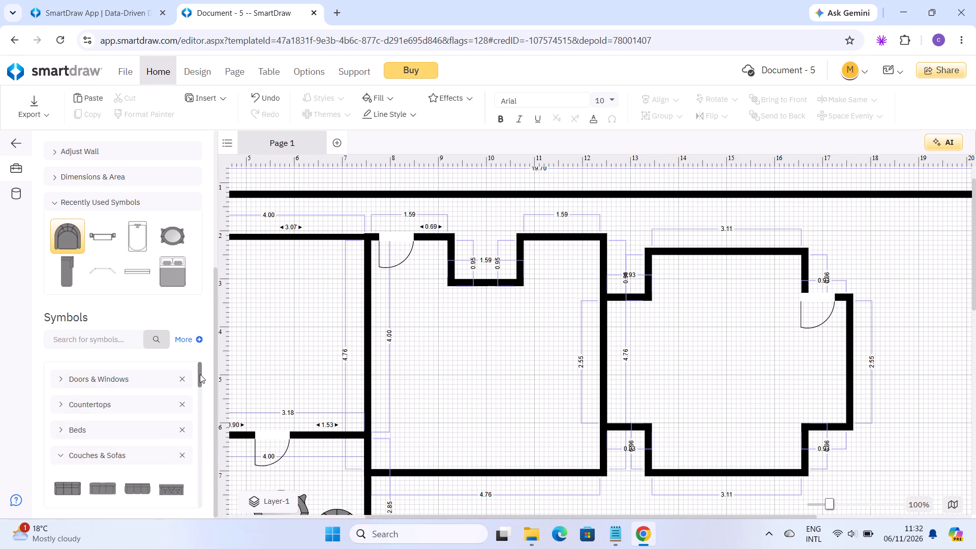
{"action": "left_click", "coordinate": [64, 432]}
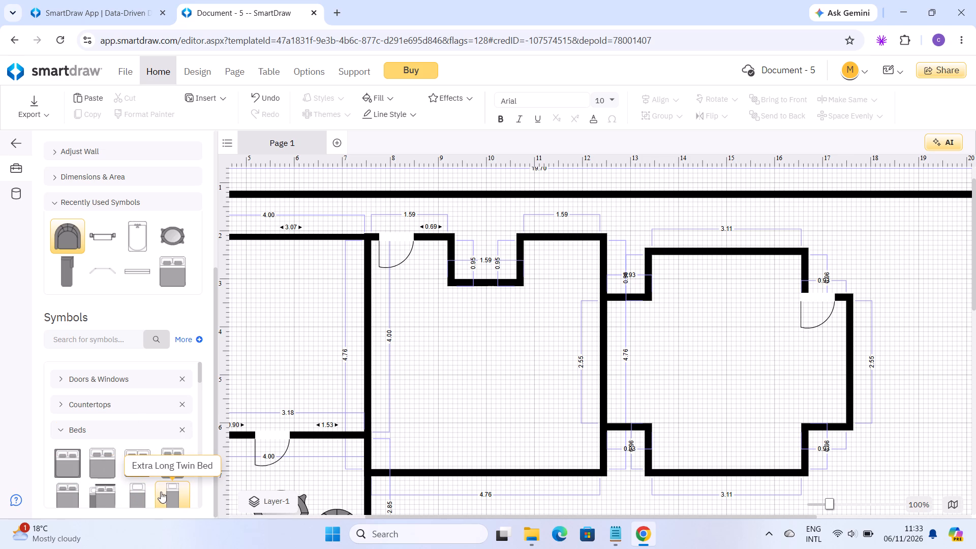
{"action": "left_click", "coordinate": [200, 388]}
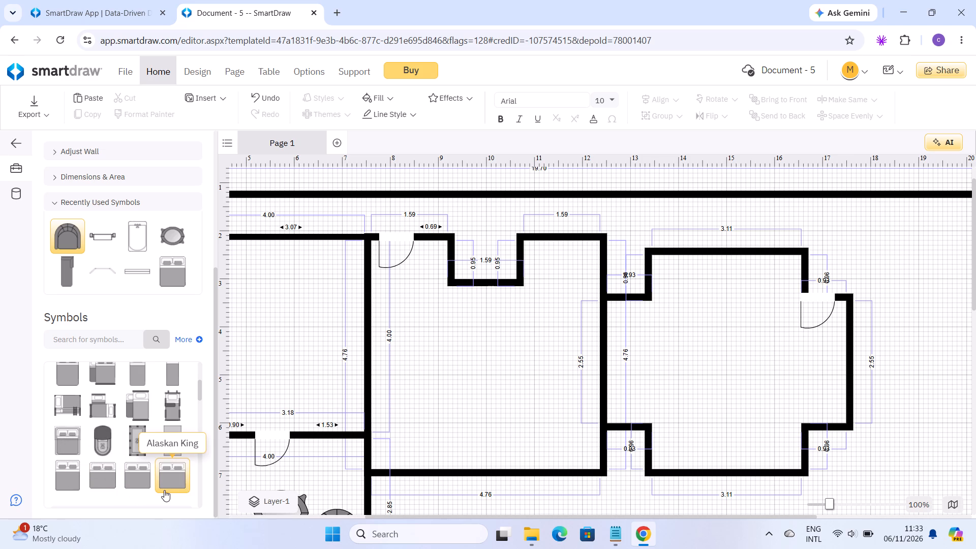
{"action": "left_click", "coordinate": [200, 414]}
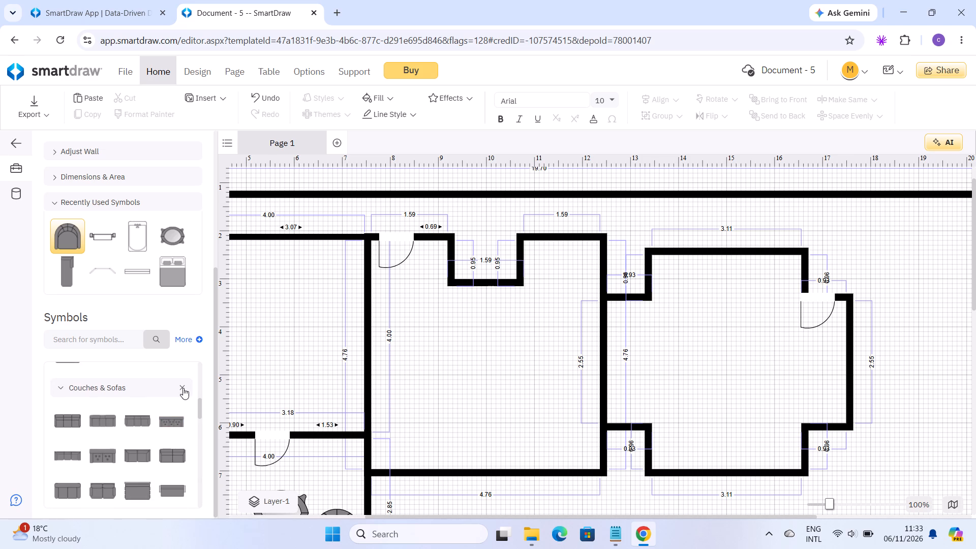
{"action": "left_click", "coordinate": [56, 385]}
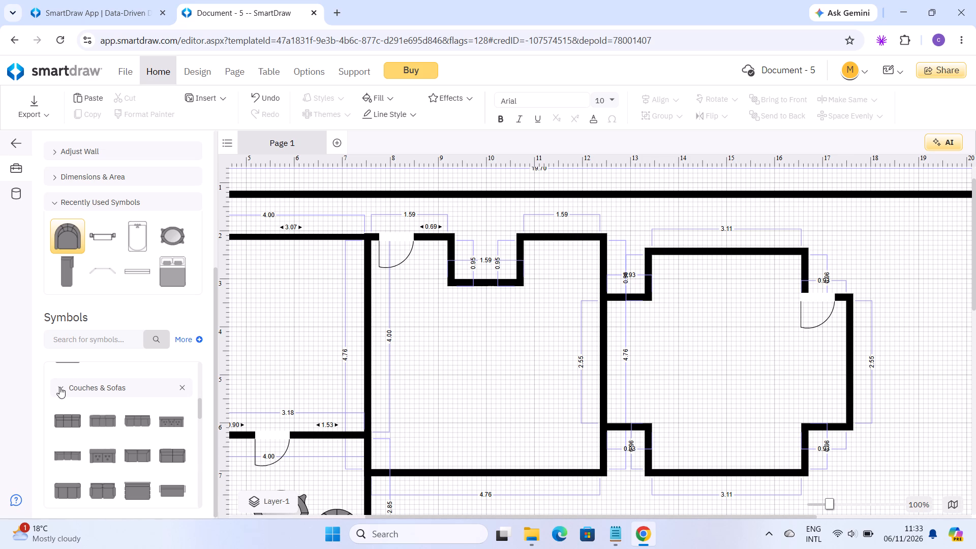
{"action": "left_click", "coordinate": [59, 387]}
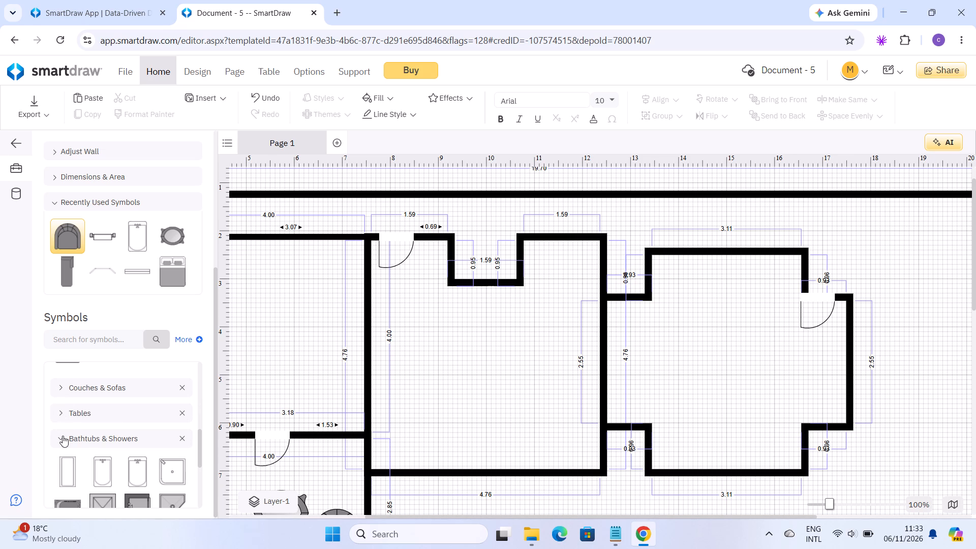
{"action": "left_click", "coordinate": [62, 437]}
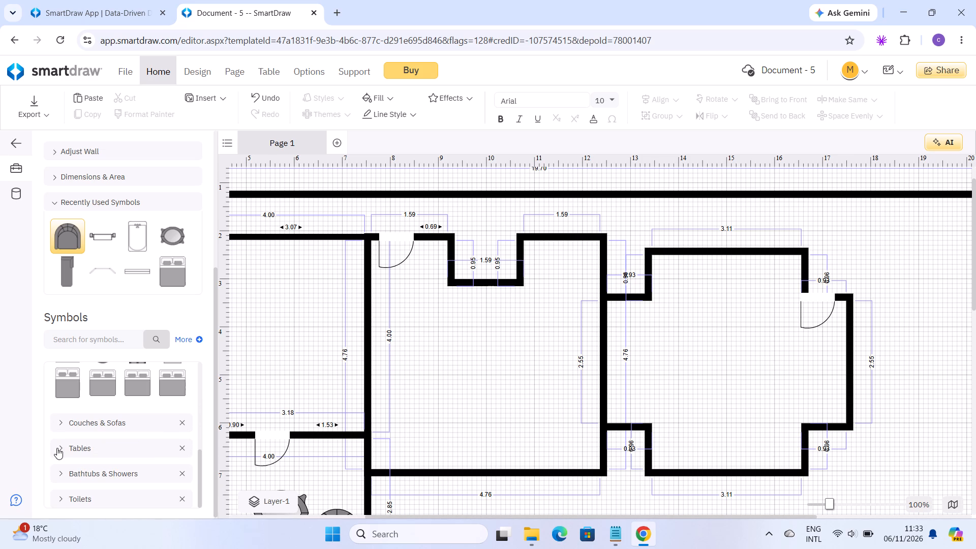
{"action": "left_click", "coordinate": [200, 435]}
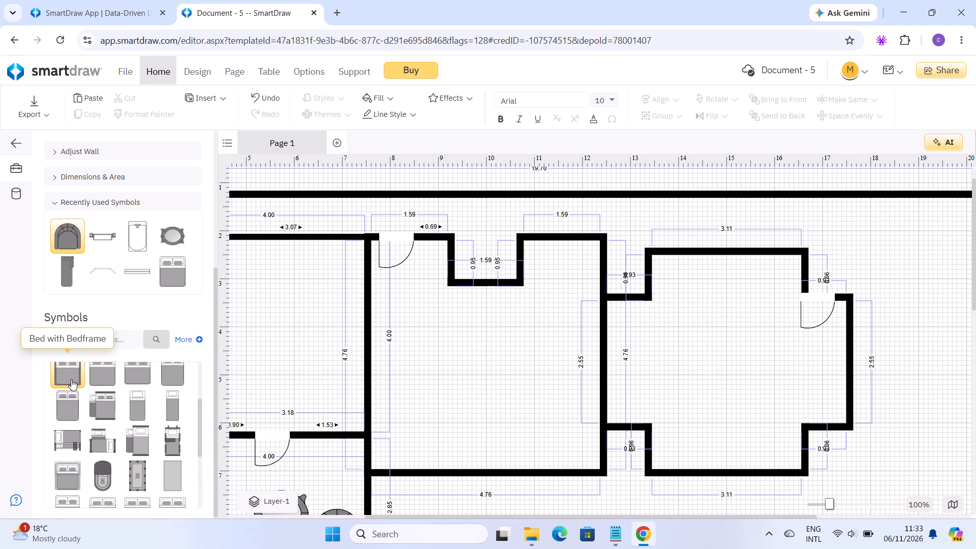
Place a Bed with Bedframe symbol in the middle of the cross-shaped room, at about 13.90 left and 3.79 top.
{"action": "left_click_drag", "start_coordinate": [71, 379], "coordinate": [483, 395]}
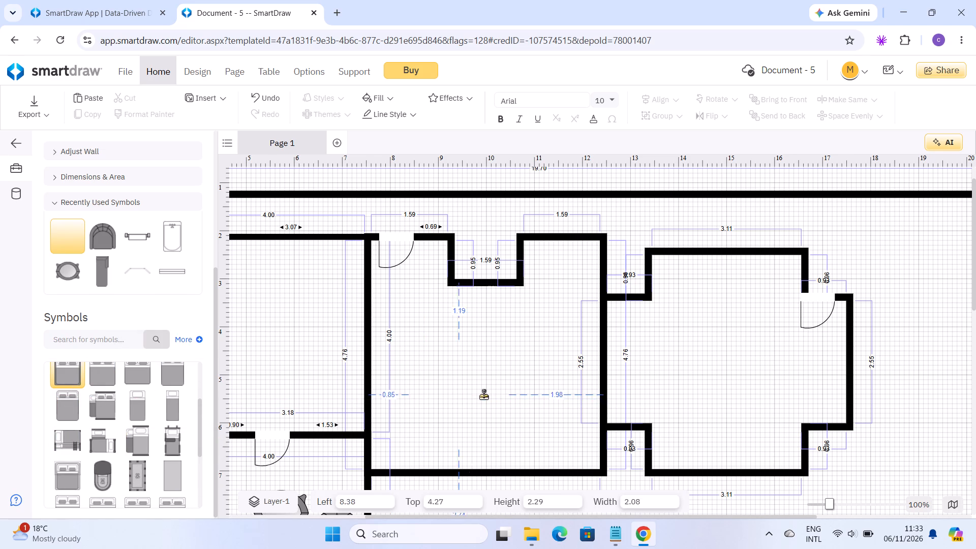
{"action": "left_click_drag", "start_coordinate": [483, 395], "coordinate": [768, 384]}
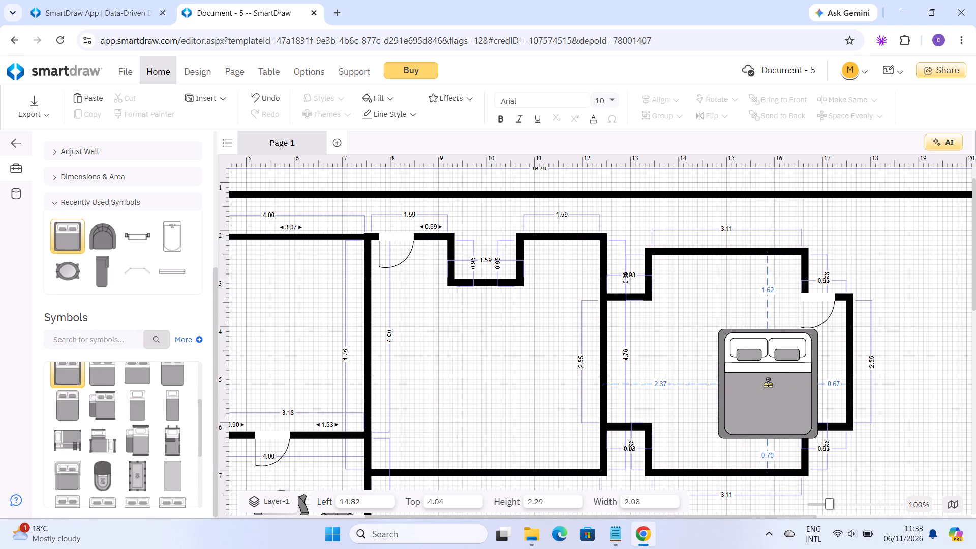
{"action": "left_click_drag", "start_coordinate": [768, 384], "coordinate": [734, 325]}
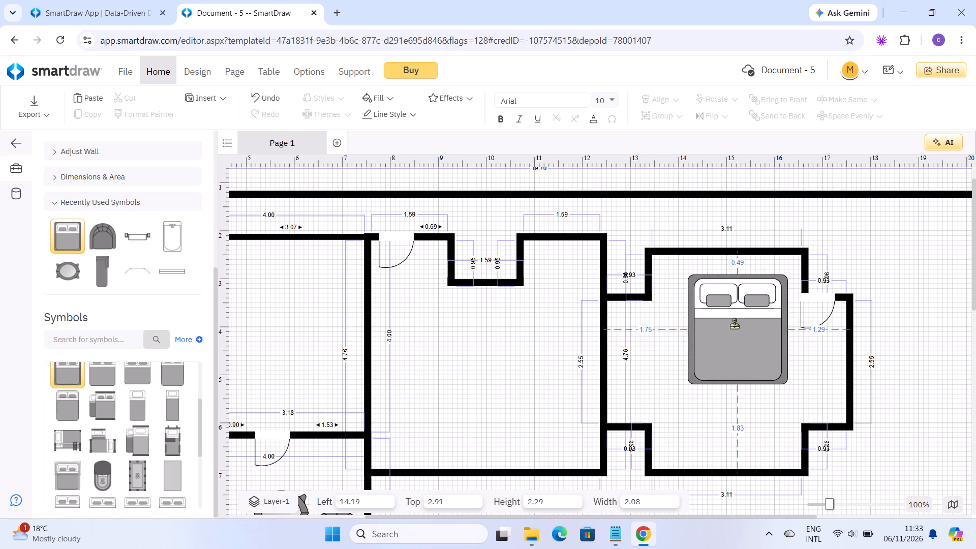
{"action": "left_click_drag", "start_coordinate": [734, 325], "coordinate": [738, 309]}
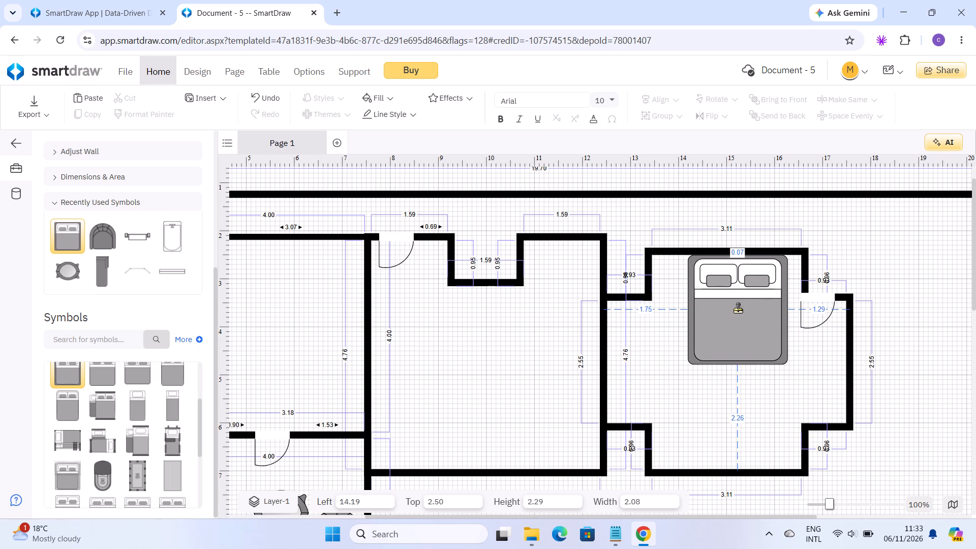
{"action": "left_click_drag", "start_coordinate": [738, 309], "coordinate": [722, 328]}
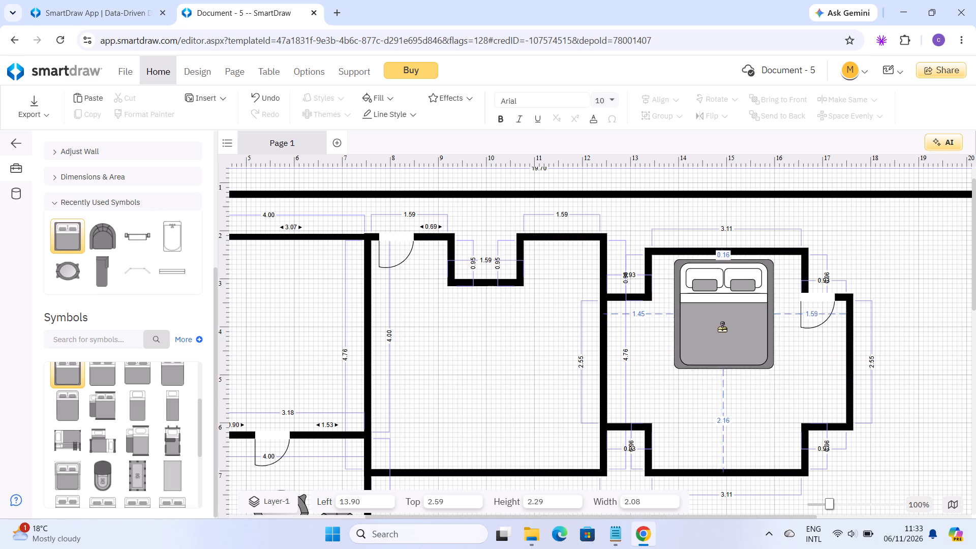
{"action": "left_click_drag", "start_coordinate": [722, 328], "coordinate": [728, 357]}
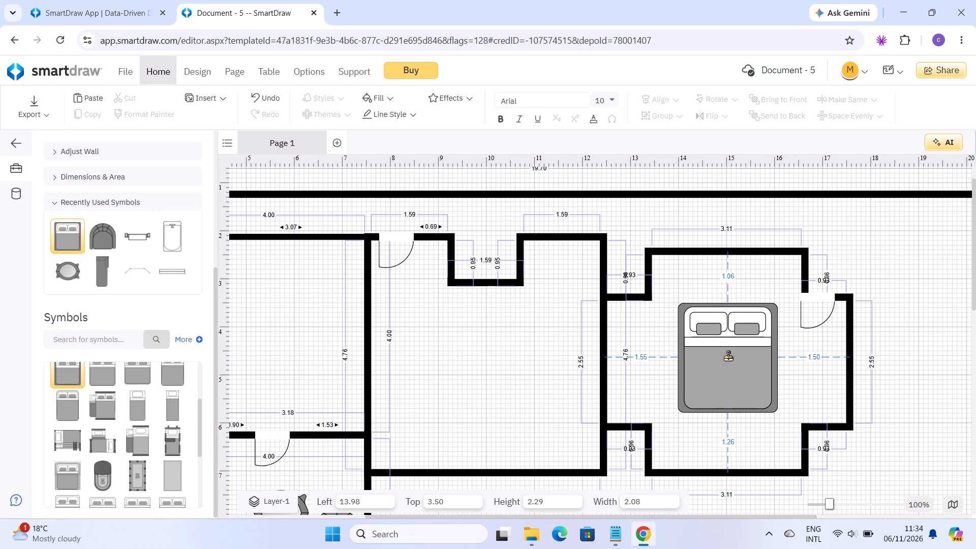
{"action": "left_click_drag", "start_coordinate": [728, 357], "coordinate": [796, 353]}
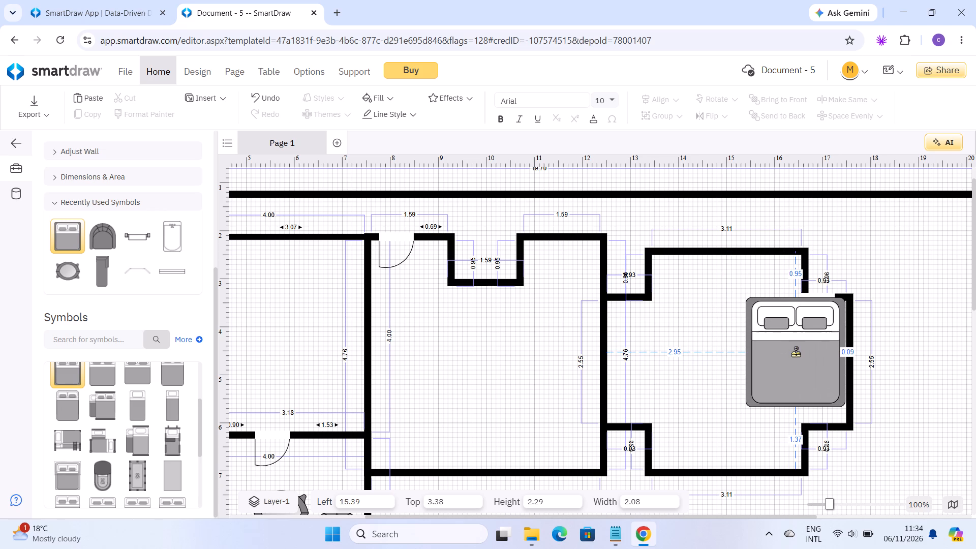
{"action": "left_click_drag", "start_coordinate": [796, 353], "coordinate": [758, 319]}
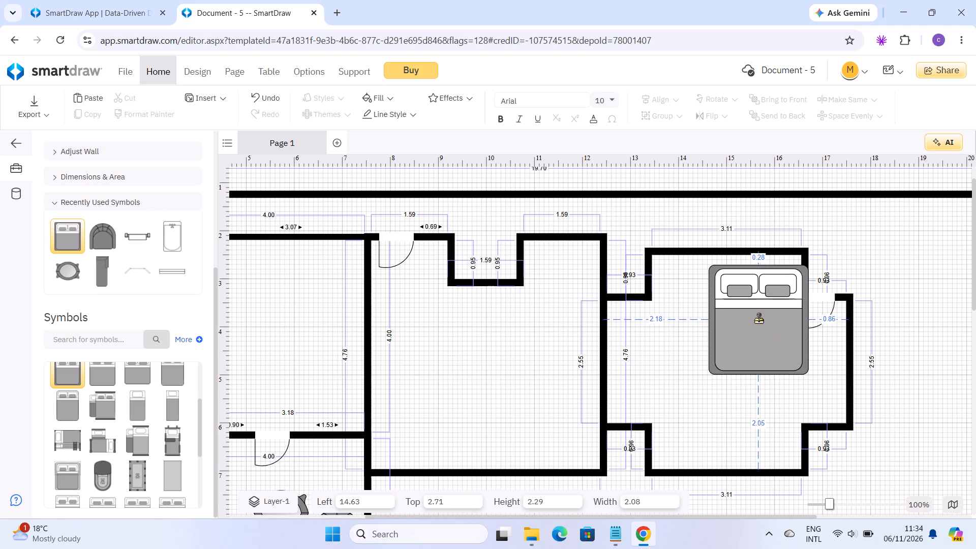
{"action": "left_click_drag", "start_coordinate": [758, 319], "coordinate": [807, 349]}
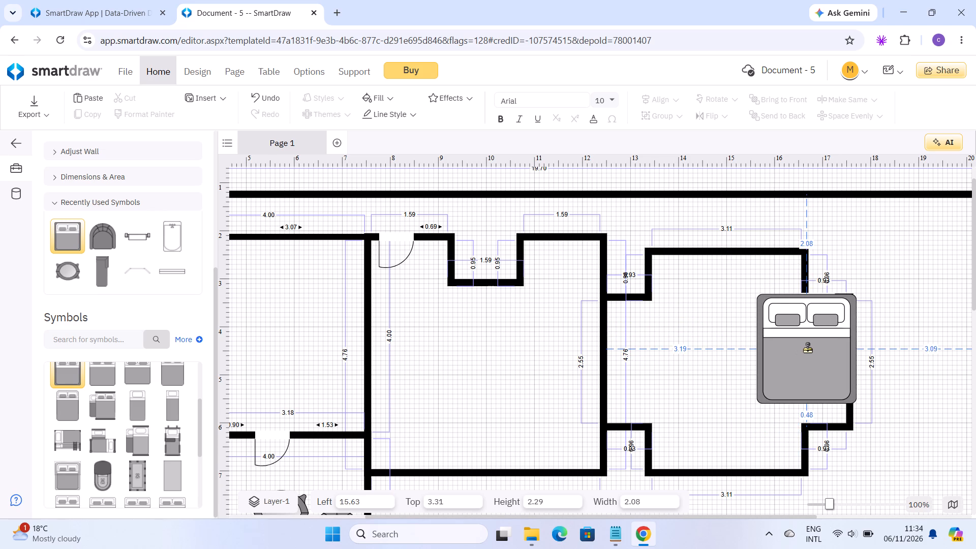
{"action": "left_click_drag", "start_coordinate": [807, 349], "coordinate": [724, 372]}
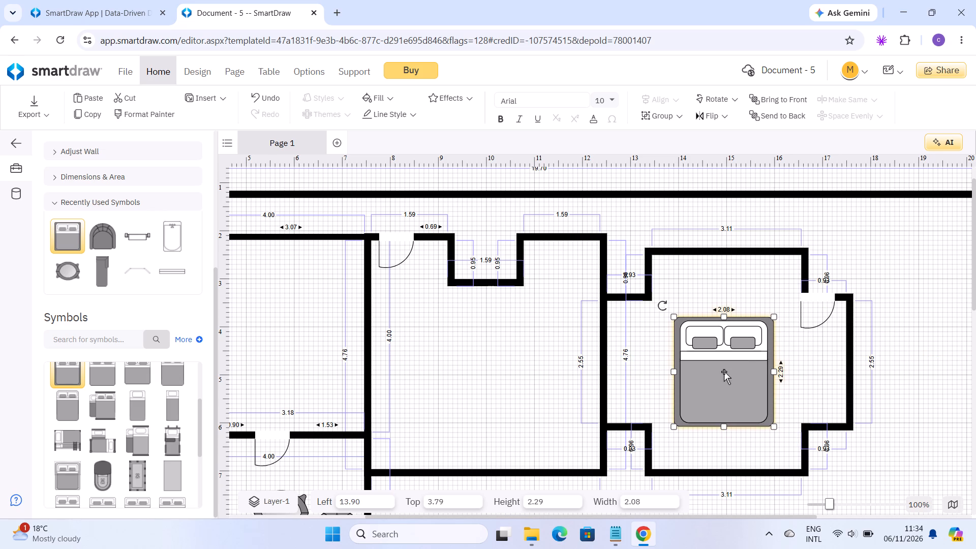
Pull the door out of the cross-shaped room's upper-right notch wall and delete it.
{"action": "left_click_drag", "start_coordinate": [820, 309], "coordinate": [867, 255]}
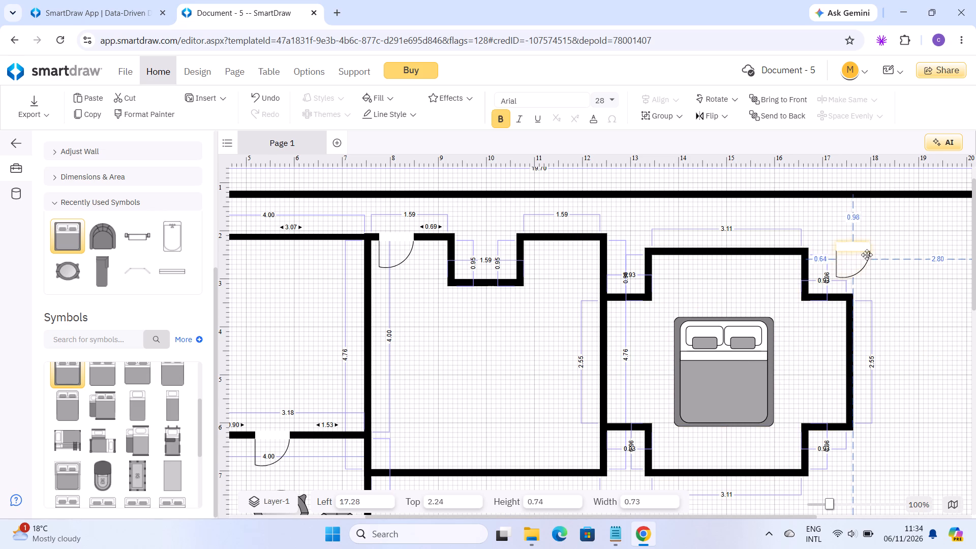
{"action": "left_click_drag", "start_coordinate": [867, 255], "coordinate": [875, 254]}
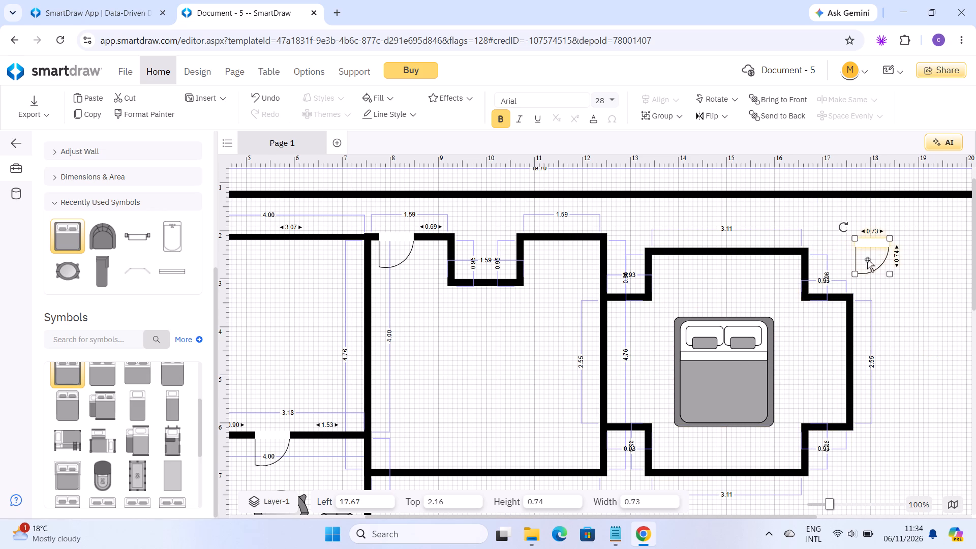
{"action": "right_click", "coordinate": [864, 284]}
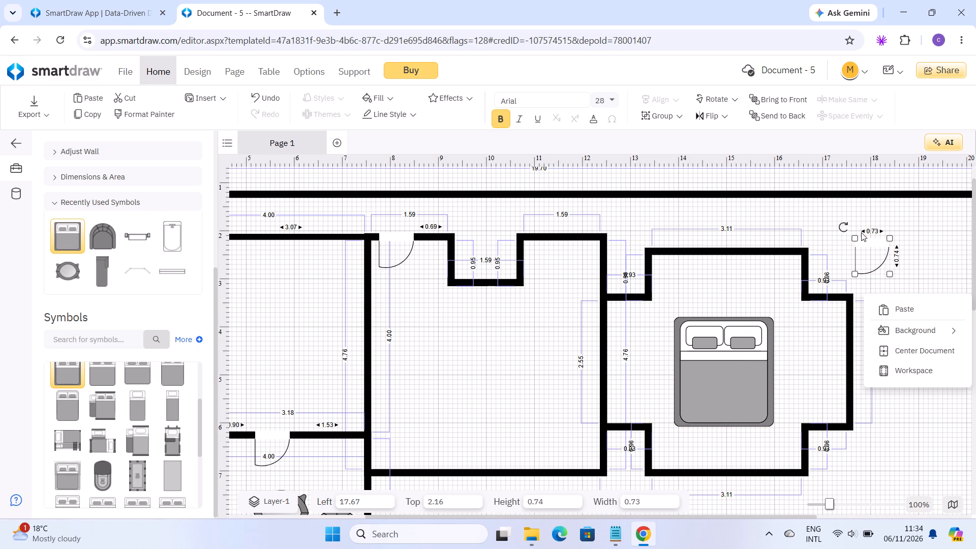
{"action": "left_click", "coordinate": [867, 266]}
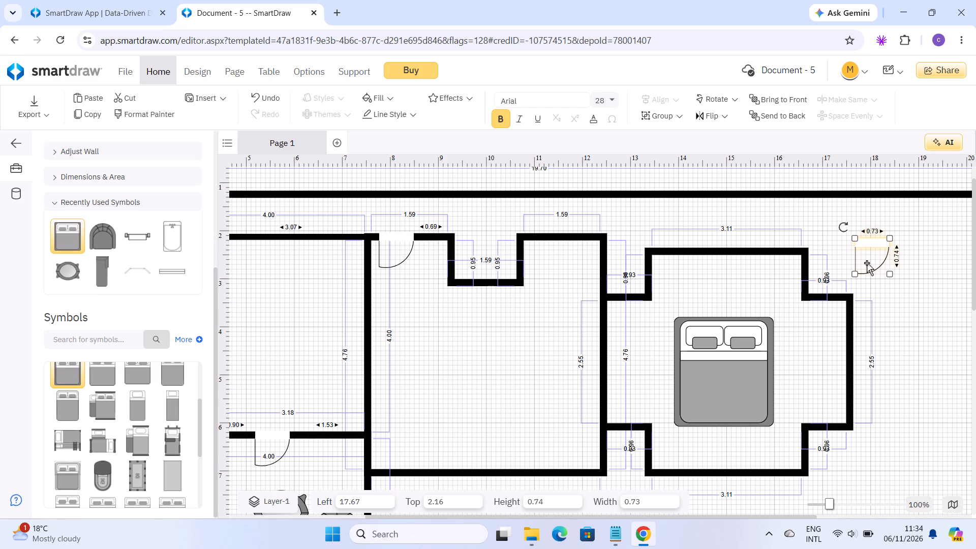
{"action": "right_click", "coordinate": [867, 263]}
{"action": "left_click", "coordinate": [853, 139]}
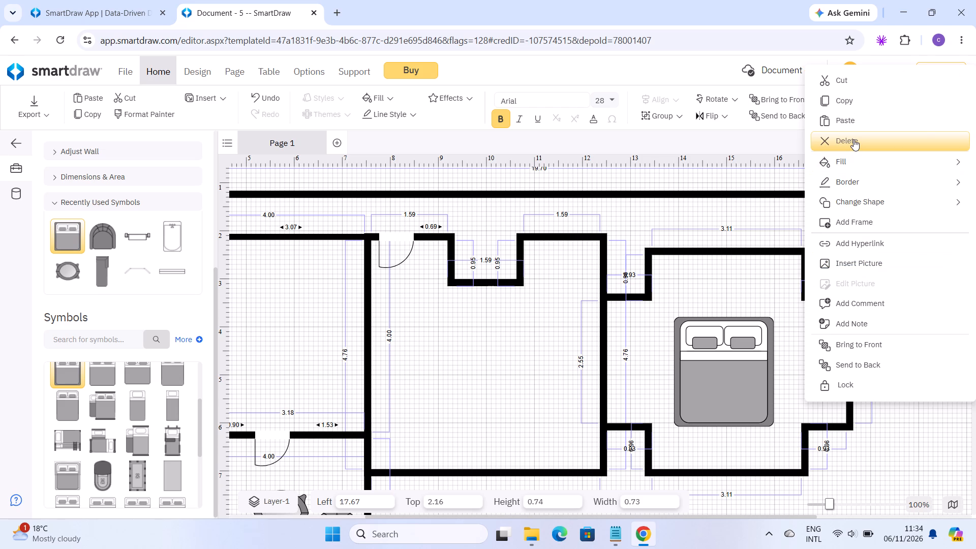
Move the framed bed from the cross-shaped room into the adjoining room with the recessed upper wall, at about 8.38 left and 3.95 top.
{"action": "left_click_drag", "start_coordinate": [755, 349], "coordinate": [763, 347]}
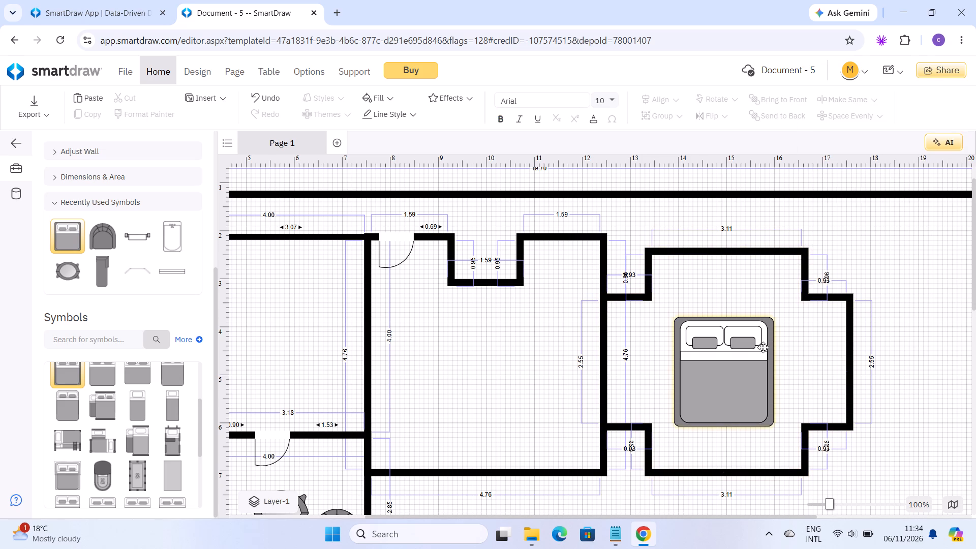
{"action": "left_click_drag", "start_coordinate": [763, 347], "coordinate": [829, 336]}
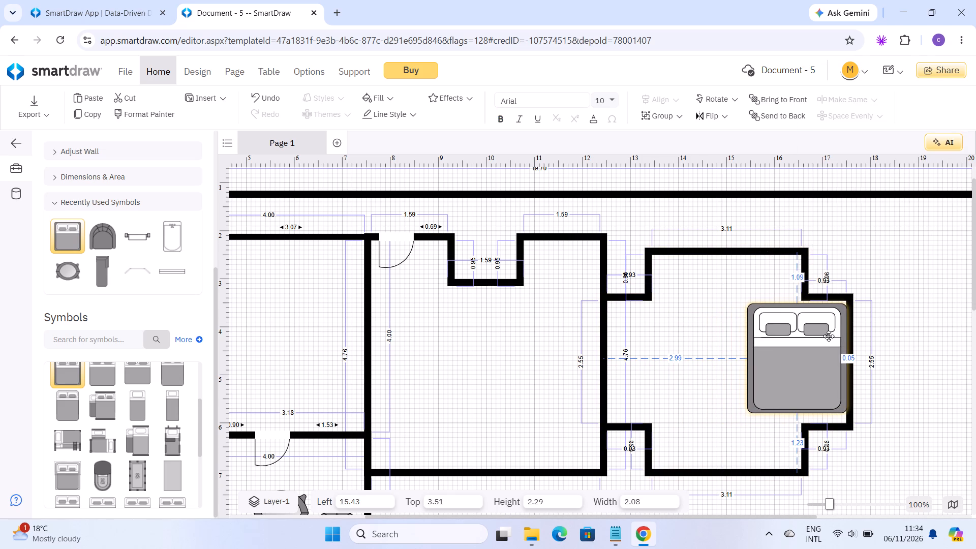
{"action": "left_click_drag", "start_coordinate": [829, 336], "coordinate": [823, 327]}
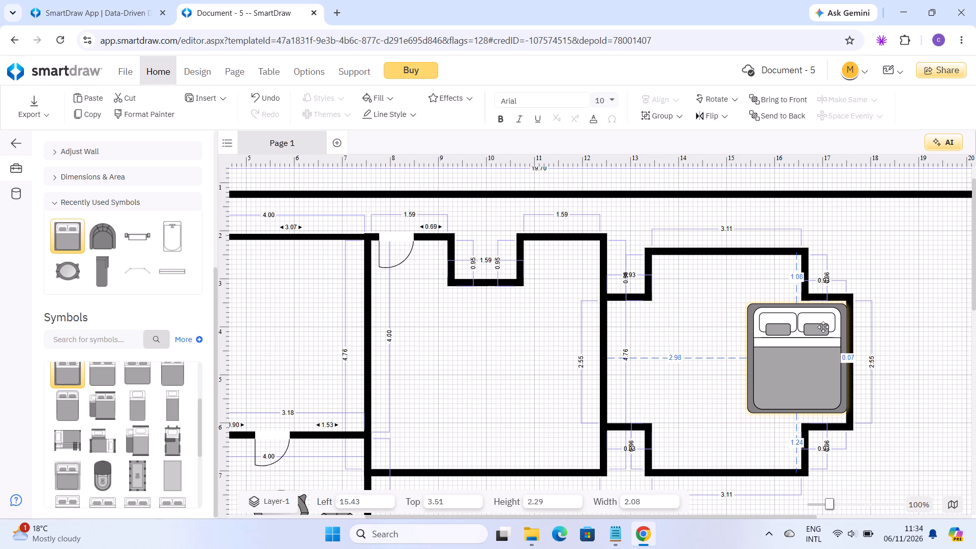
{"action": "left_click_drag", "start_coordinate": [823, 327], "coordinate": [826, 332]}
{"action": "right_click", "coordinate": [826, 332]}
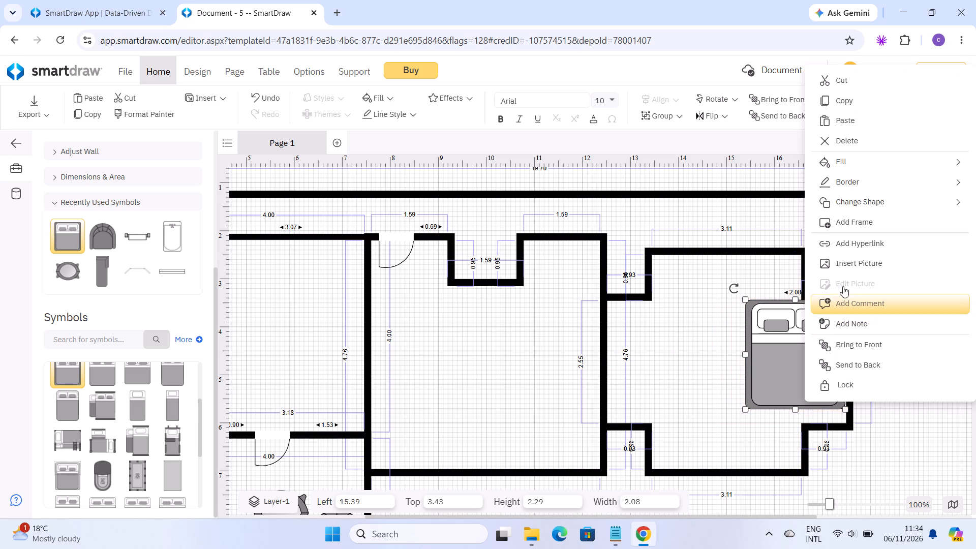
{"action": "left_click_drag", "start_coordinate": [668, 374], "coordinate": [785, 367]}
{"action": "left_click_drag", "start_coordinate": [785, 367], "coordinate": [680, 325]}
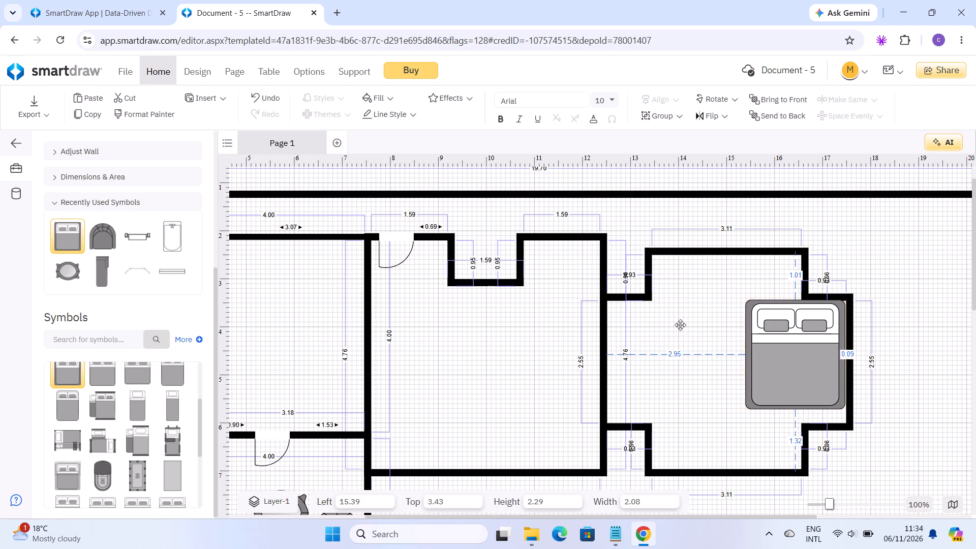
{"action": "left_click_drag", "start_coordinate": [680, 325], "coordinate": [448, 392]}
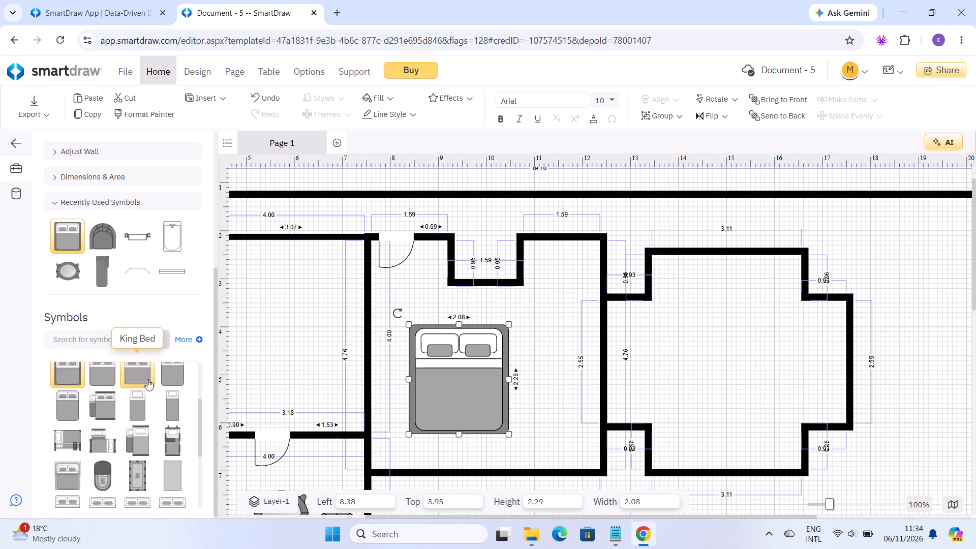
Place a Queen Bed symbol against the cross-shaped room's right wall, at about 15.94 left and 3.47 top.
{"action": "left_click_drag", "start_coordinate": [184, 381], "coordinate": [300, 369]}
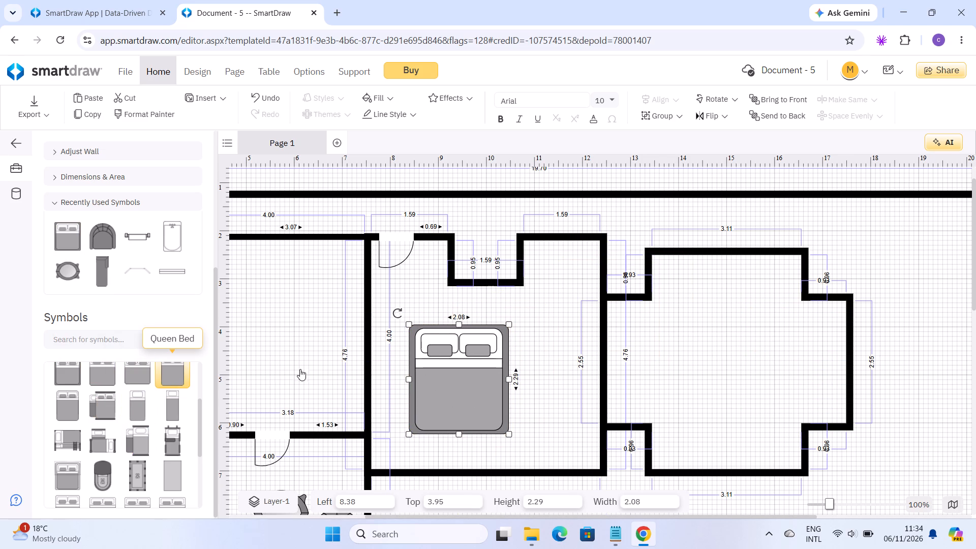
{"action": "left_click_drag", "start_coordinate": [300, 369], "coordinate": [765, 356]}
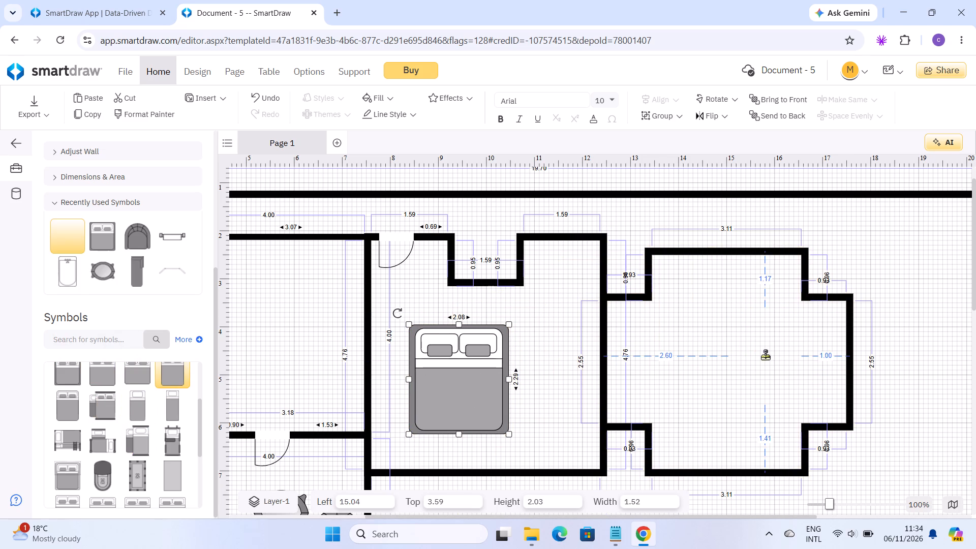
{"action": "left_click_drag", "start_coordinate": [765, 356], "coordinate": [808, 350]}
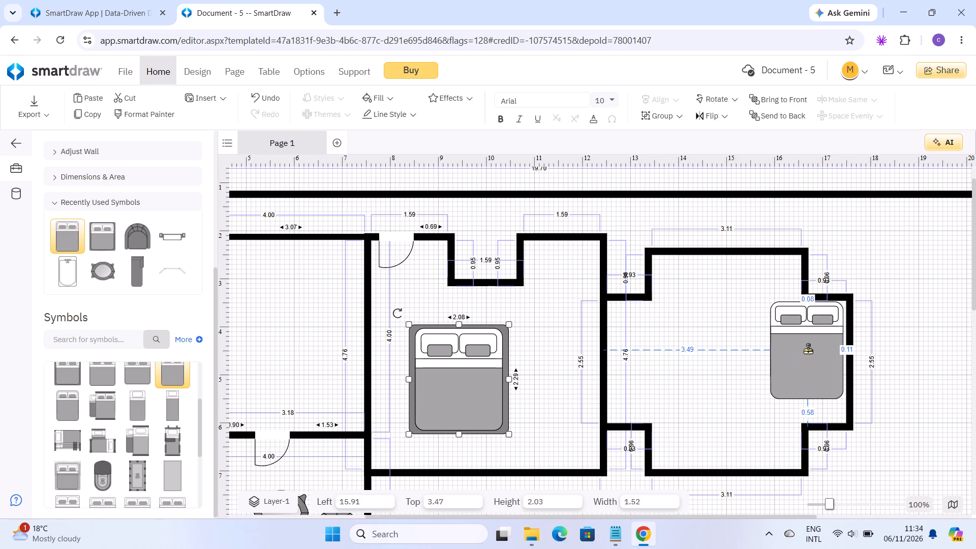
{"action": "left_click_drag", "start_coordinate": [808, 350], "coordinate": [808, 350]}
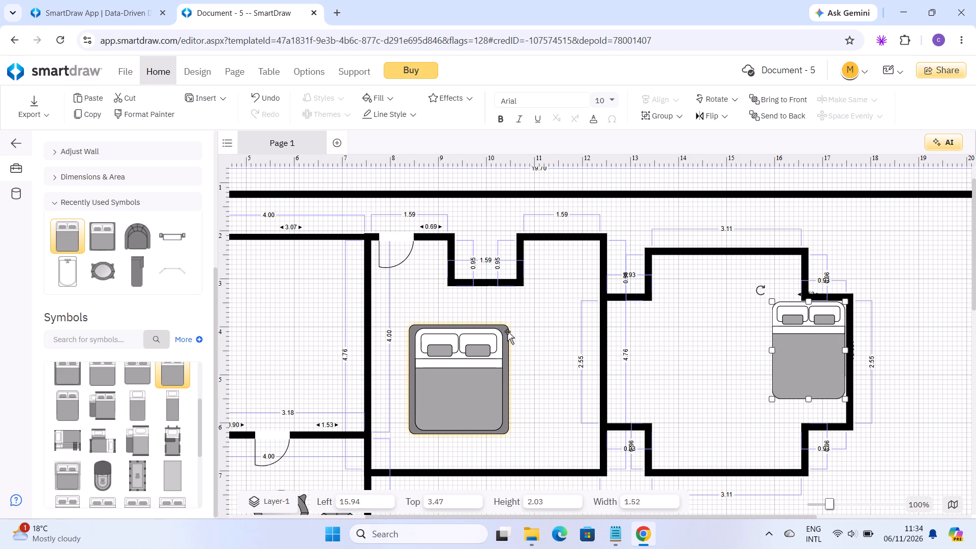
Resize the framed bed in the room with the recessed upper wall to about 1.77 wide by 2.29 high.
{"action": "left_click_drag", "start_coordinate": [507, 325], "coordinate": [509, 329]}
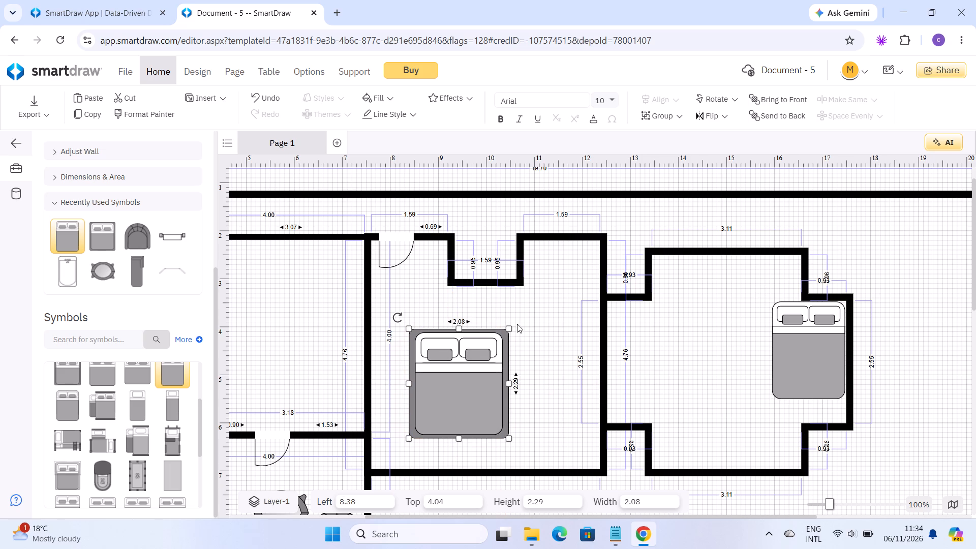
{"action": "left_click", "coordinate": [507, 328]}
{"action": "left_click_drag", "start_coordinate": [507, 328], "coordinate": [474, 347]}
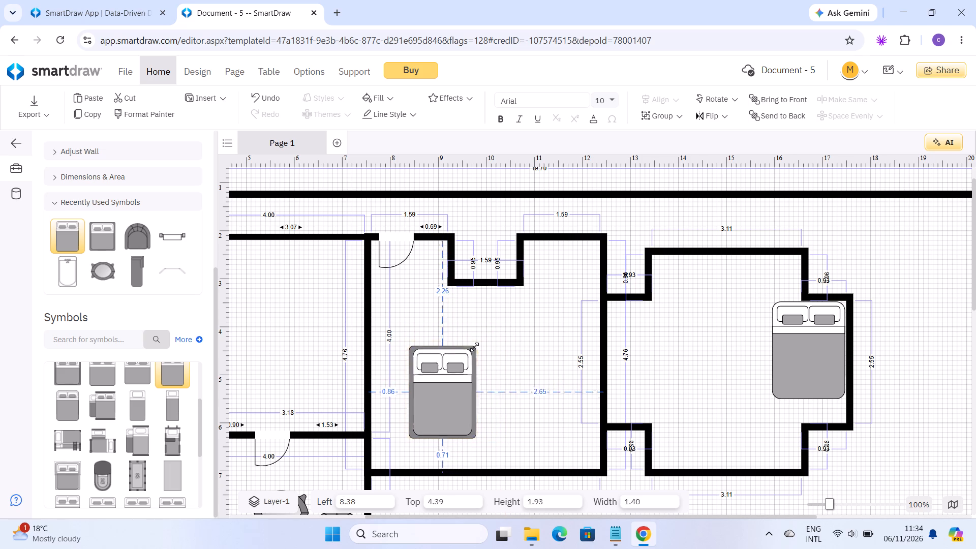
{"action": "left_click_drag", "start_coordinate": [474, 347], "coordinate": [462, 355]}
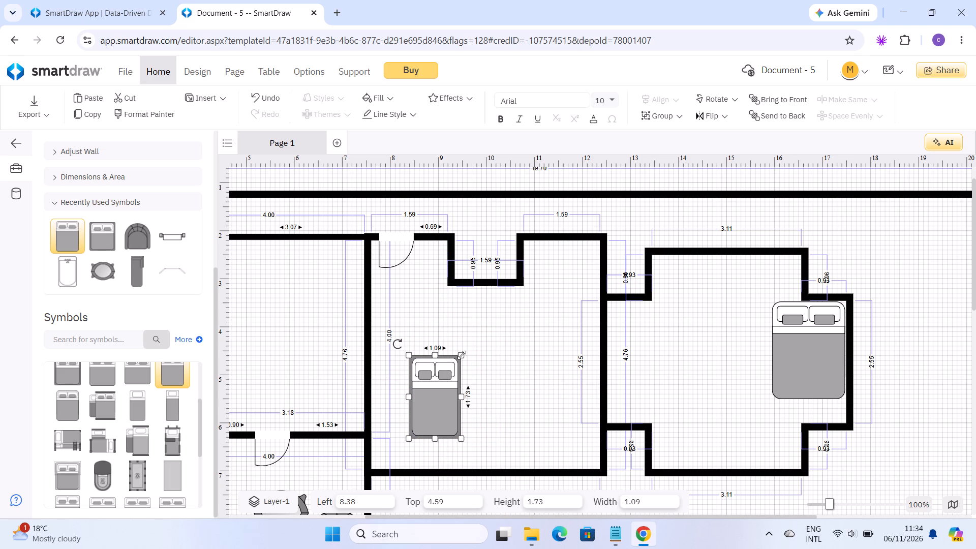
{"action": "left_click_drag", "start_coordinate": [462, 355], "coordinate": [482, 344]}
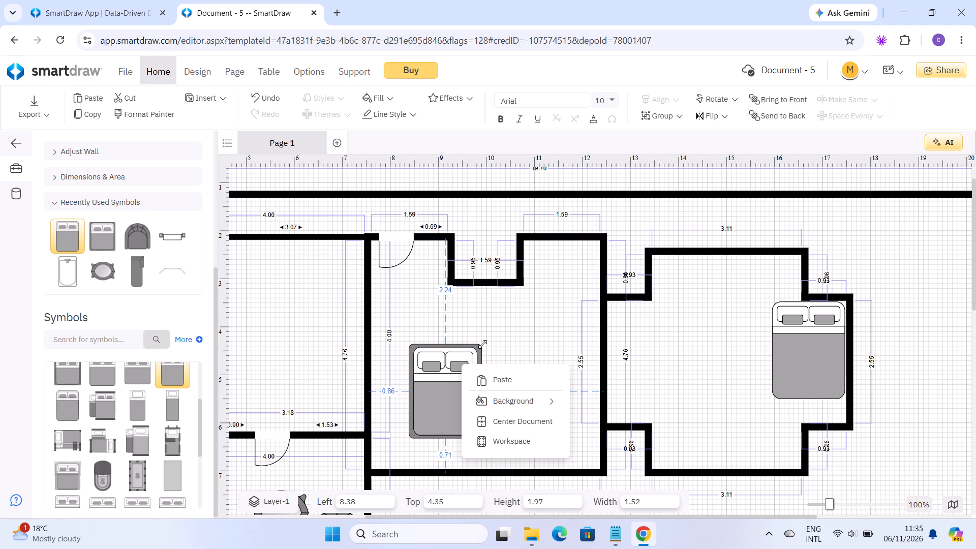
{"action": "left_click_drag", "start_coordinate": [482, 344], "coordinate": [500, 339]}
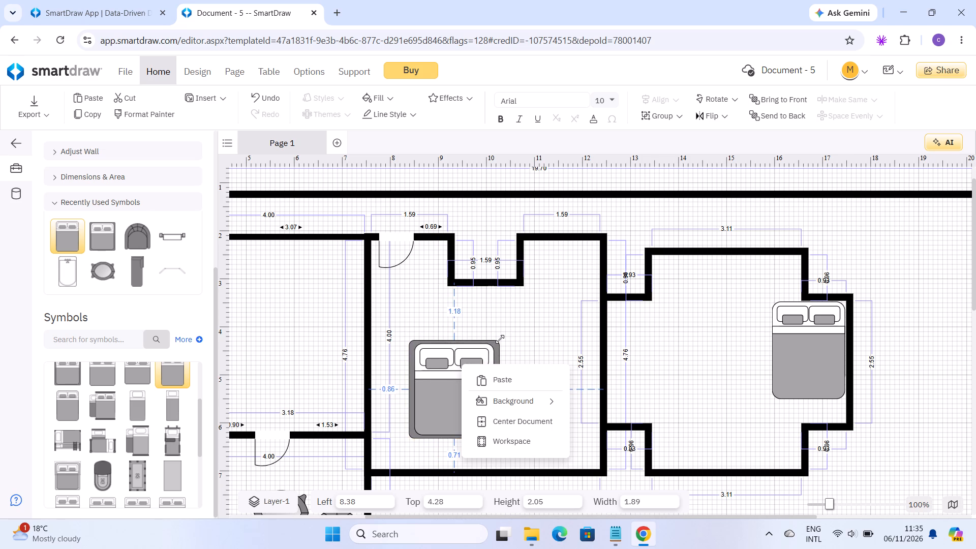
{"action": "left_click_drag", "start_coordinate": [500, 339], "coordinate": [508, 338]}
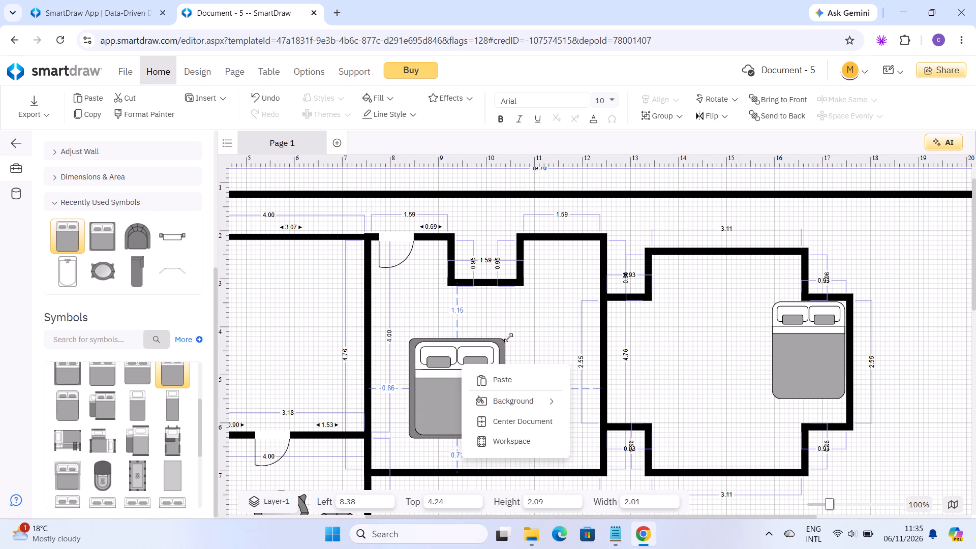
{"action": "left_click_drag", "start_coordinate": [508, 338], "coordinate": [509, 309]}
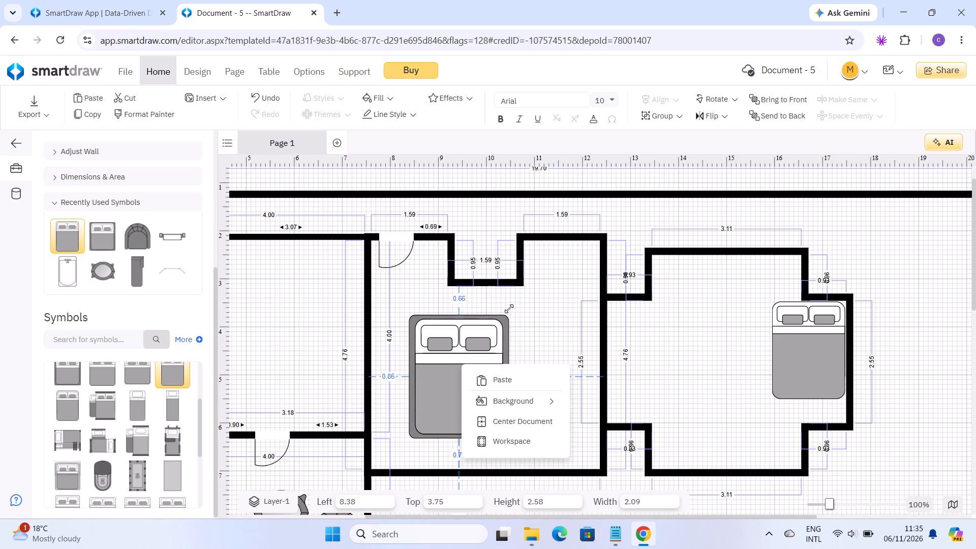
{"action": "left_click_drag", "start_coordinate": [509, 309], "coordinate": [509, 298]}
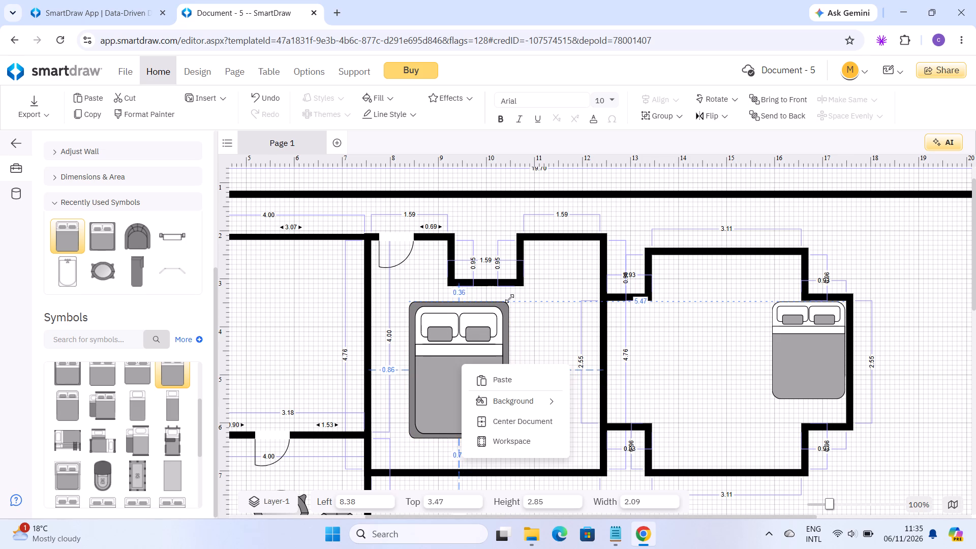
{"action": "left_click_drag", "start_coordinate": [509, 298], "coordinate": [556, 295]}
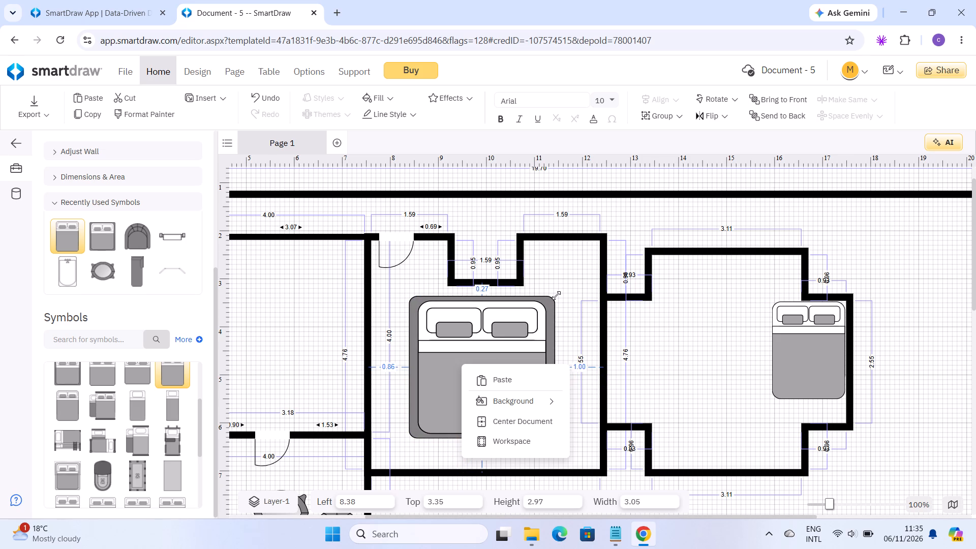
{"action": "left_click_drag", "start_coordinate": [556, 295], "coordinate": [518, 330]}
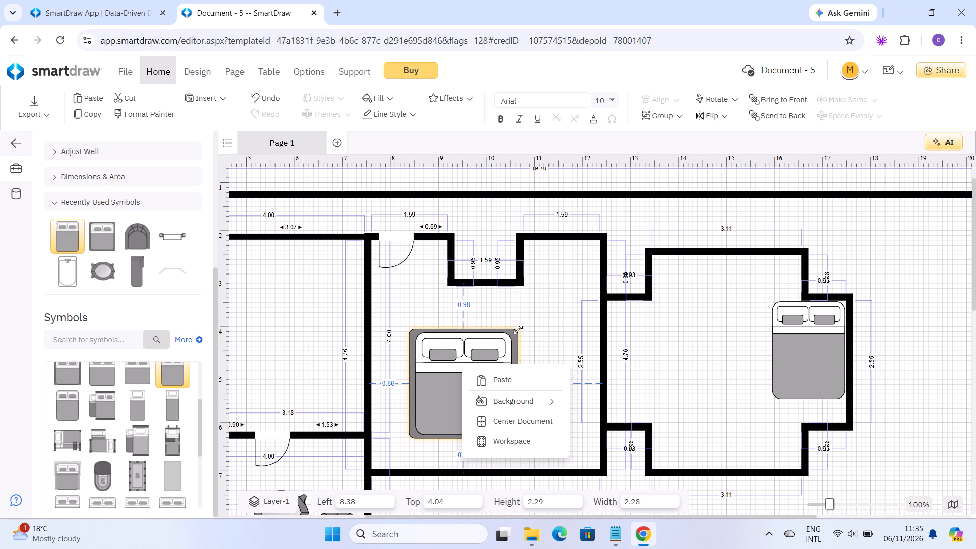
{"action": "left_click_drag", "start_coordinate": [518, 330], "coordinate": [493, 333]}
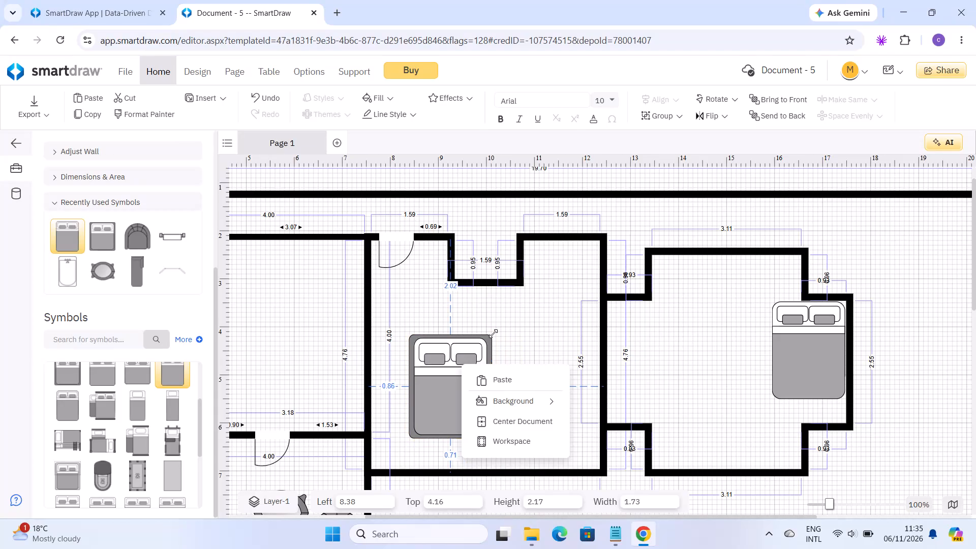
{"action": "left_click_drag", "start_coordinate": [493, 333], "coordinate": [495, 329]}
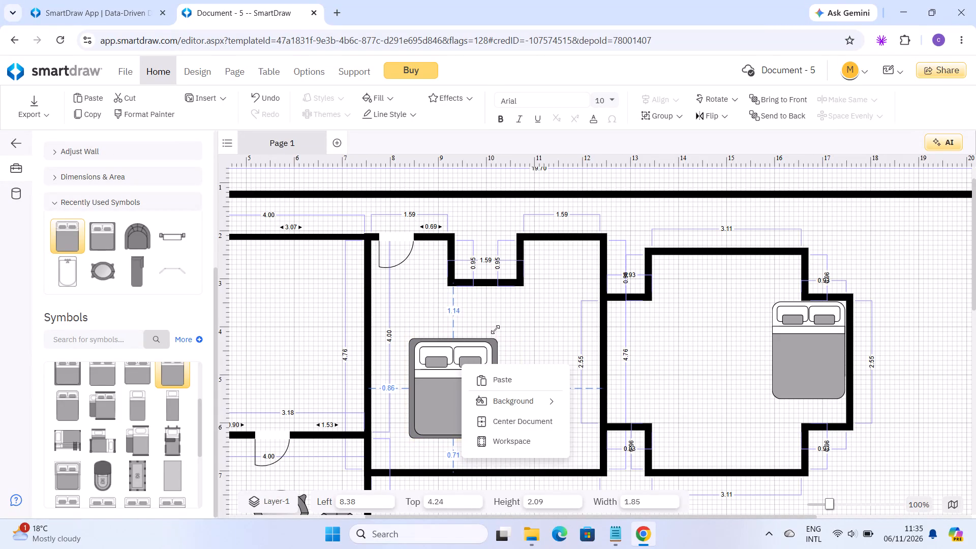
{"action": "left_click_drag", "start_coordinate": [495, 329], "coordinate": [494, 329]}
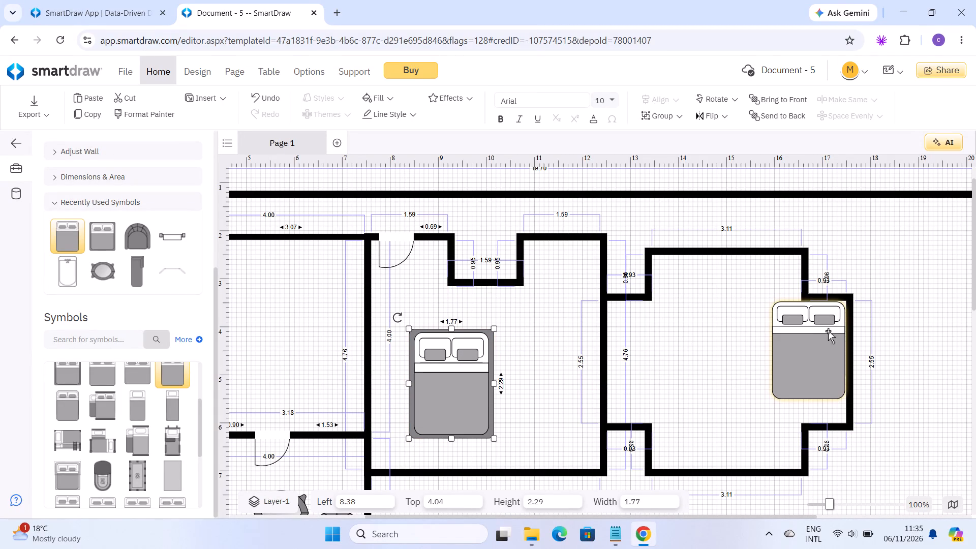
Delete the Queen Bed from the cross-shaped room.
{"action": "right_click", "coordinate": [829, 336]}
{"action": "left_click", "coordinate": [856, 141]}
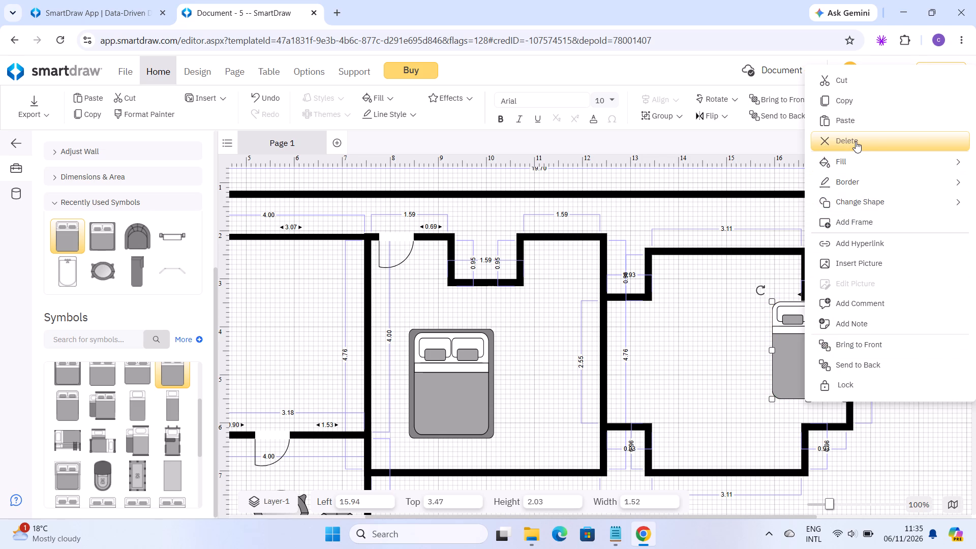
Move the framed bed against the cross-shaped room's right wall, at about 15.75 left and 3.43 top.
{"action": "left_click_drag", "start_coordinate": [459, 409], "coordinate": [462, 409]}
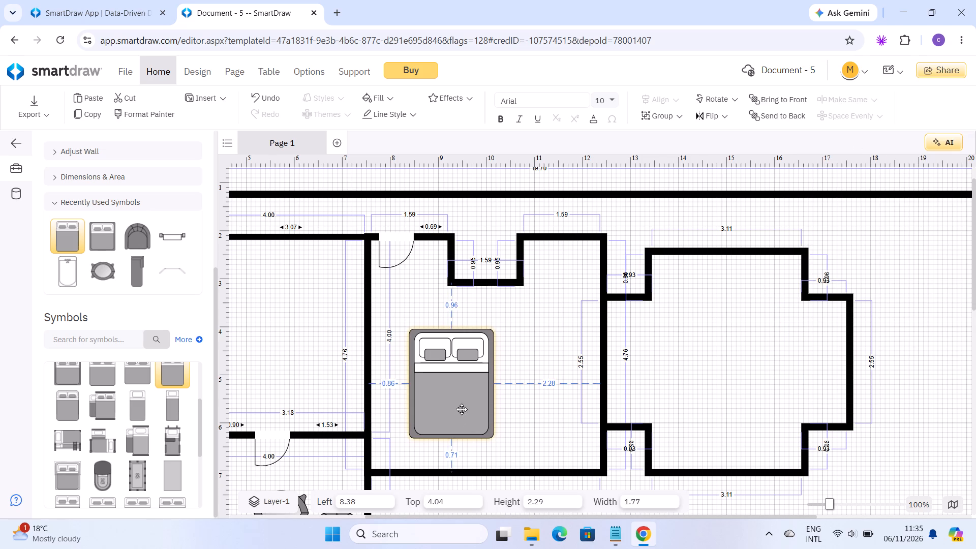
{"action": "left_click_drag", "start_coordinate": [462, 409], "coordinate": [804, 382]}
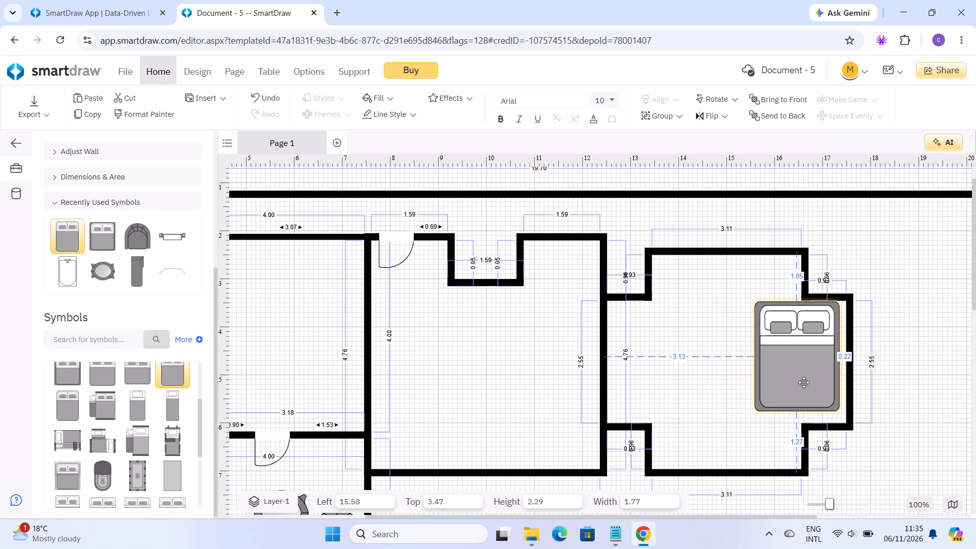
{"action": "left_click_drag", "start_coordinate": [804, 382], "coordinate": [812, 380]}
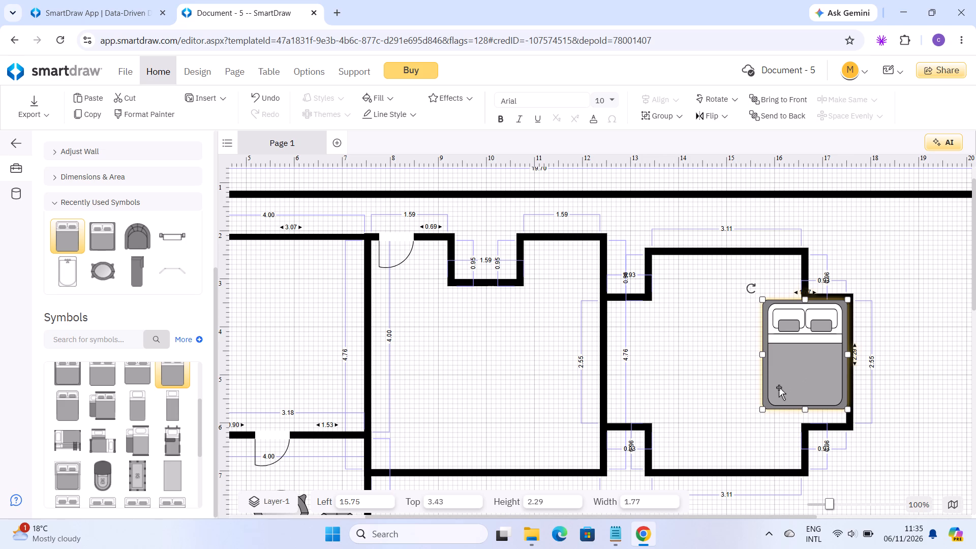
{"action": "left_click", "coordinate": [765, 547]}
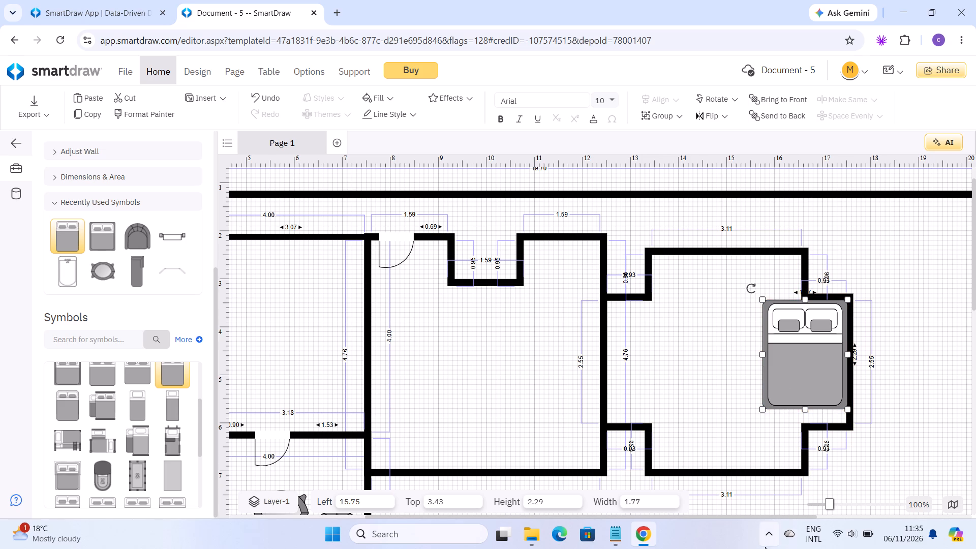
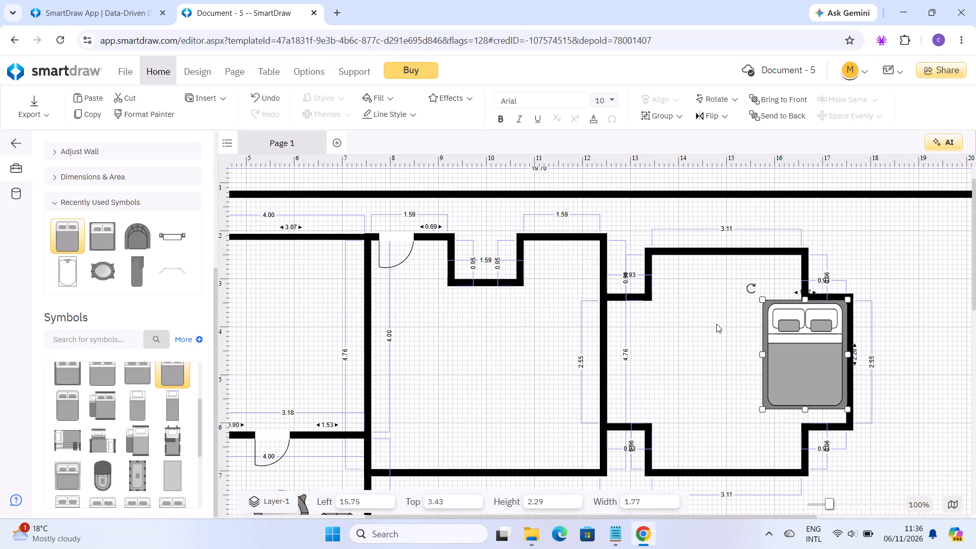
Place an Arm Chair symbol in the upper part of the cross-shaped room, at about 14.10 left and 2.79 top.
{"action": "left_click", "coordinate": [652, 353]}
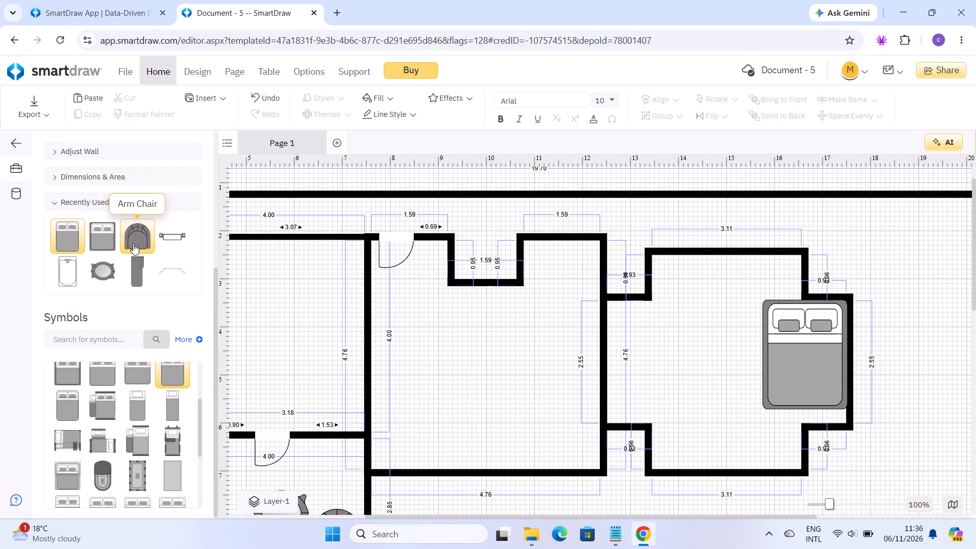
{"action": "left_click_drag", "start_coordinate": [133, 243], "coordinate": [180, 245]}
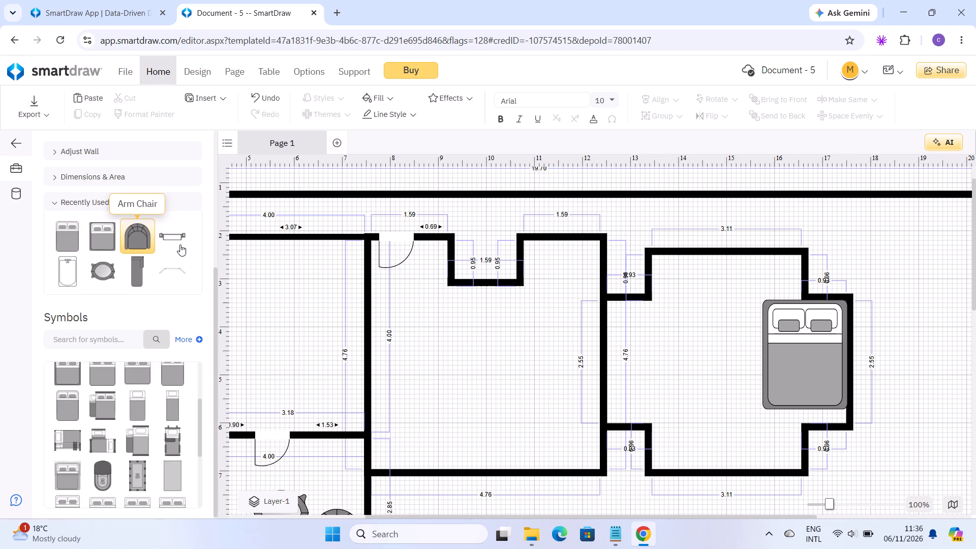
{"action": "left_click_drag", "start_coordinate": [180, 245], "coordinate": [659, 276]}
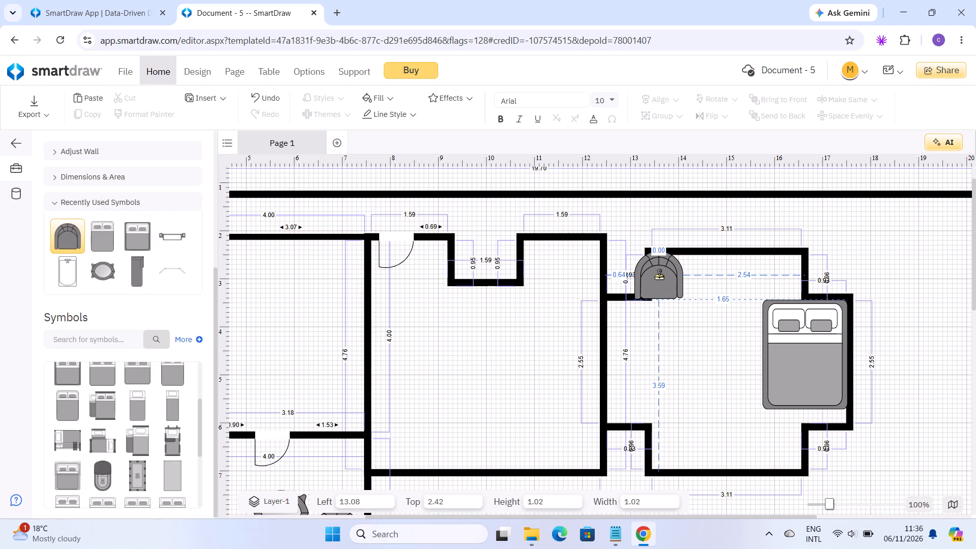
{"action": "left_click_drag", "start_coordinate": [659, 276], "coordinate": [691, 279]}
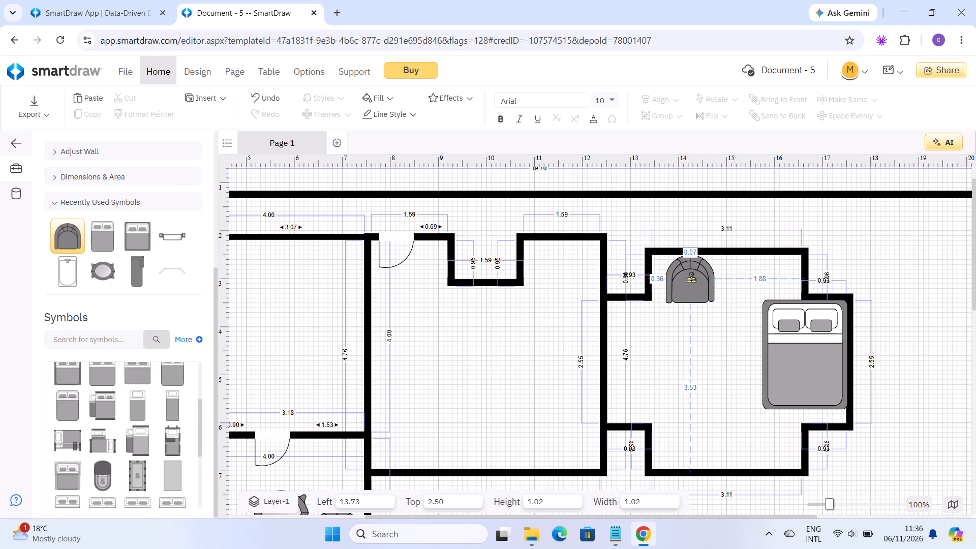
{"action": "left_click_drag", "start_coordinate": [691, 279], "coordinate": [685, 277]}
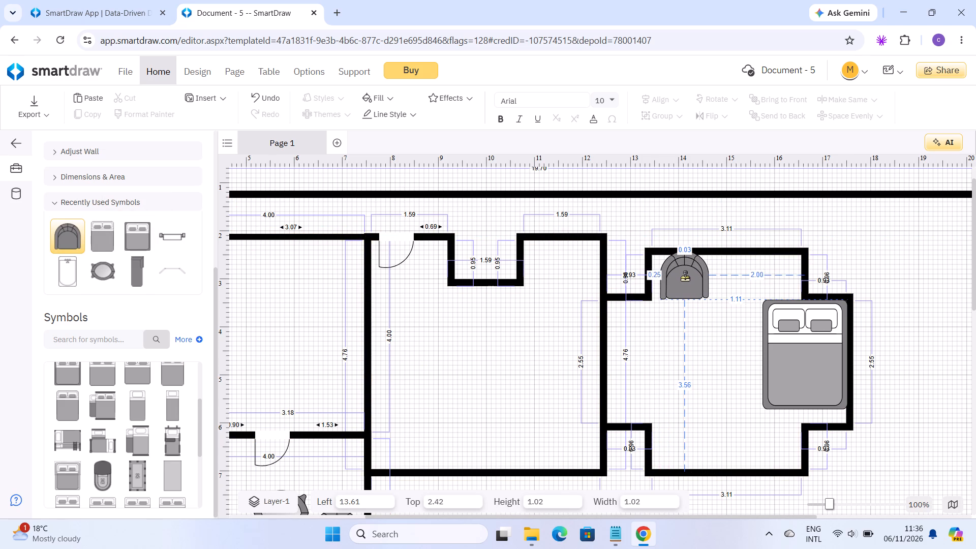
{"action": "left_click_drag", "start_coordinate": [685, 277], "coordinate": [685, 279]}
{"action": "left_click_drag", "start_coordinate": [705, 302], "coordinate": [703, 301]}
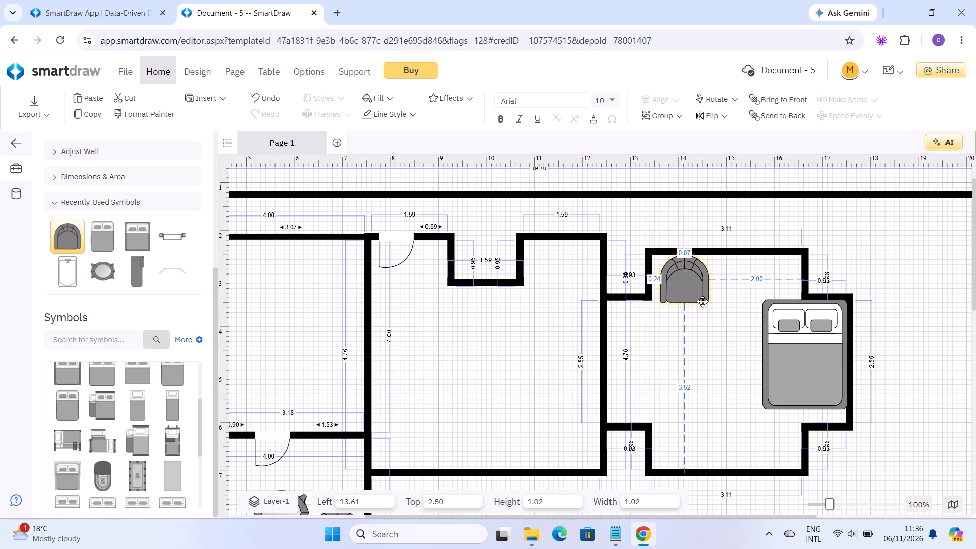
{"action": "left_click_drag", "start_coordinate": [703, 301], "coordinate": [728, 317]}
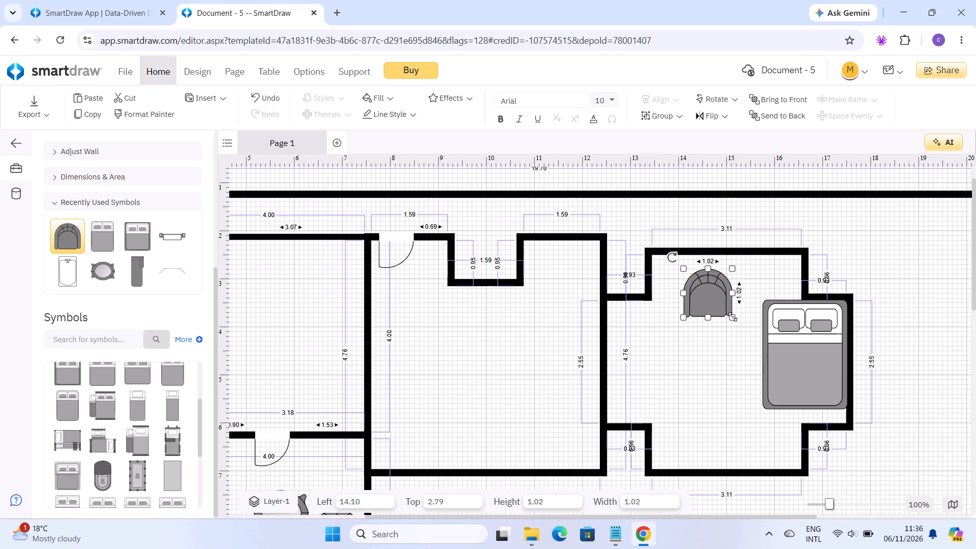
Resize the arm chair in the cross-shaped room to about 0.61 wide by 0.65 high.
{"action": "left_click", "coordinate": [733, 317]}
{"action": "left_click_drag", "start_coordinate": [733, 317], "coordinate": [718, 306]}
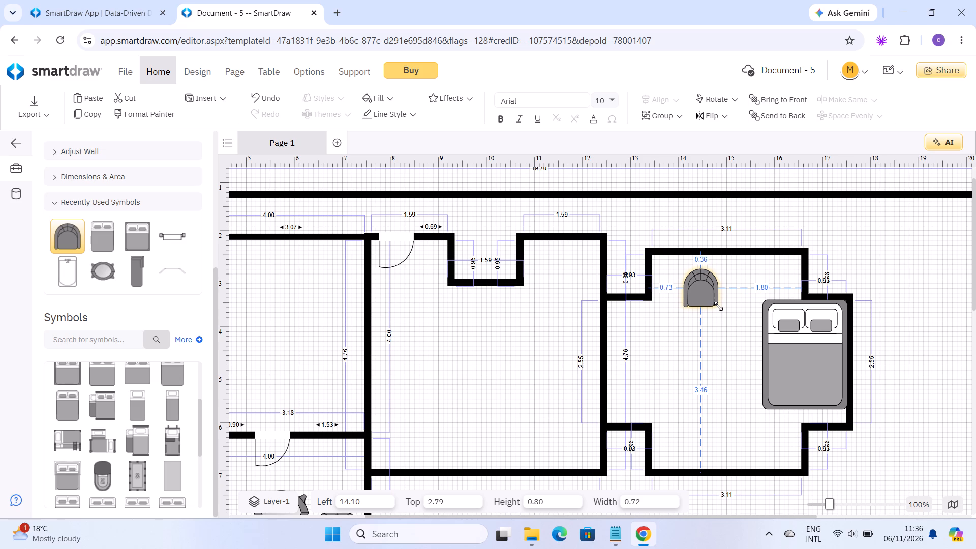
{"action": "left_click_drag", "start_coordinate": [718, 306], "coordinate": [712, 301]}
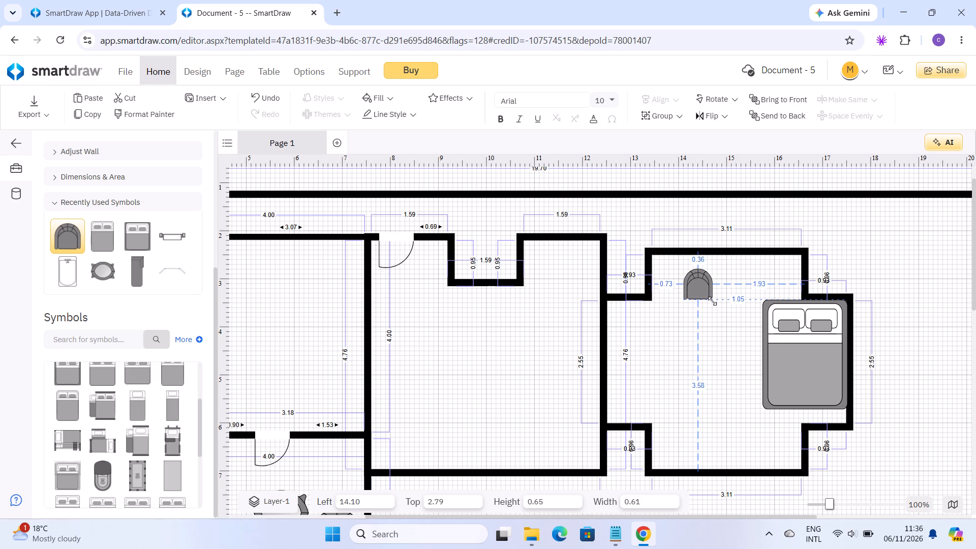
{"action": "left_click_drag", "start_coordinate": [712, 301], "coordinate": [713, 301]}
{"action": "left_click_drag", "start_coordinate": [713, 301], "coordinate": [713, 301]}
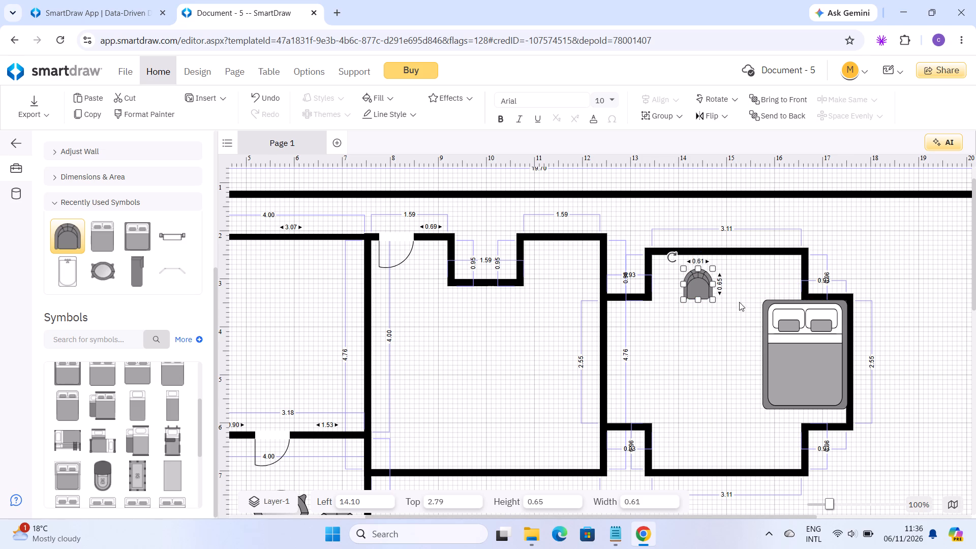
Move the arm chair into the cross-shaped room's upper-left corner, at about 13.55 left and 2.47 top.
{"action": "left_click_drag", "start_coordinate": [698, 281], "coordinate": [668, 271]}
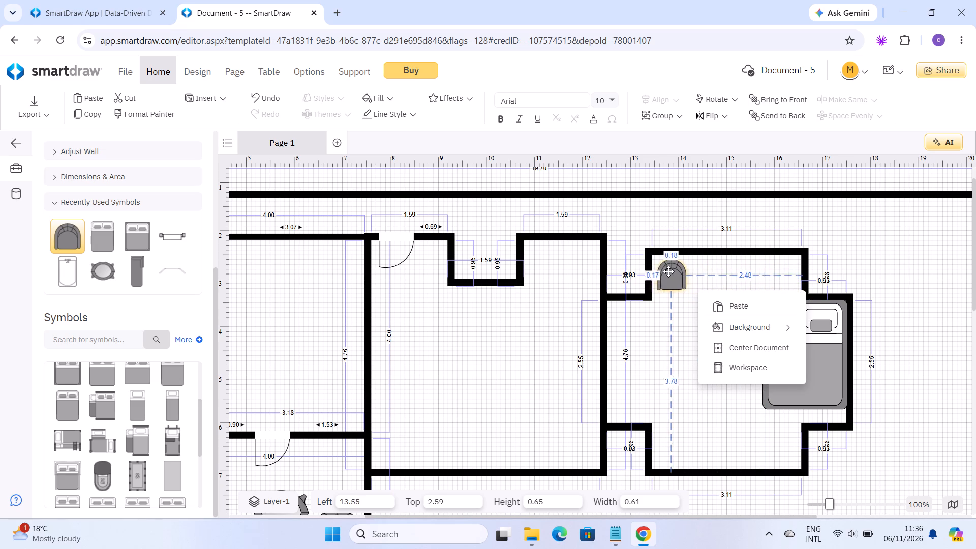
{"action": "left_click_drag", "start_coordinate": [668, 271], "coordinate": [672, 266]}
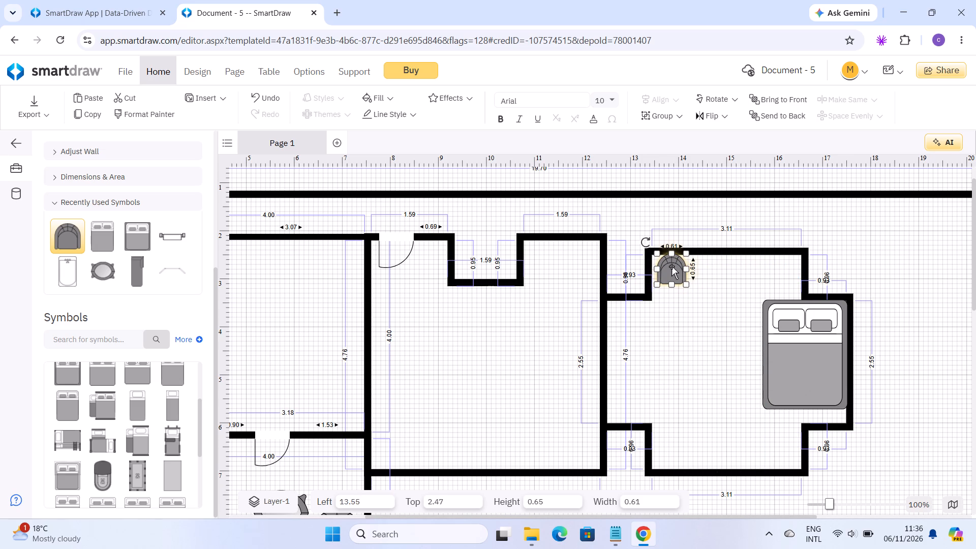
{"action": "left_click", "coordinate": [667, 315]}
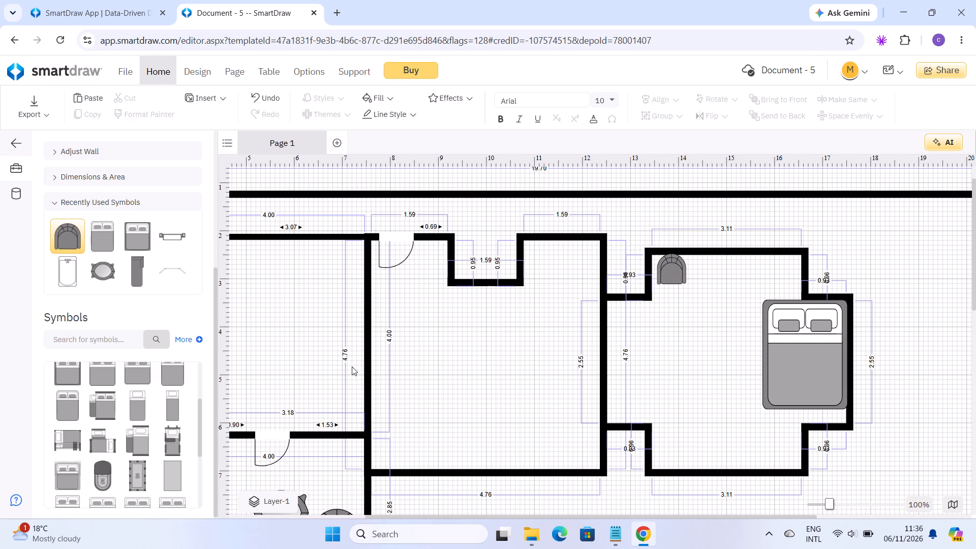
Place a Glass Oval Coffee Table just below the arm chair, at about 13.47 left and 3.28 top.
{"action": "left_click_drag", "start_coordinate": [111, 273], "coordinate": [106, 274]}
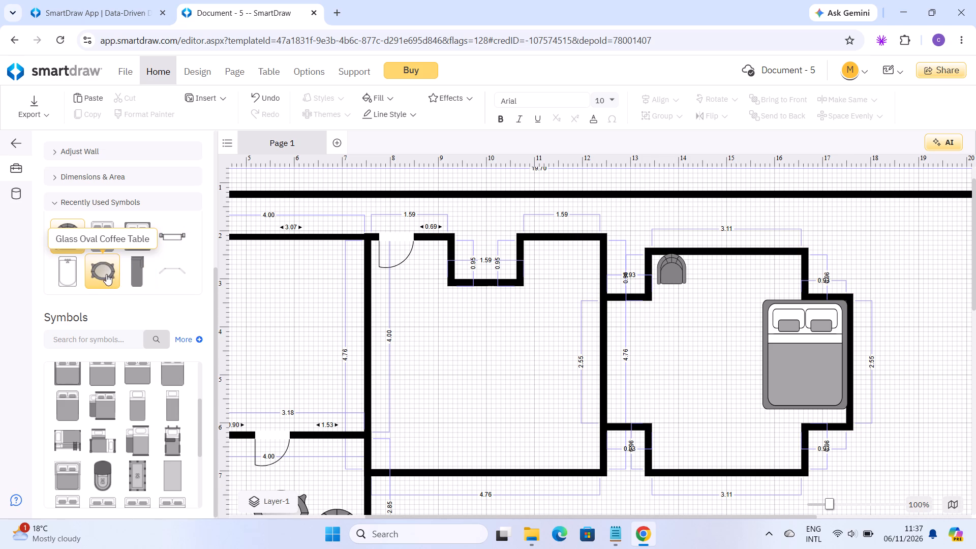
{"action": "left_click_drag", "start_coordinate": [106, 274], "coordinate": [449, 304]}
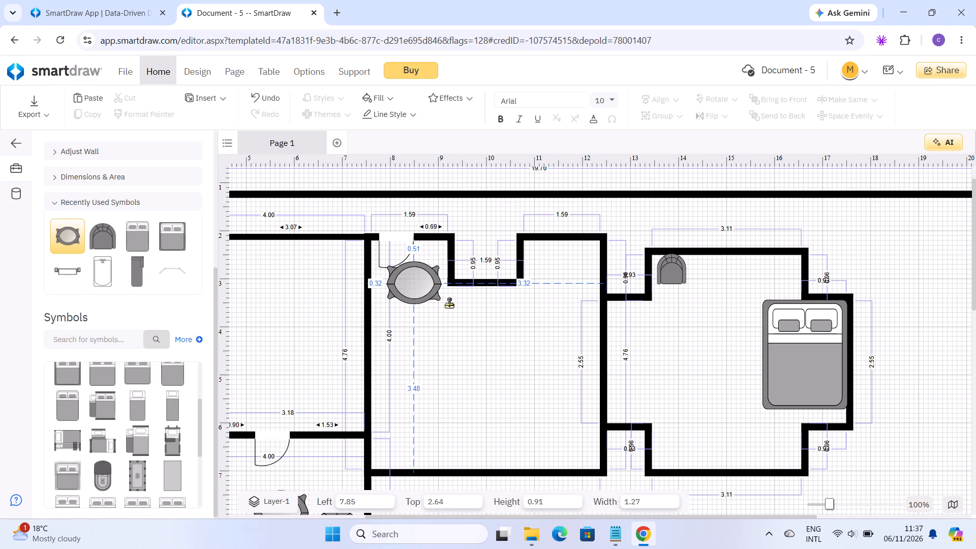
{"action": "left_click_drag", "start_coordinate": [449, 304], "coordinate": [669, 318]}
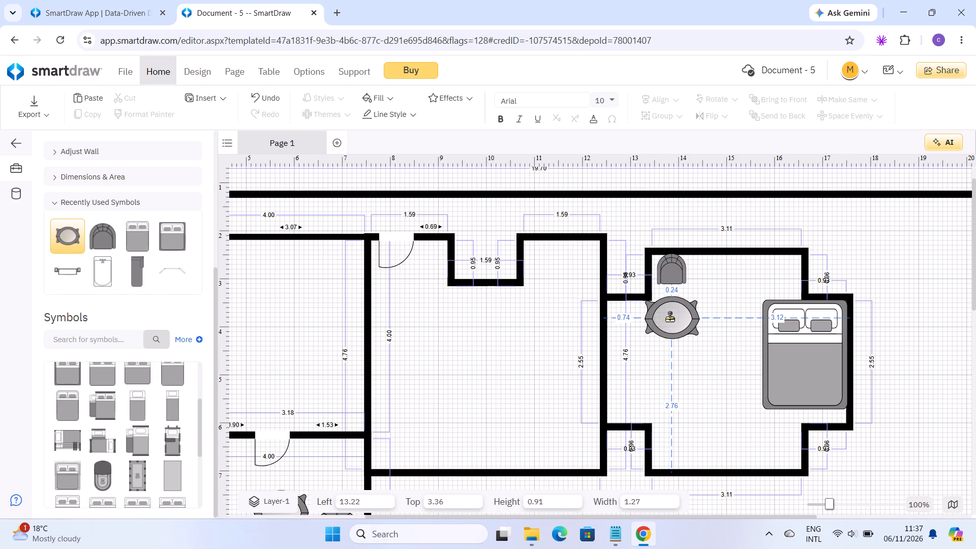
{"action": "left_click_drag", "start_coordinate": [669, 318], "coordinate": [683, 314]}
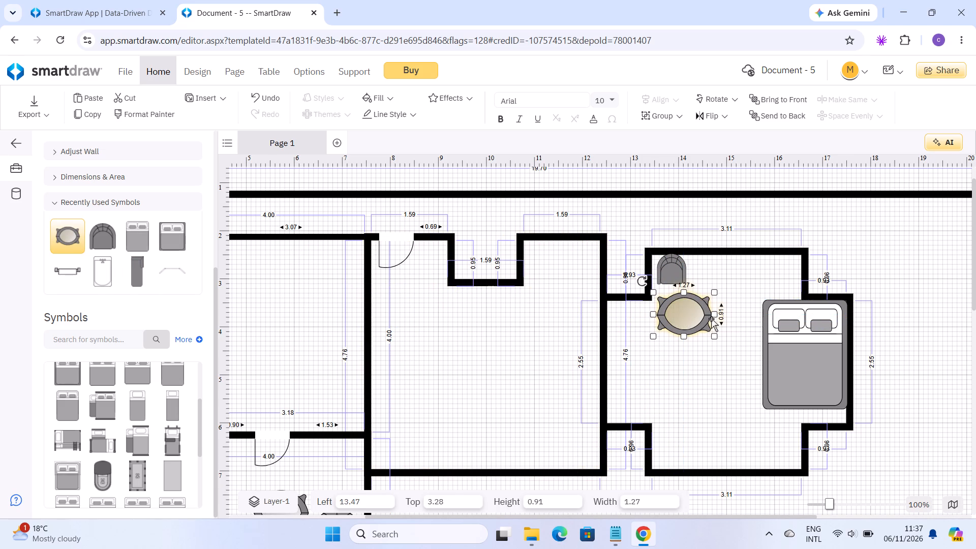
Resize the coffee table below the arm chair to about 0.57 wide by 0.50 high.
{"action": "left_click", "coordinate": [716, 338]}
{"action": "left_click_drag", "start_coordinate": [716, 338], "coordinate": [711, 336]}
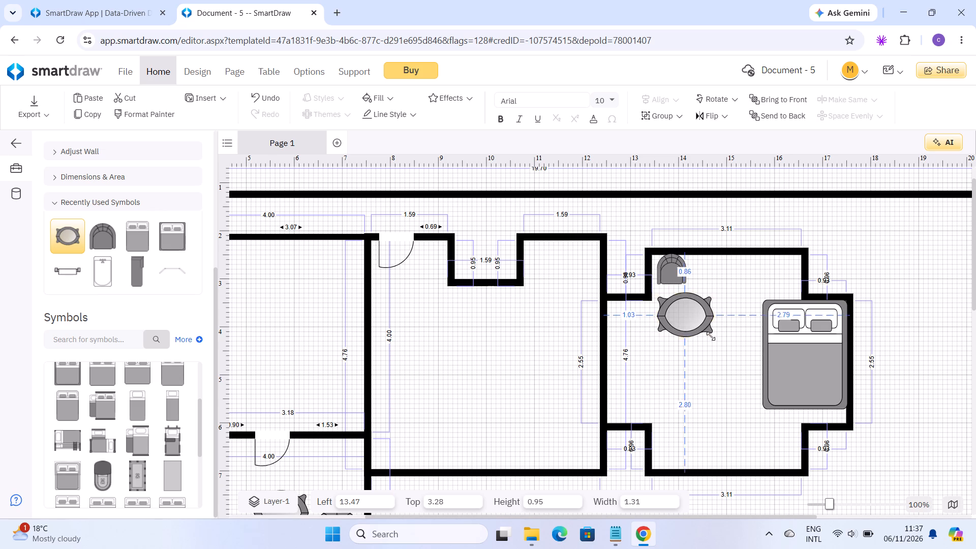
{"action": "left_click_drag", "start_coordinate": [711, 336], "coordinate": [686, 320]}
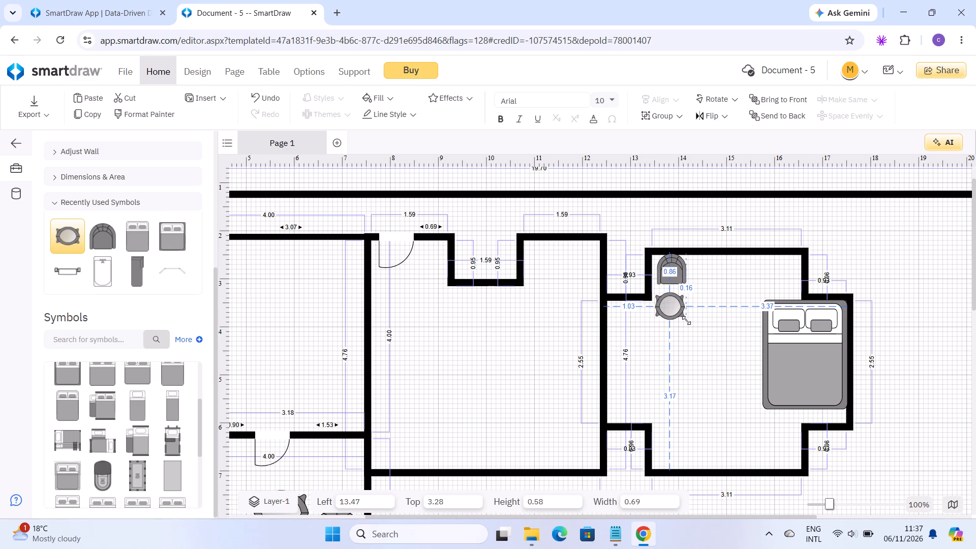
{"action": "left_click_drag", "start_coordinate": [686, 320], "coordinate": [698, 296]}
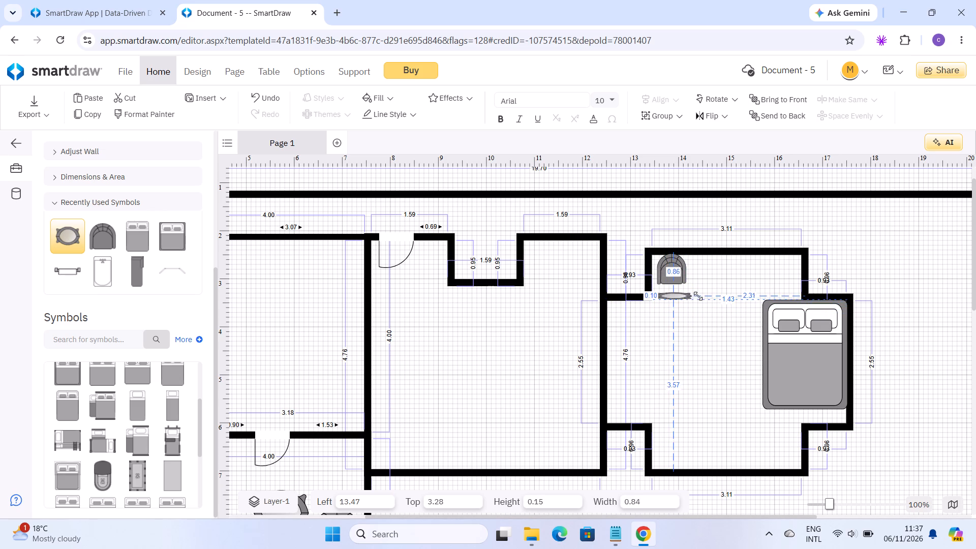
{"action": "left_click_drag", "start_coordinate": [698, 296], "coordinate": [690, 310]}
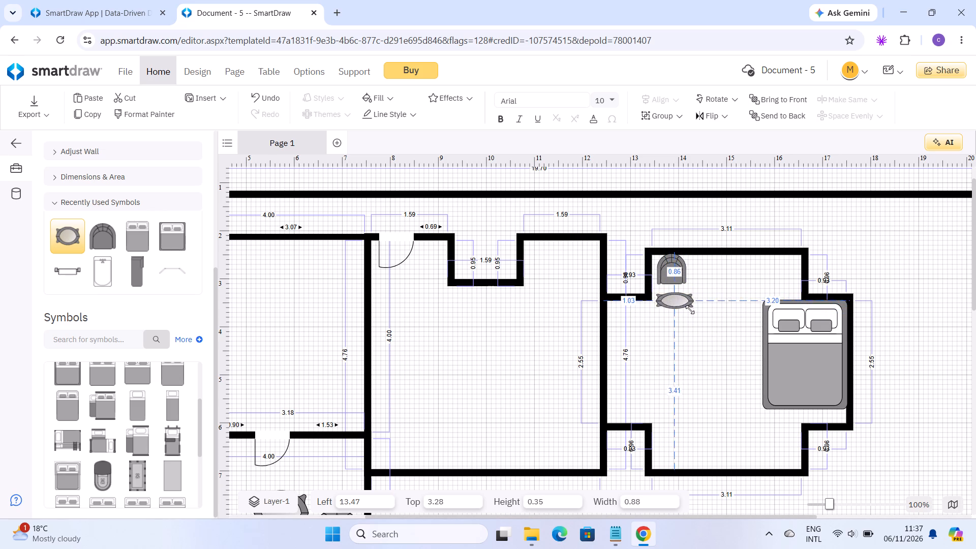
{"action": "left_click_drag", "start_coordinate": [690, 310], "coordinate": [677, 308]}
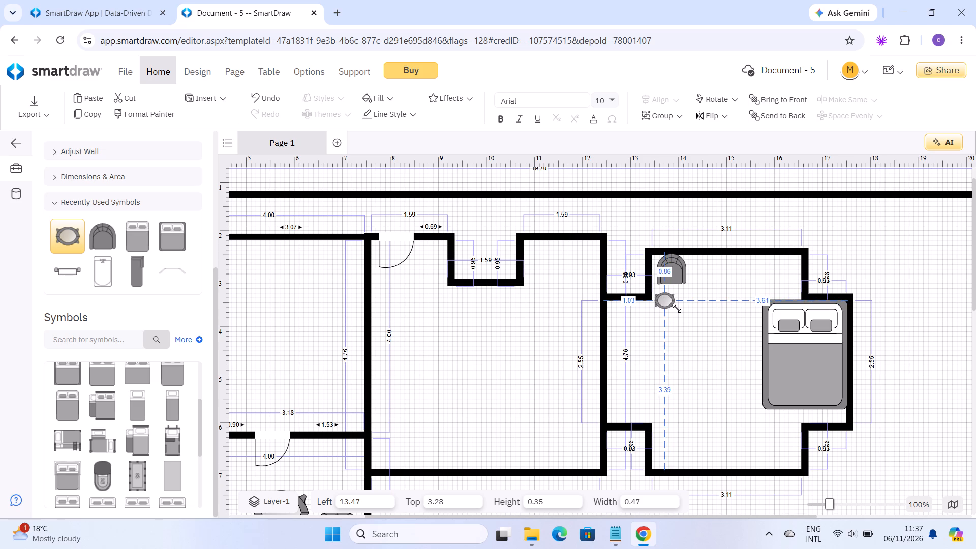
{"action": "left_click_drag", "start_coordinate": [677, 308], "coordinate": [682, 313]}
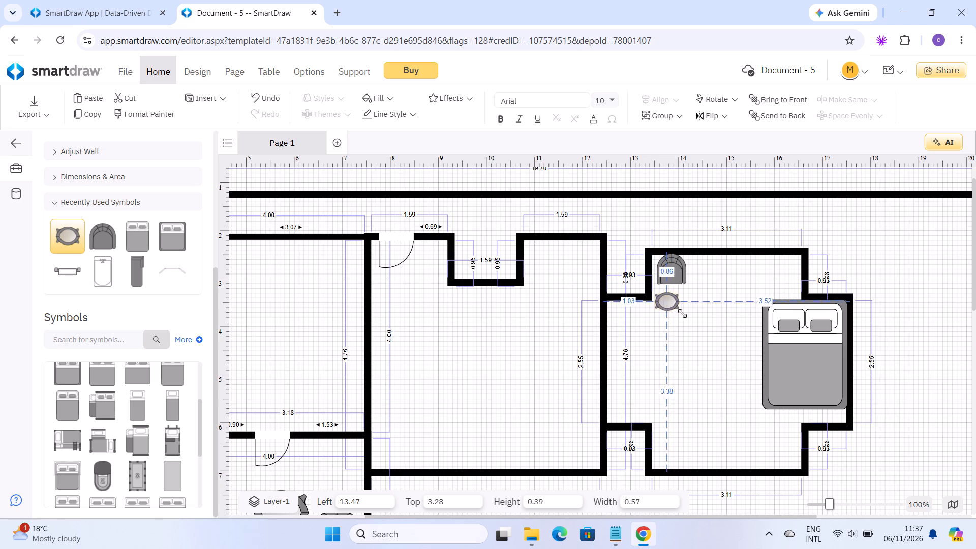
{"action": "left_click_drag", "start_coordinate": [682, 313], "coordinate": [685, 310]}
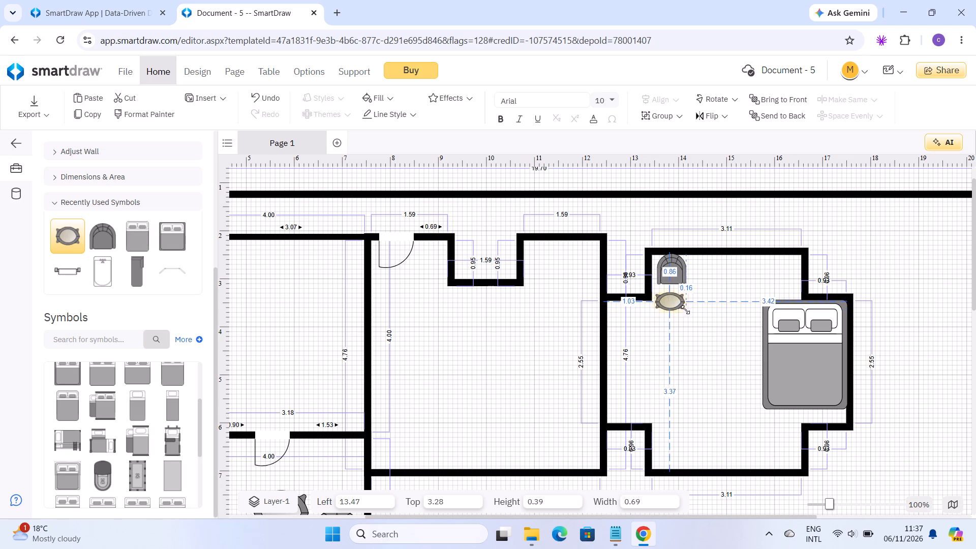
{"action": "left_click_drag", "start_coordinate": [685, 310], "coordinate": [680, 316]}
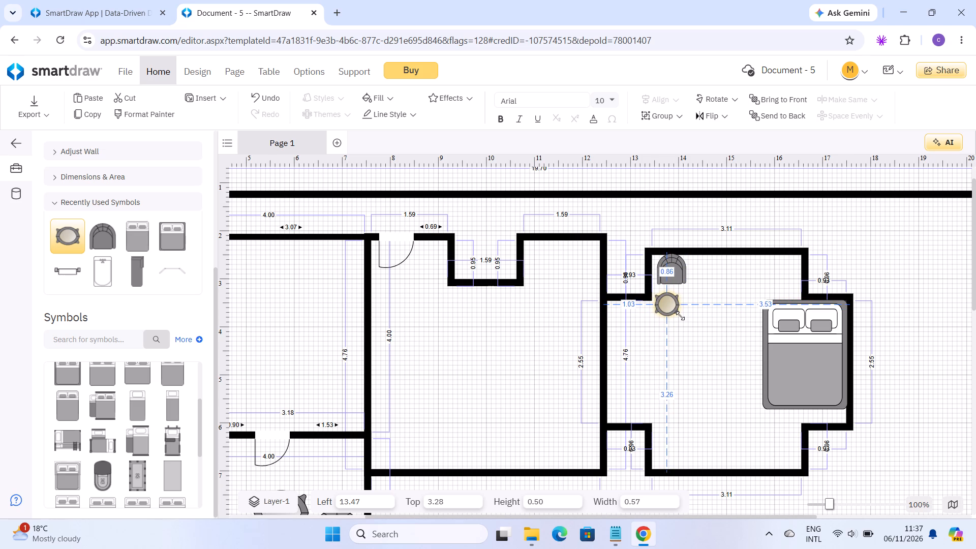
Move the coffee table in line beneath the arm chair, at about 13.59 left and 3.35 top.
{"action": "left_click_drag", "start_coordinate": [666, 307], "coordinate": [675, 307]}
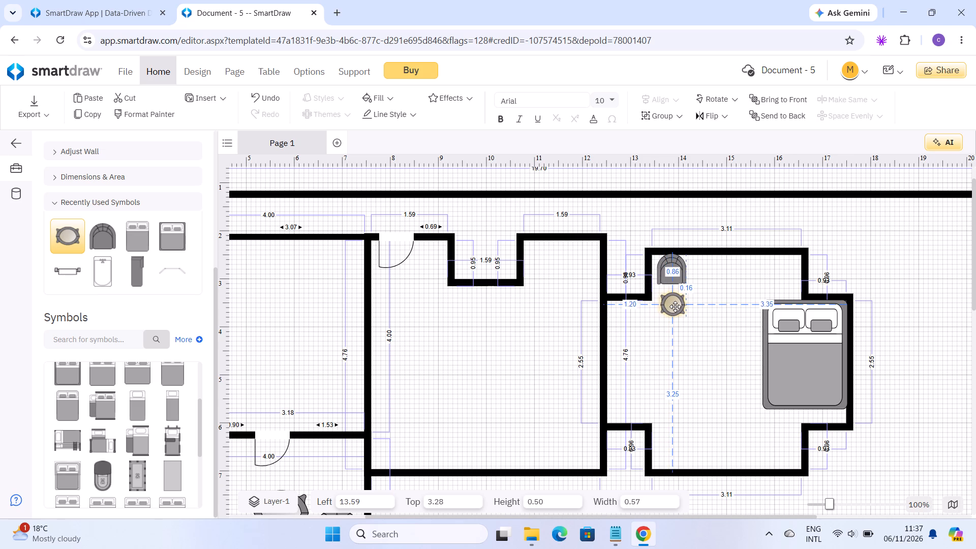
{"action": "left_click_drag", "start_coordinate": [675, 307], "coordinate": [673, 310]}
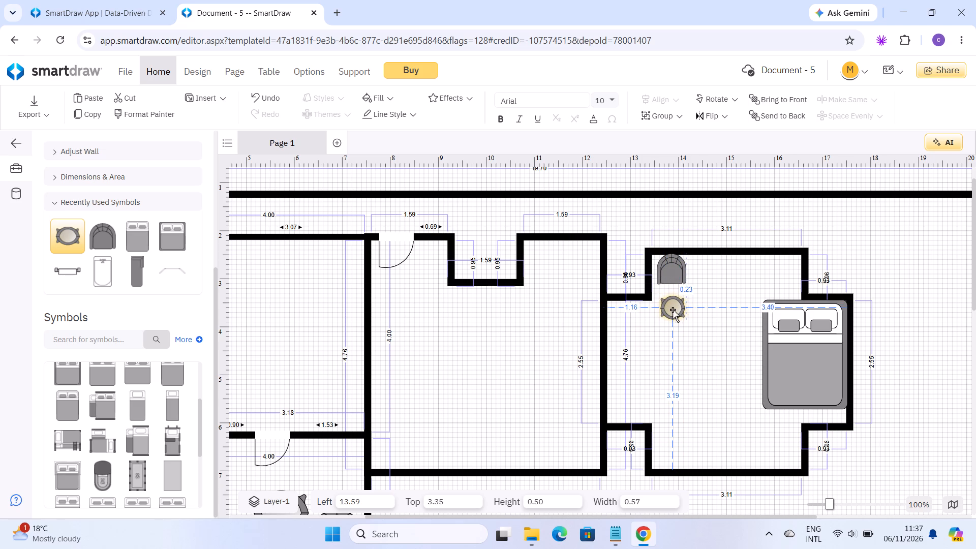
{"action": "left_click", "coordinate": [687, 341]}
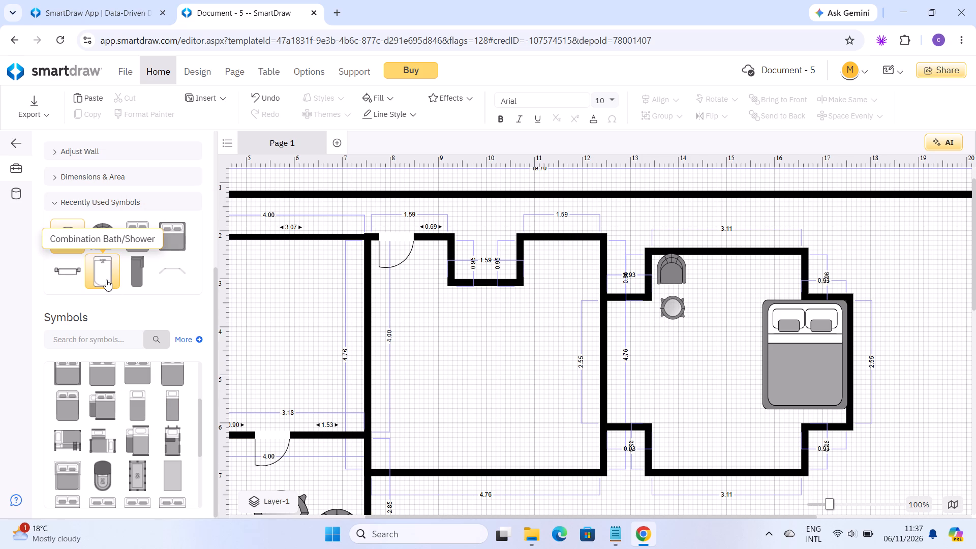
Place a Combination Bath/Shower in the cross-shaped room's lower-left corner, at about 13.32 left and 5.48 top.
{"action": "left_click_drag", "start_coordinate": [106, 280], "coordinate": [195, 319]}
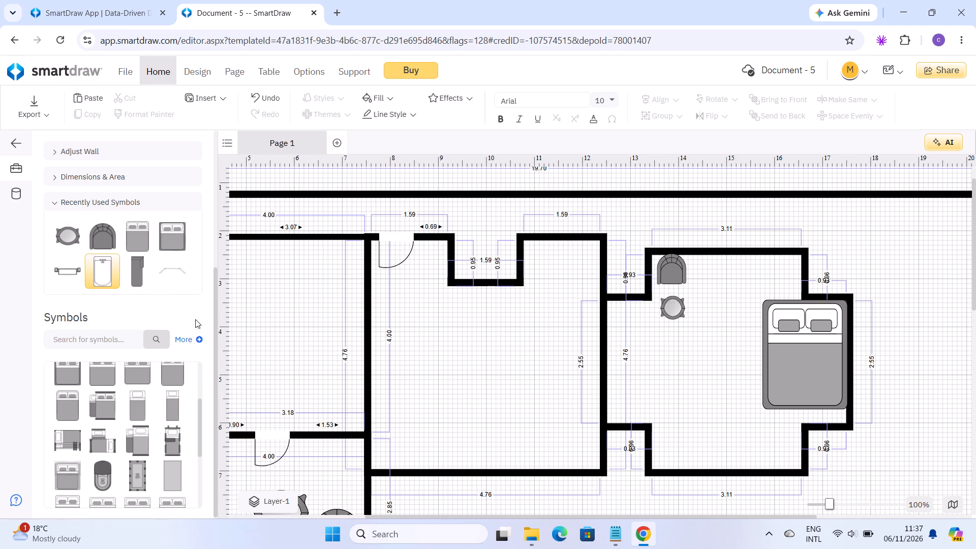
{"action": "left_click_drag", "start_coordinate": [195, 319], "coordinate": [581, 378]}
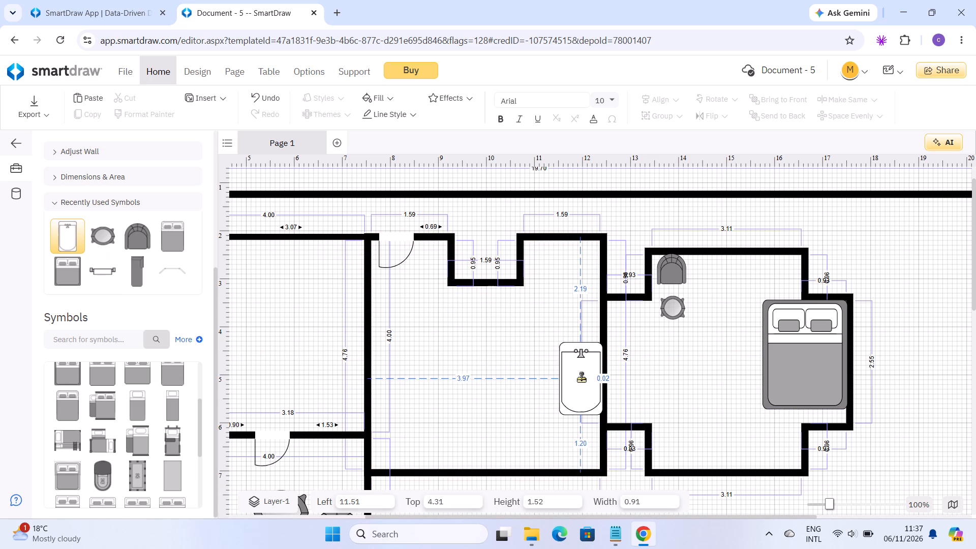
{"action": "left_click_drag", "start_coordinate": [581, 378], "coordinate": [678, 424]}
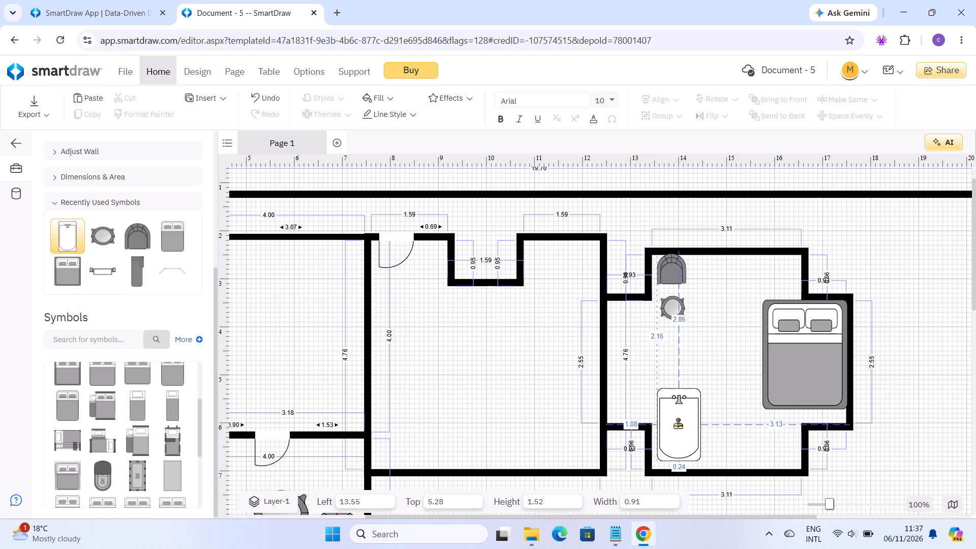
{"action": "left_click_drag", "start_coordinate": [678, 424], "coordinate": [668, 434]}
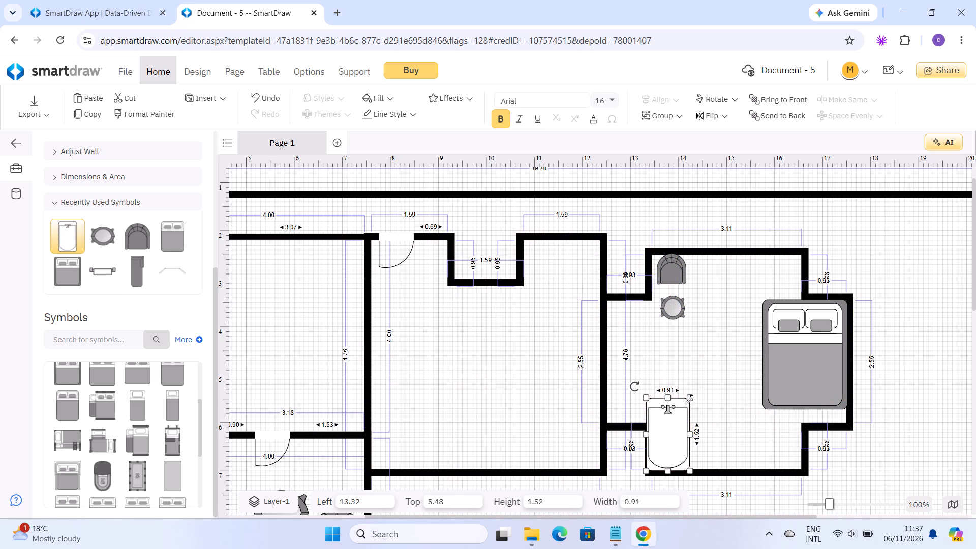
Resize the Combination Bath/Shower in the cross-shaped room's lower-left corner to about 0.66 wide by 0.88 high.
{"action": "left_click_drag", "start_coordinate": [689, 400], "coordinate": [683, 419]}
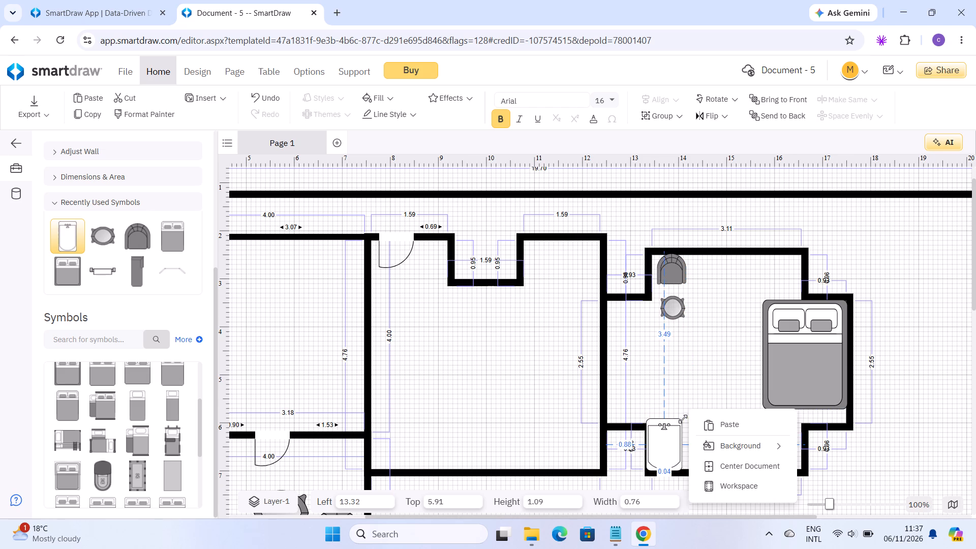
{"action": "left_click_drag", "start_coordinate": [683, 419], "coordinate": [680, 424]}
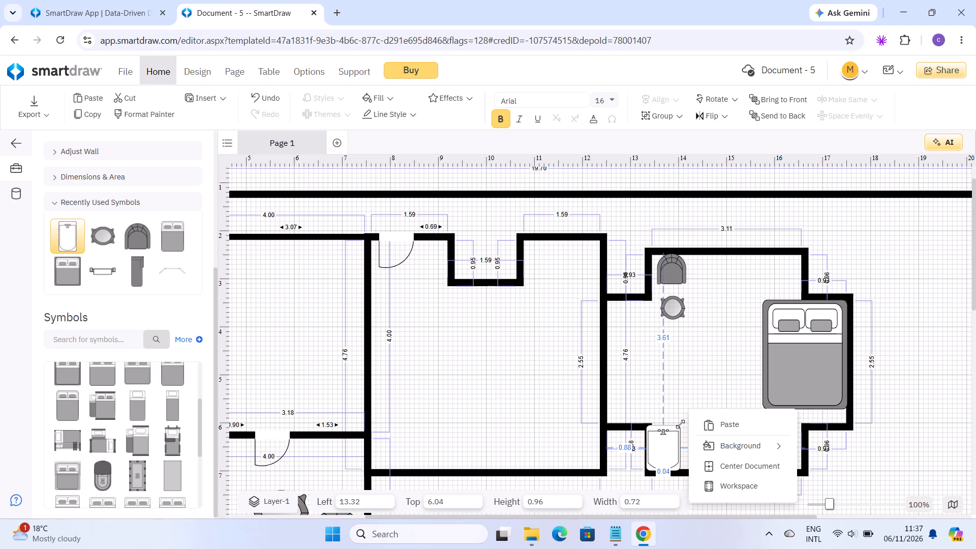
{"action": "left_click_drag", "start_coordinate": [680, 424], "coordinate": [683, 422]}
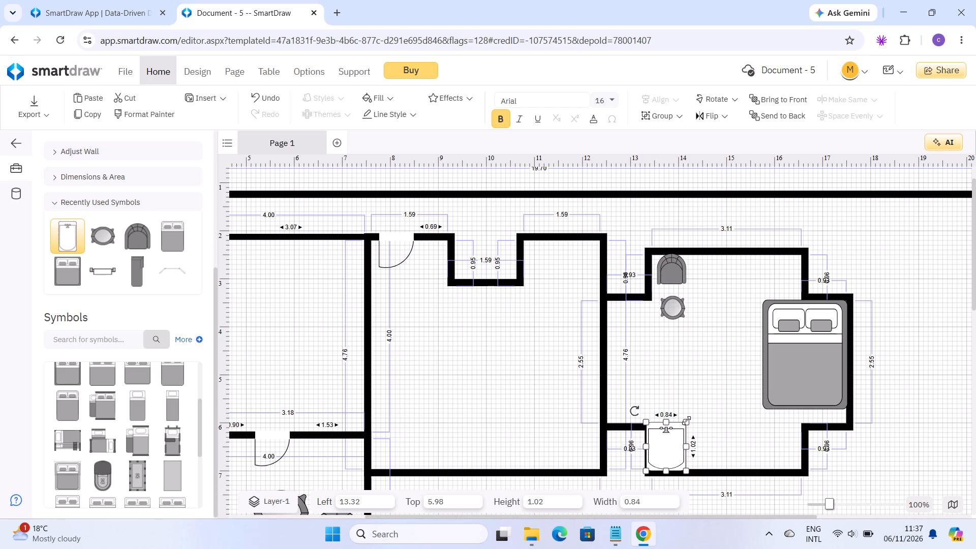
{"action": "left_click_drag", "start_coordinate": [686, 420], "coordinate": [686, 418]}
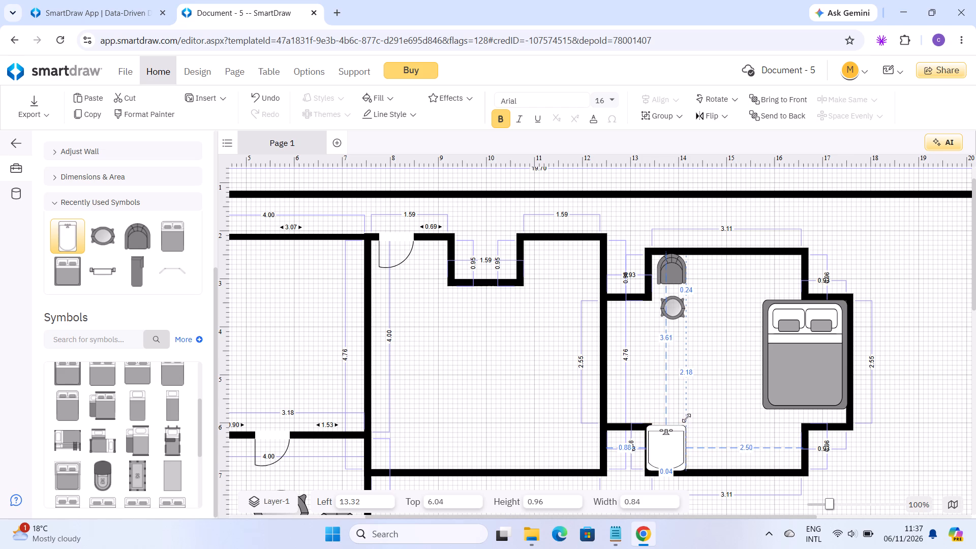
{"action": "left_click_drag", "start_coordinate": [686, 418], "coordinate": [680, 424]}
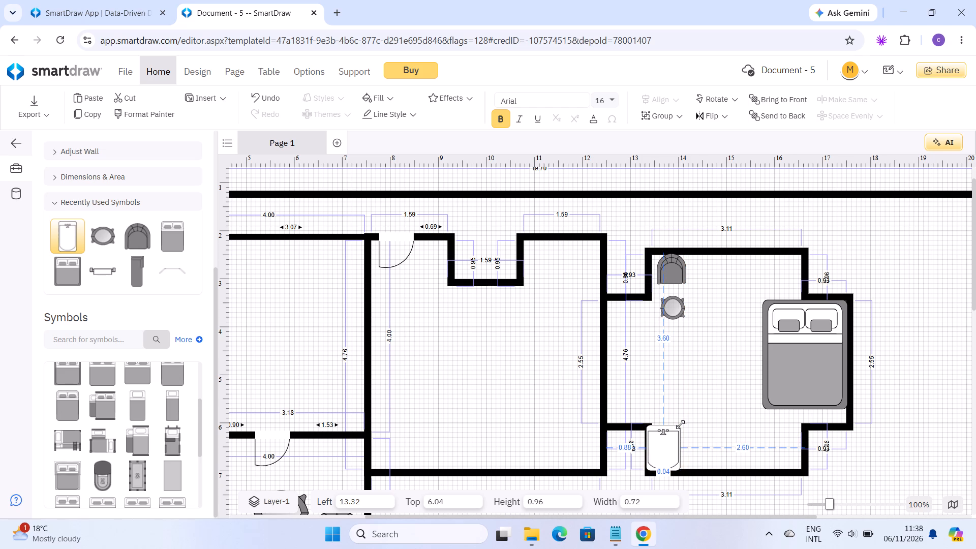
{"action": "left_click_drag", "start_coordinate": [680, 424], "coordinate": [677, 428]}
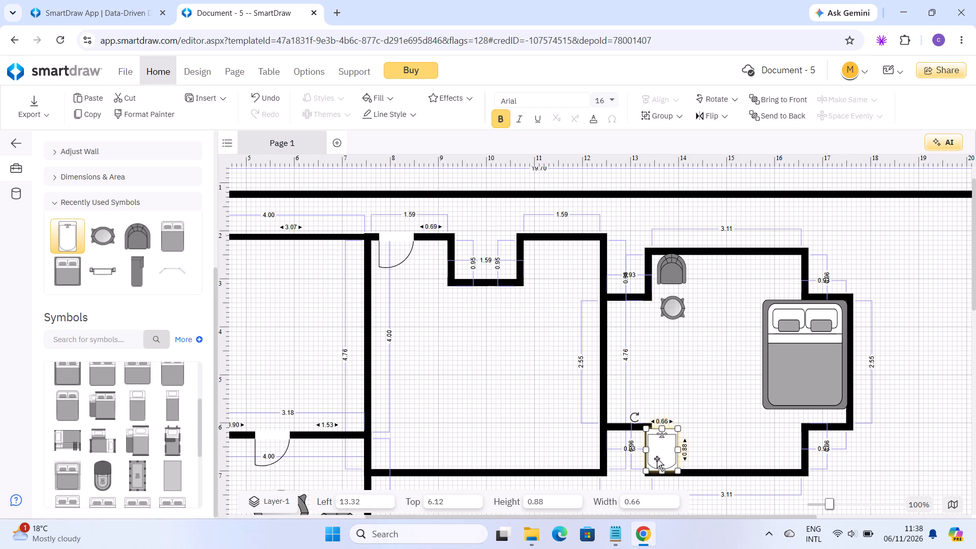
{"action": "left_click", "coordinate": [670, 441]}
{"action": "left_click", "coordinate": [712, 396]}
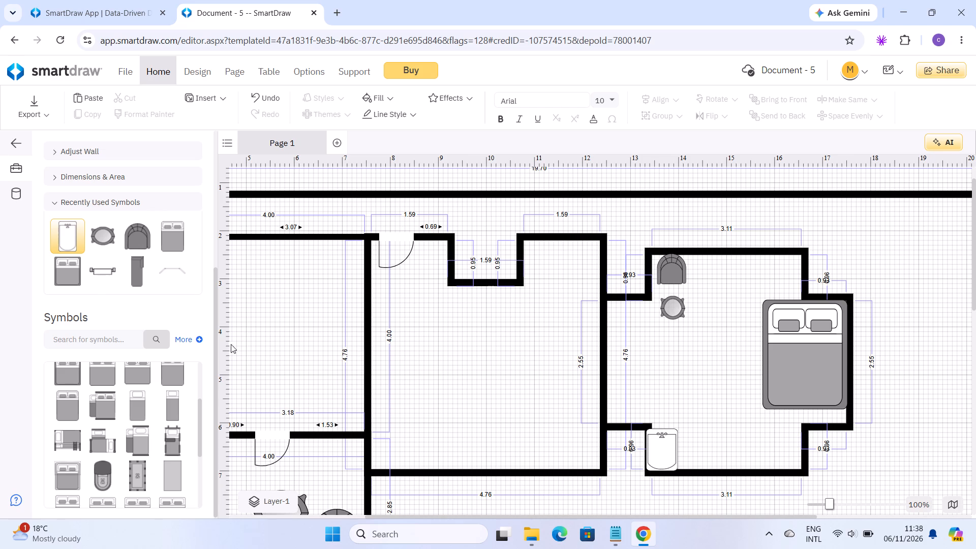
Place the recently used bar-shaped fixture just above the bath/shower, at about 13.37 left and 5.83 top.
{"action": "left_click_drag", "start_coordinate": [102, 267], "coordinate": [291, 286]}
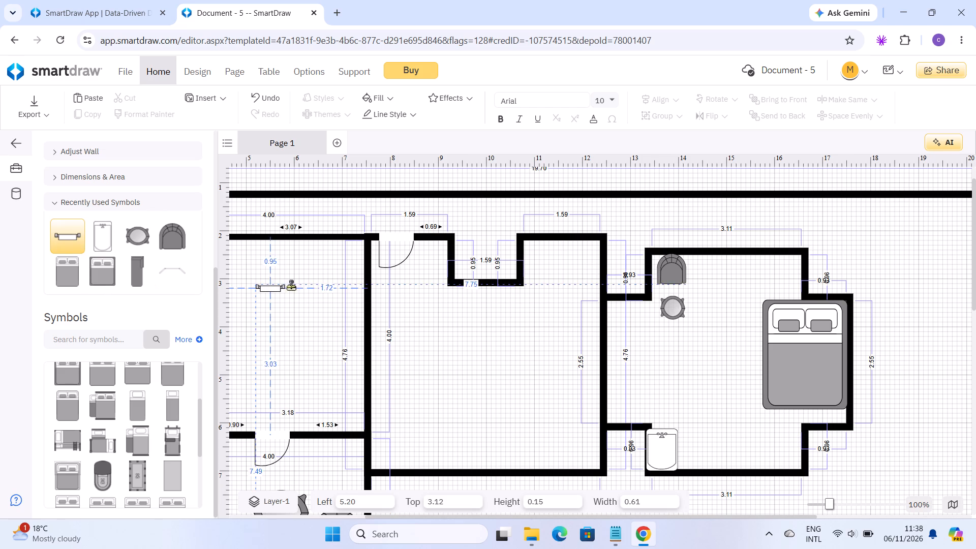
{"action": "left_click_drag", "start_coordinate": [291, 286], "coordinate": [712, 454]}
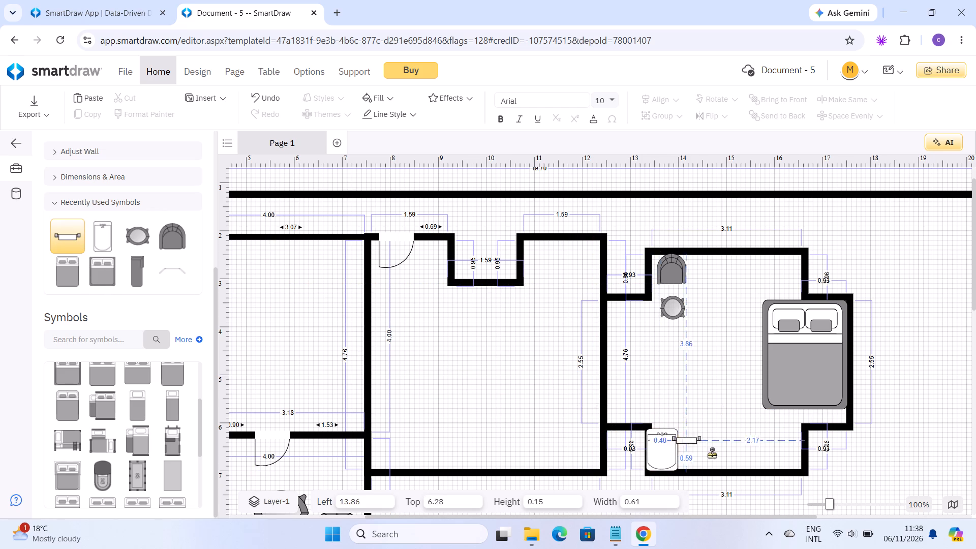
{"action": "left_click_drag", "start_coordinate": [712, 454], "coordinate": [696, 441]}
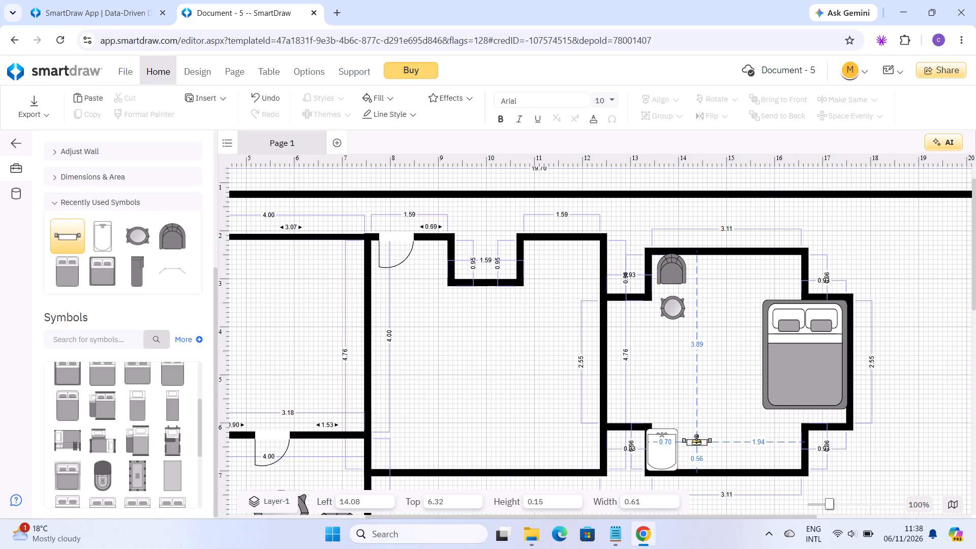
{"action": "left_click_drag", "start_coordinate": [696, 441], "coordinate": [663, 421]}
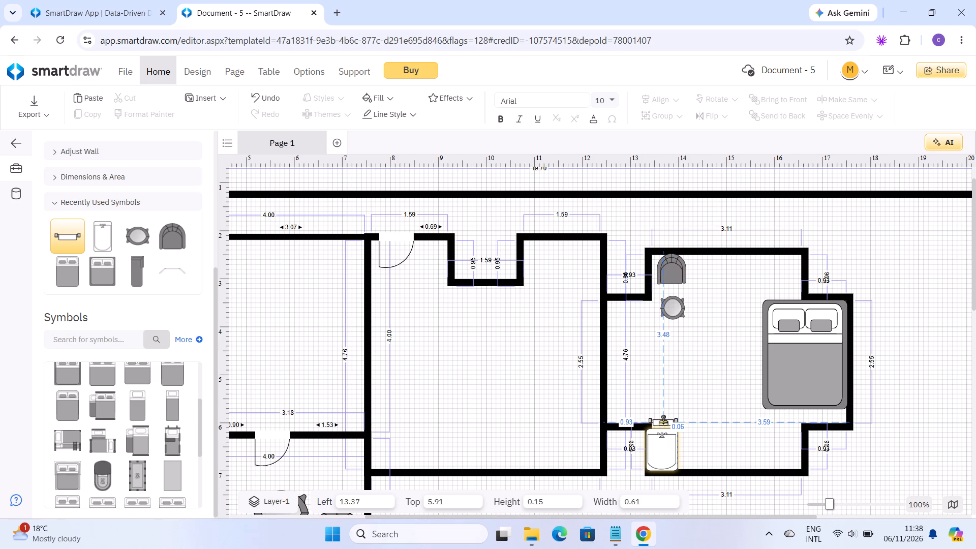
{"action": "left_click_drag", "start_coordinate": [663, 421], "coordinate": [662, 416]}
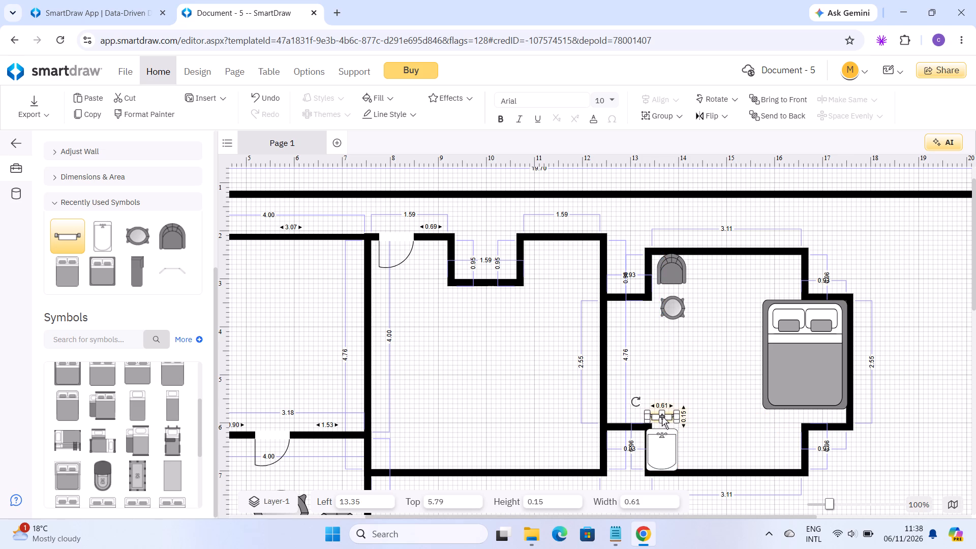
{"action": "left_click", "coordinate": [662, 416]}
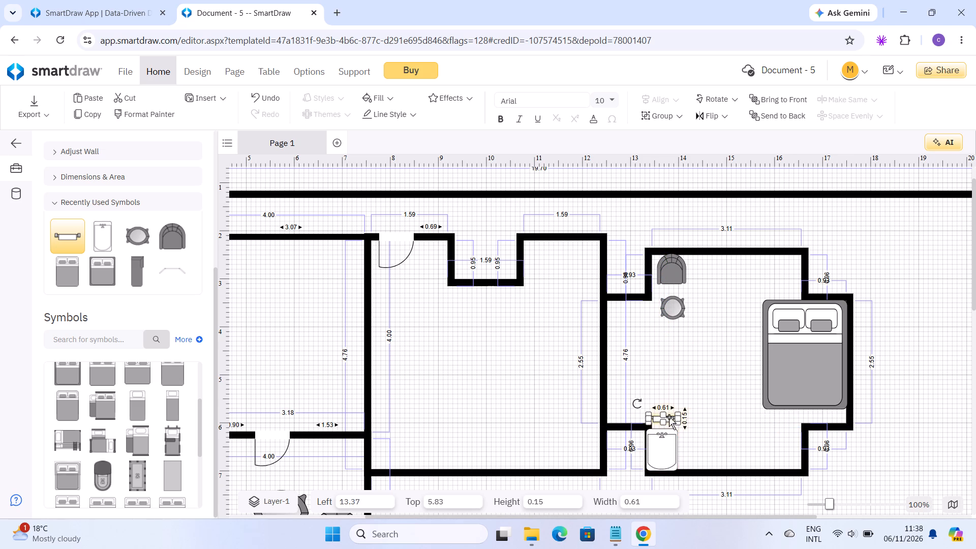
Reduce the height of the bar-shaped fixture above the bath/shower to about 0.12.
{"action": "left_click_drag", "start_coordinate": [681, 421], "coordinate": [662, 415]}
{"action": "left_click_drag", "start_coordinate": [651, 411], "coordinate": [662, 412]}
{"action": "left_click_drag", "start_coordinate": [662, 412], "coordinate": [678, 415]}
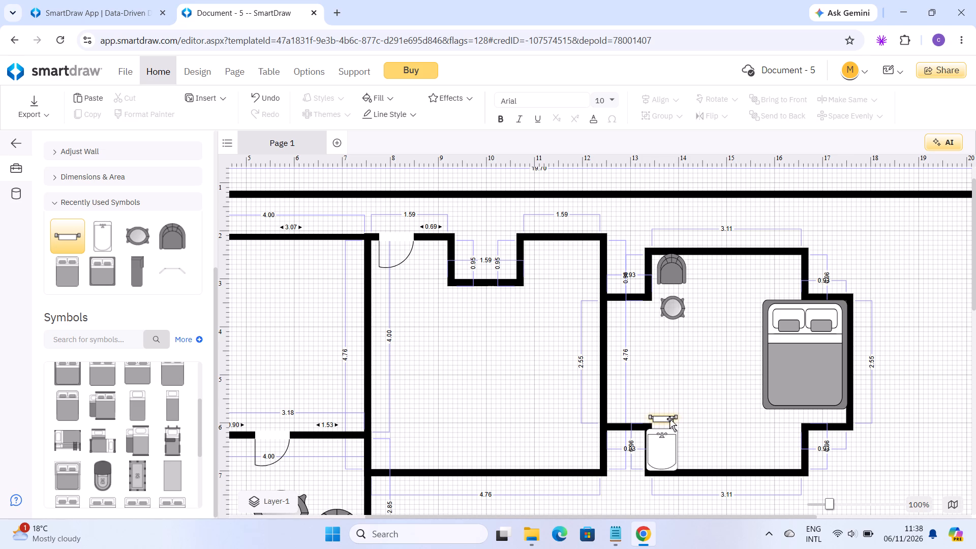
{"action": "left_click_drag", "start_coordinate": [674, 413], "coordinate": [666, 413]}
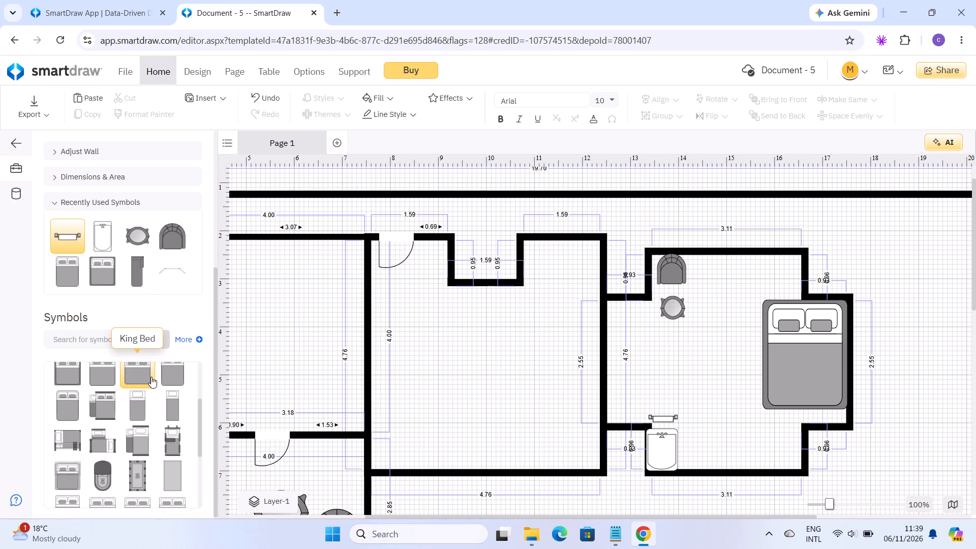
Collapse the Beds symbol library and the Recently Used Symbols section.
{"action": "left_click", "coordinate": [200, 386]}
{"action": "left_click_drag", "start_coordinate": [200, 386], "coordinate": [166, 408]}
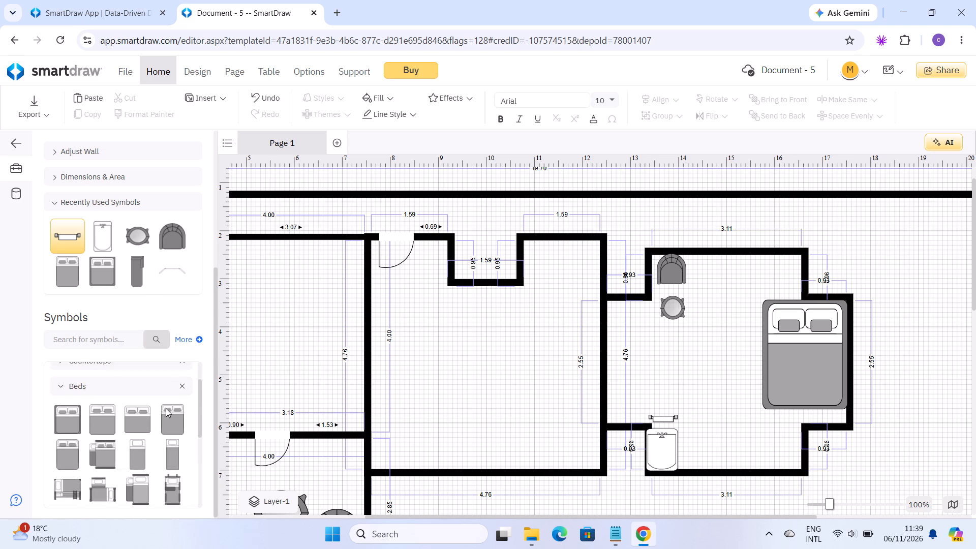
{"action": "left_click_drag", "start_coordinate": [166, 408], "coordinate": [94, 404]}
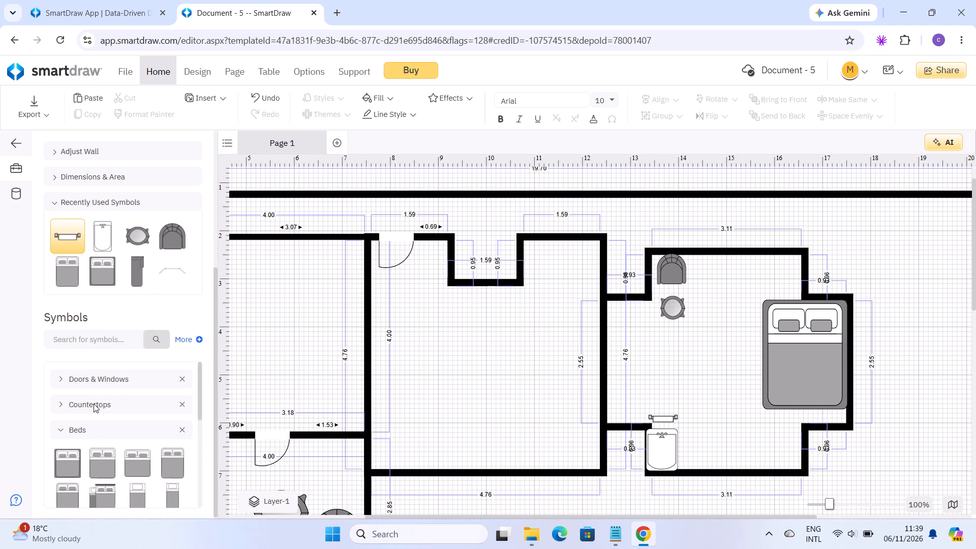
{"action": "left_click_drag", "start_coordinate": [94, 404], "coordinate": [58, 429]}
{"action": "left_click", "coordinate": [58, 429]}
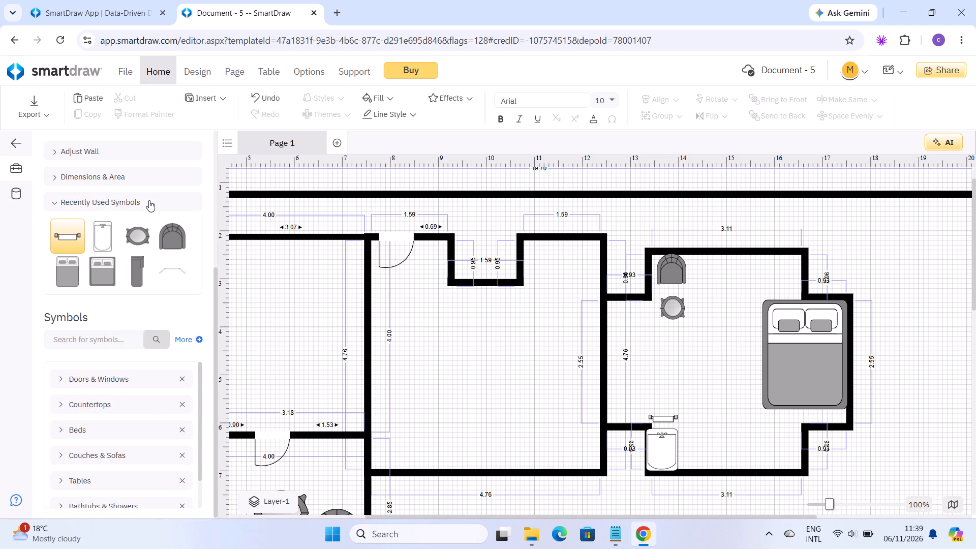
{"action": "left_click", "coordinate": [53, 204]}
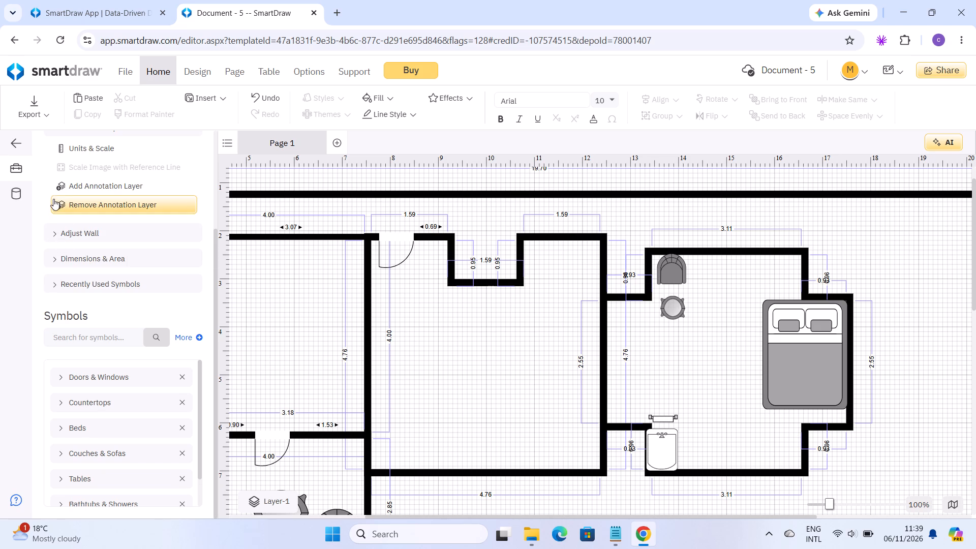
Draw a wall about 3.28 long across the cross-shaped room's lower recess, from its upper-right corner to its upper-left corner above the bath/shower.
{"action": "left_click", "coordinate": [212, 195]}
{"action": "triple_click", "coordinate": [212, 195]}
{"action": "triple_click", "coordinate": [215, 195]}
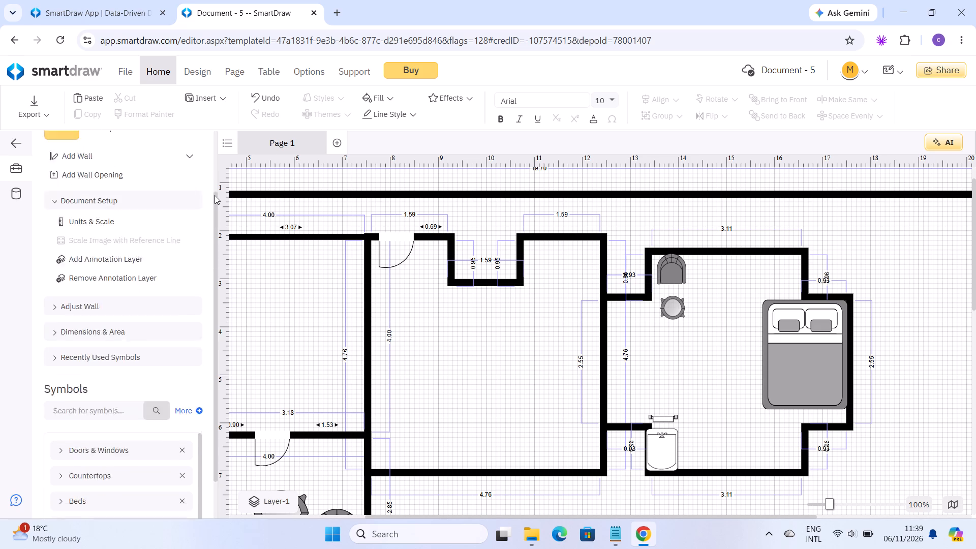
{"action": "left_click_drag", "start_coordinate": [215, 195], "coordinate": [116, 200]}
{"action": "left_click", "coordinate": [95, 214]}
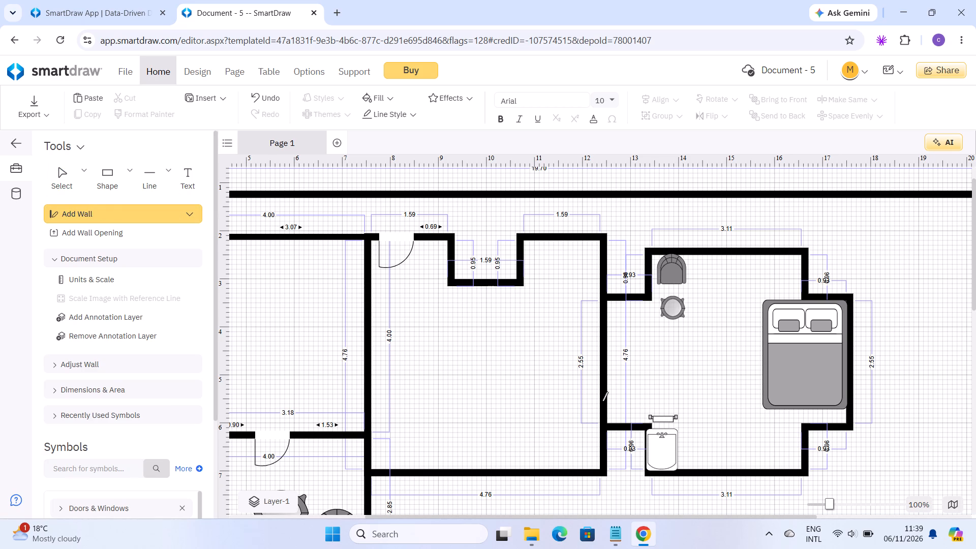
{"action": "left_click", "coordinate": [800, 423]}
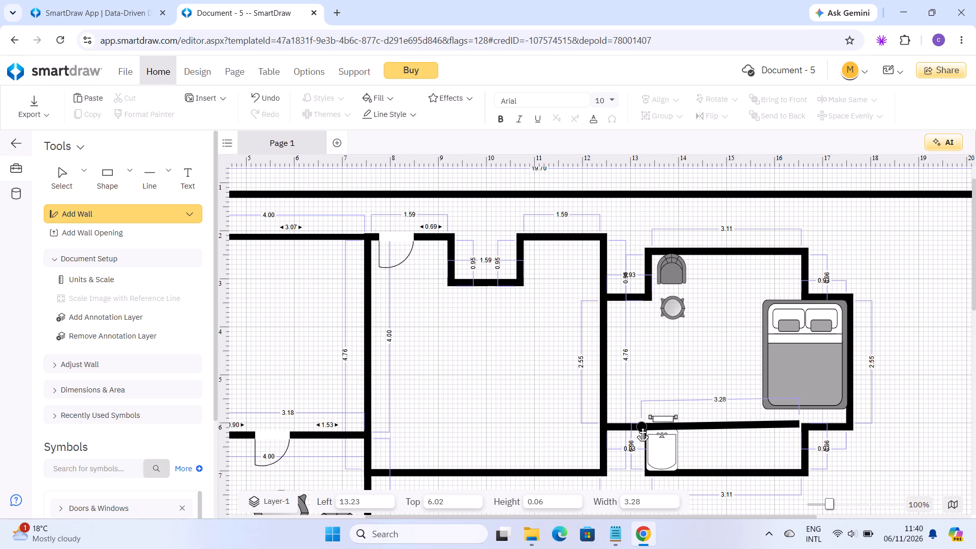
{"action": "left_click", "coordinate": [642, 426]}
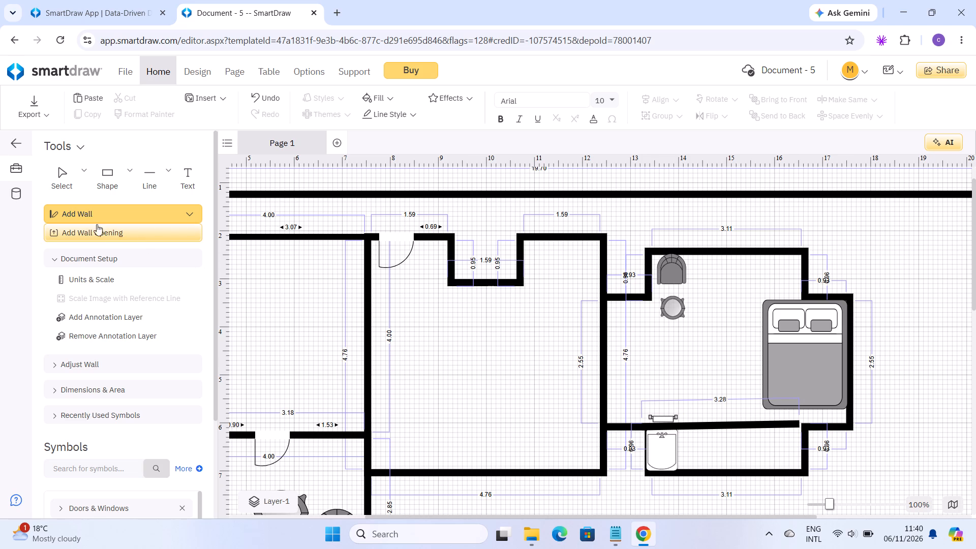
{"action": "left_click", "coordinate": [82, 208]}
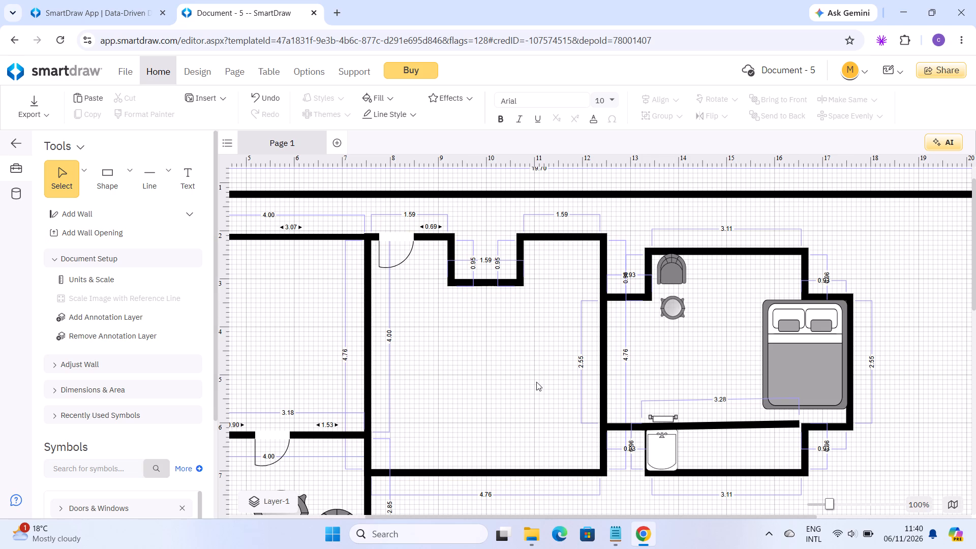
Resize the bar-shaped fixture onto the added wall, to about 0.17 high at 5.98 top.
{"action": "left_click", "coordinate": [664, 417]}
{"action": "right_click", "coordinate": [664, 417]}
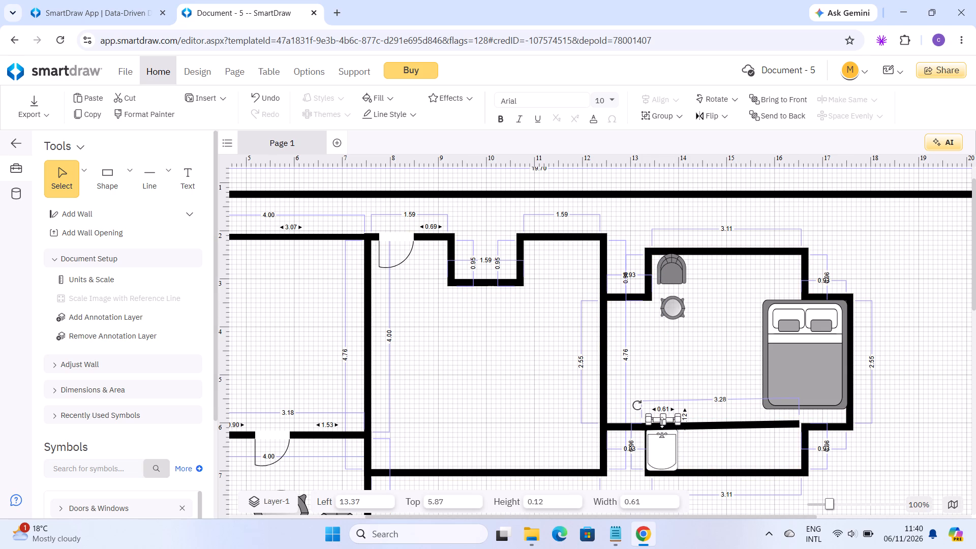
{"action": "right_click", "coordinate": [662, 422]}
{"action": "right_click", "coordinate": [662, 422]}
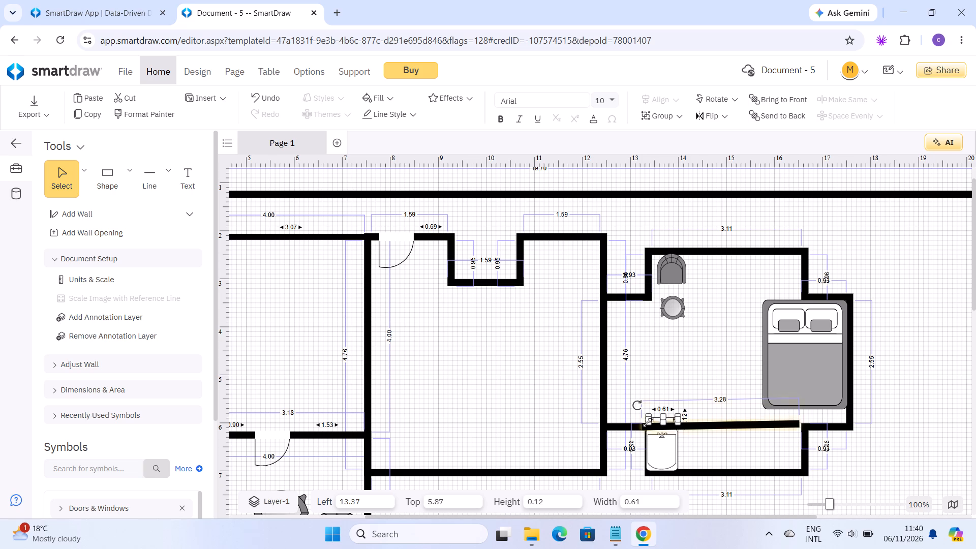
{"action": "left_click_drag", "start_coordinate": [660, 416], "coordinate": [701, 445]}
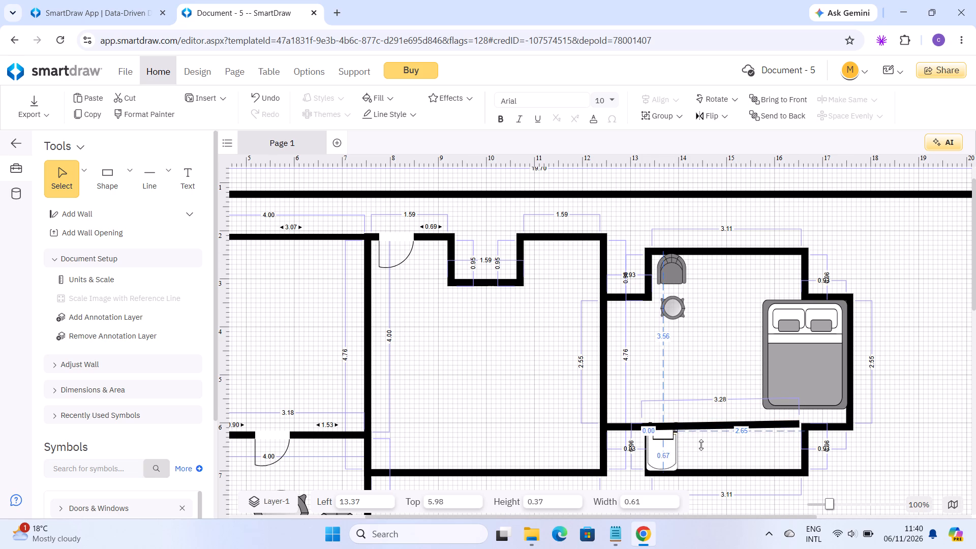
{"action": "left_click_drag", "start_coordinate": [701, 445], "coordinate": [680, 389]}
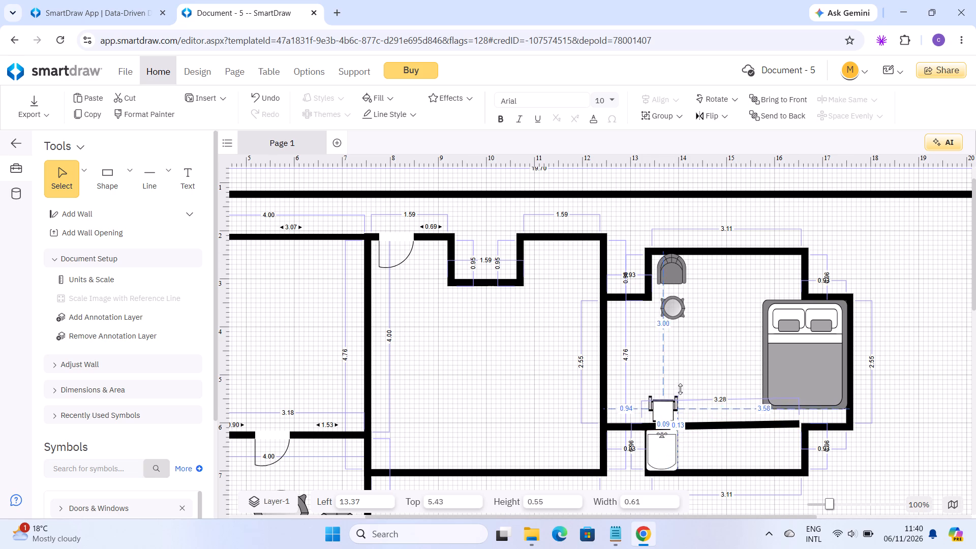
{"action": "left_click_drag", "start_coordinate": [680, 389], "coordinate": [674, 428]}
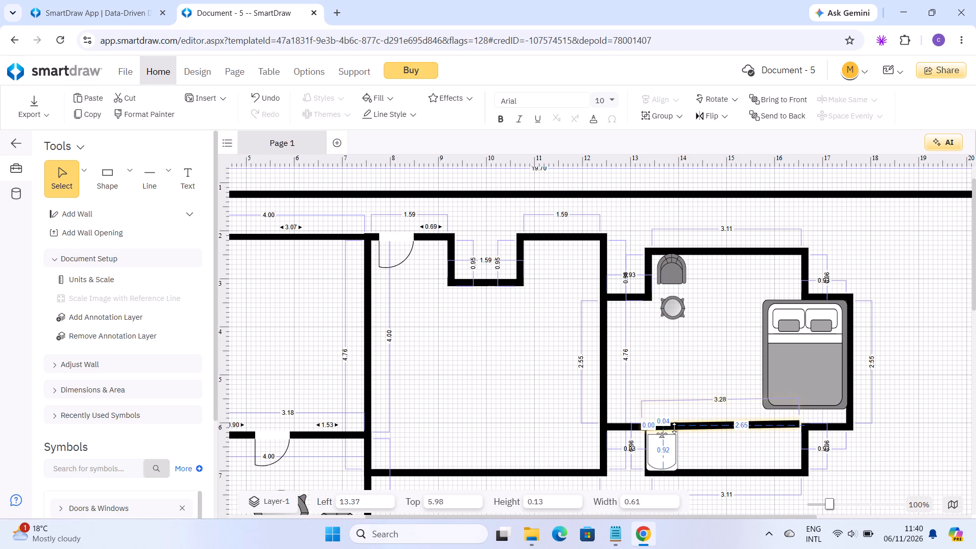
{"action": "left_click_drag", "start_coordinate": [663, 429], "coordinate": [693, 430]}
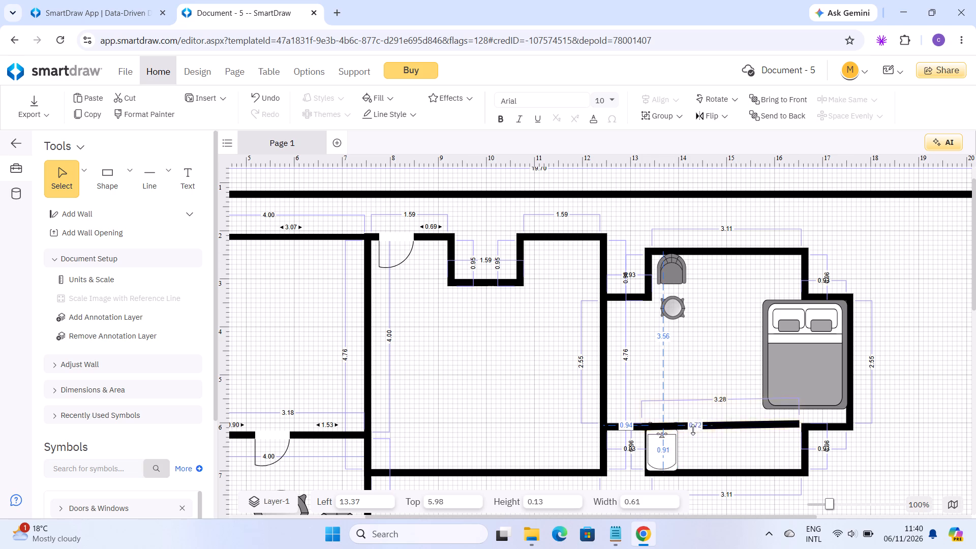
{"action": "left_click_drag", "start_coordinate": [693, 430], "coordinate": [681, 431]}
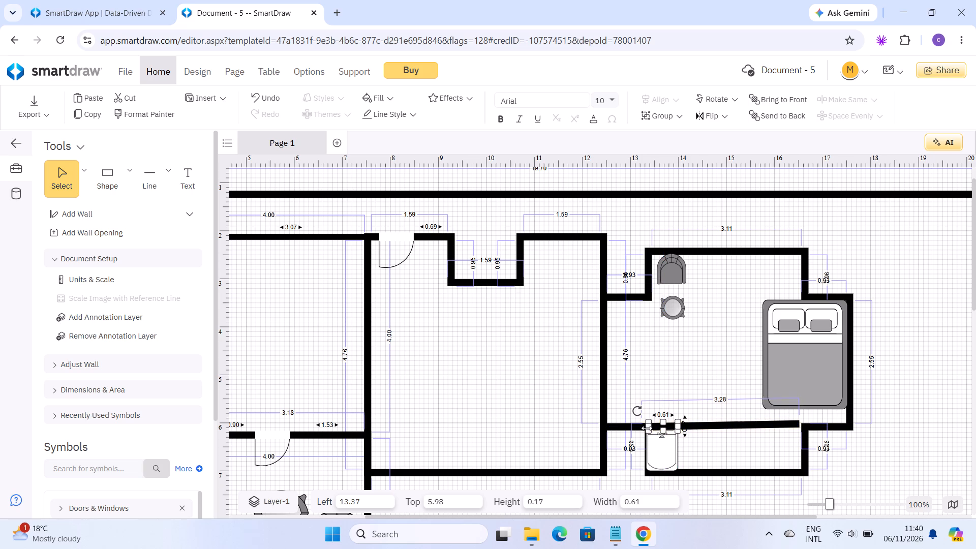
Resize the bar-shaped fixture on the added wall to about 0.43 wide and 0.88 high.
{"action": "left_click_drag", "start_coordinate": [647, 428], "coordinate": [714, 468]}
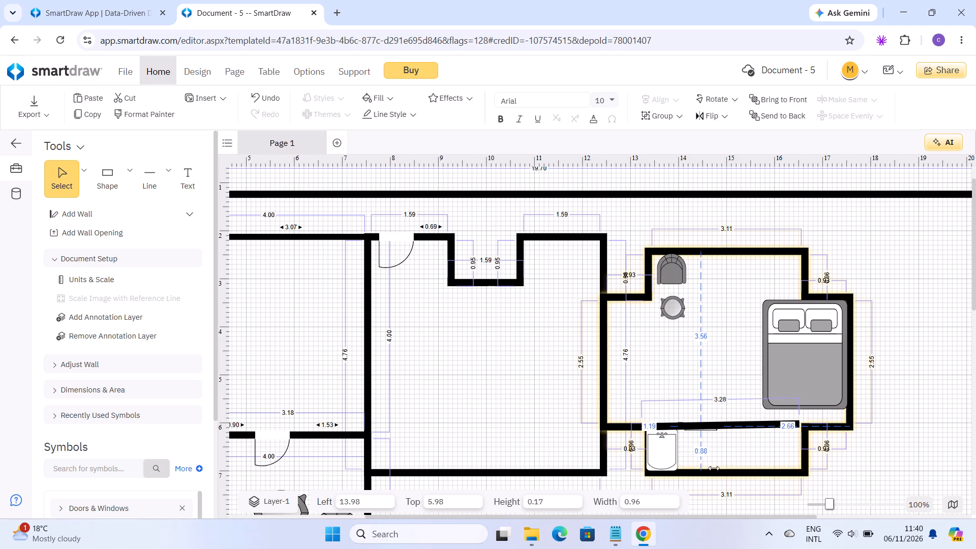
{"action": "left_click_drag", "start_coordinate": [714, 468], "coordinate": [655, 403]}
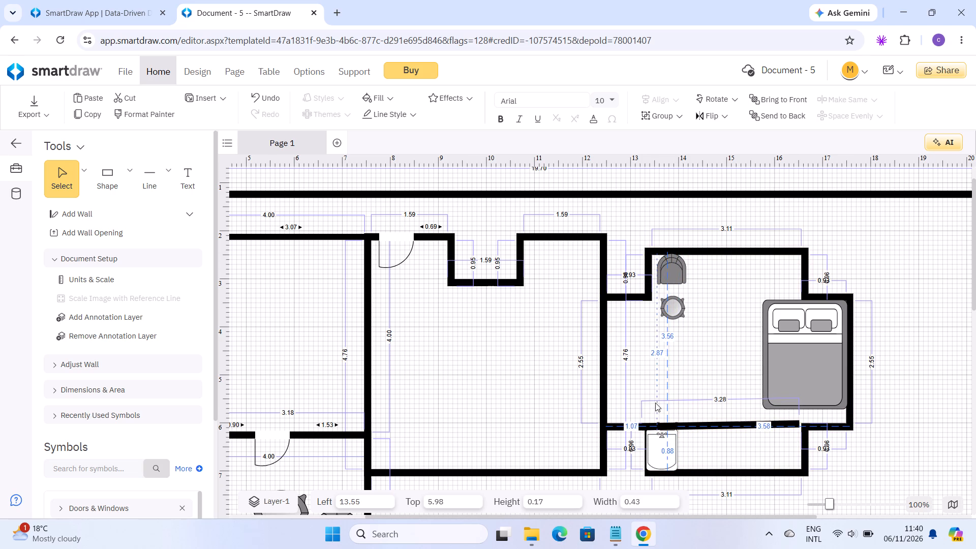
{"action": "left_click_drag", "start_coordinate": [667, 424], "coordinate": [666, 381]}
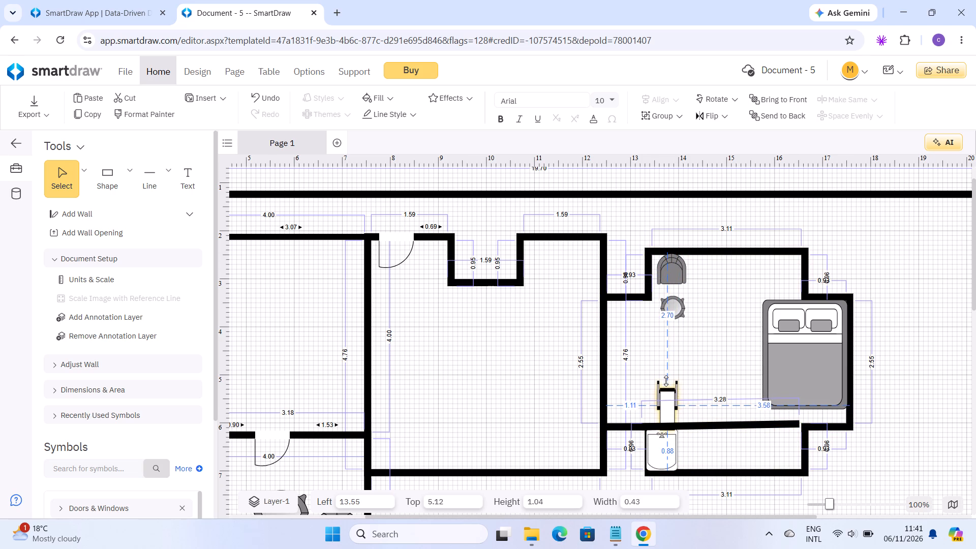
{"action": "left_click_drag", "start_coordinate": [666, 381], "coordinate": [669, 388]}
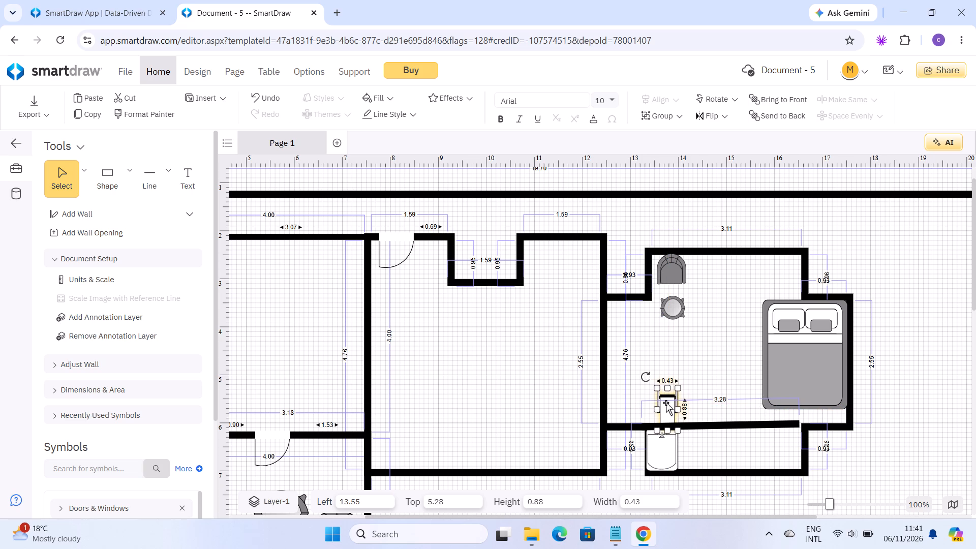
Move the fixture into the lower recess beside the bath/shower, at 14.00 left and 6.12 top, and shorten it to about 0.39 high.
{"action": "left_click_drag", "start_coordinate": [659, 400], "coordinate": [694, 448]}
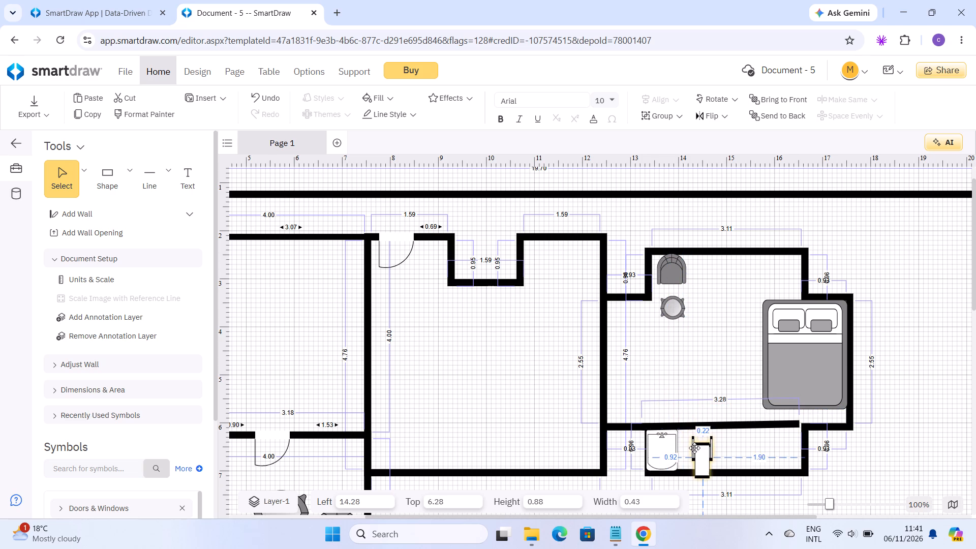
{"action": "left_click_drag", "start_coordinate": [694, 448], "coordinate": [685, 438]}
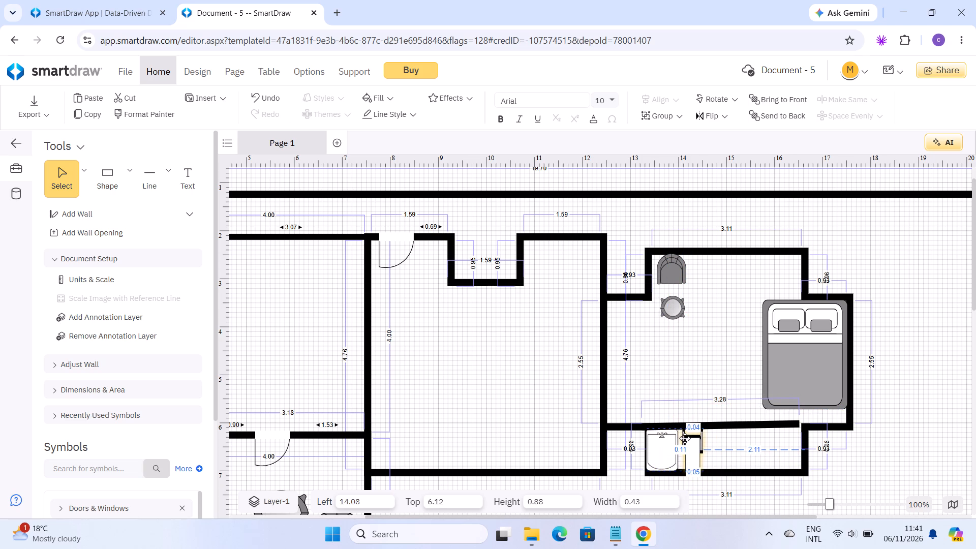
{"action": "left_click_drag", "start_coordinate": [685, 438], "coordinate": [681, 442]}
{"action": "scroll", "coordinate": [688, 441], "scroll_direction": "up", "scroll_amount": 1}
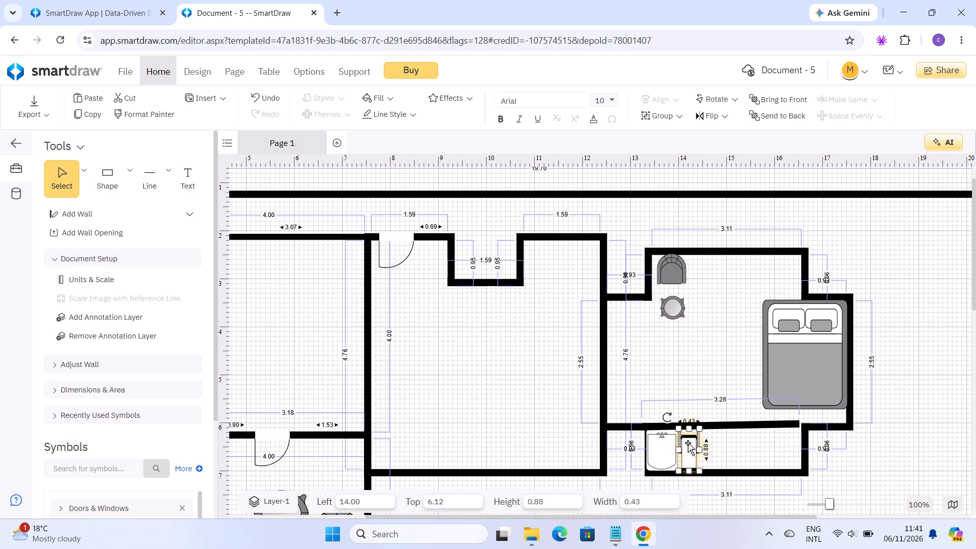
{"action": "scroll", "coordinate": [688, 443], "scroll_direction": "up", "scroll_amount": 2}
{"action": "left_click_drag", "start_coordinate": [691, 472], "coordinate": [690, 457]}
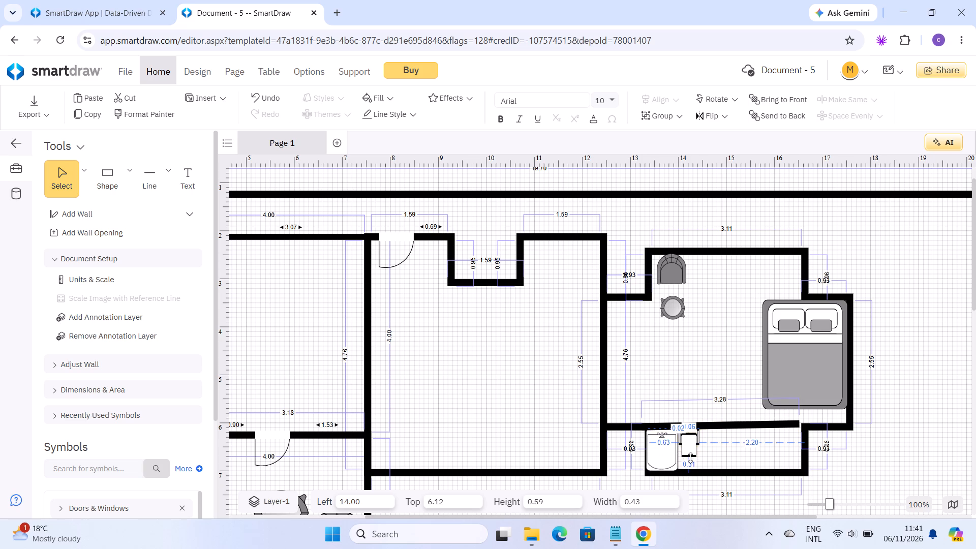
{"action": "left_click_drag", "start_coordinate": [690, 457], "coordinate": [689, 448]}
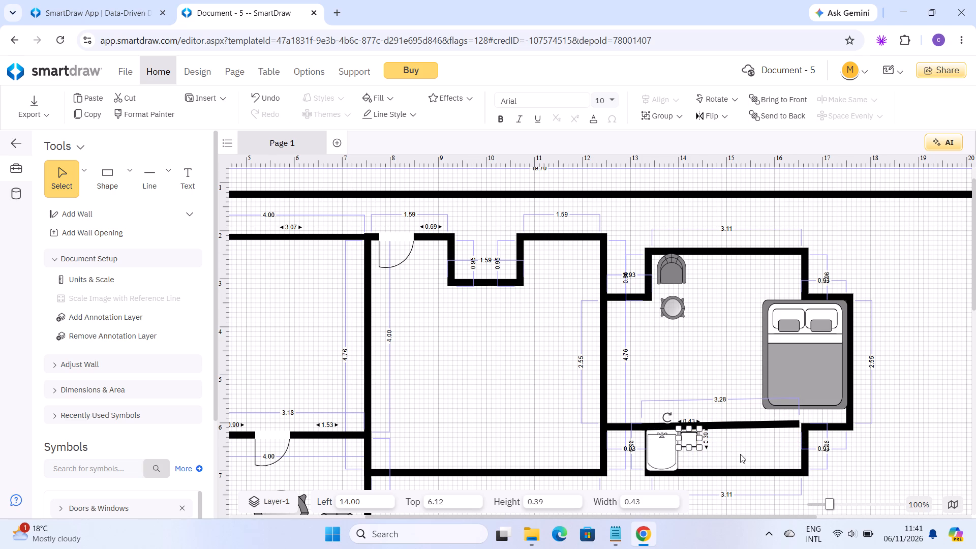
{"action": "left_click", "coordinate": [740, 454]}
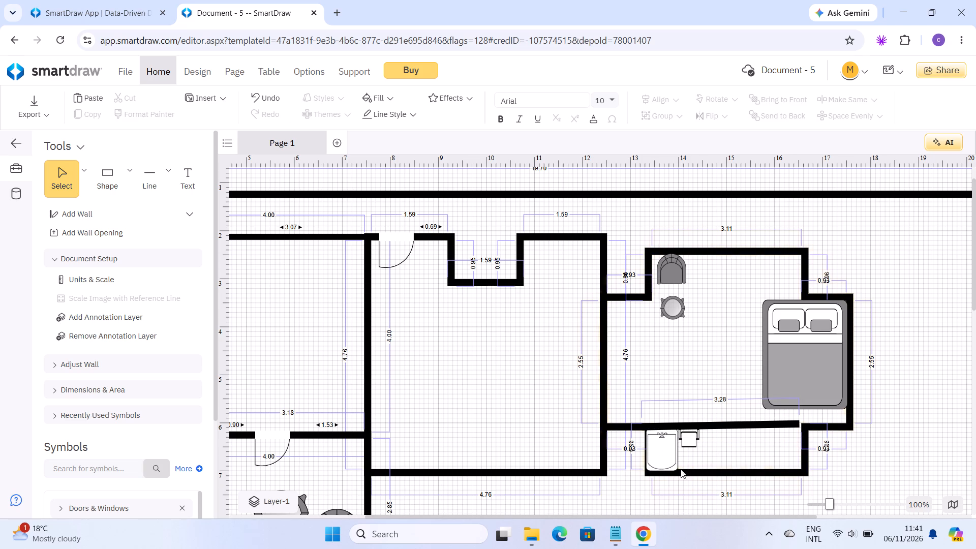
Expand the Toilets symbol library and bring all its symbols into view.
{"action": "left_click", "coordinate": [688, 548]}
{"action": "left_click", "coordinate": [212, 430]}
{"action": "left_click_drag", "start_coordinate": [212, 430], "coordinate": [215, 436]}
{"action": "left_click", "coordinate": [215, 436]}
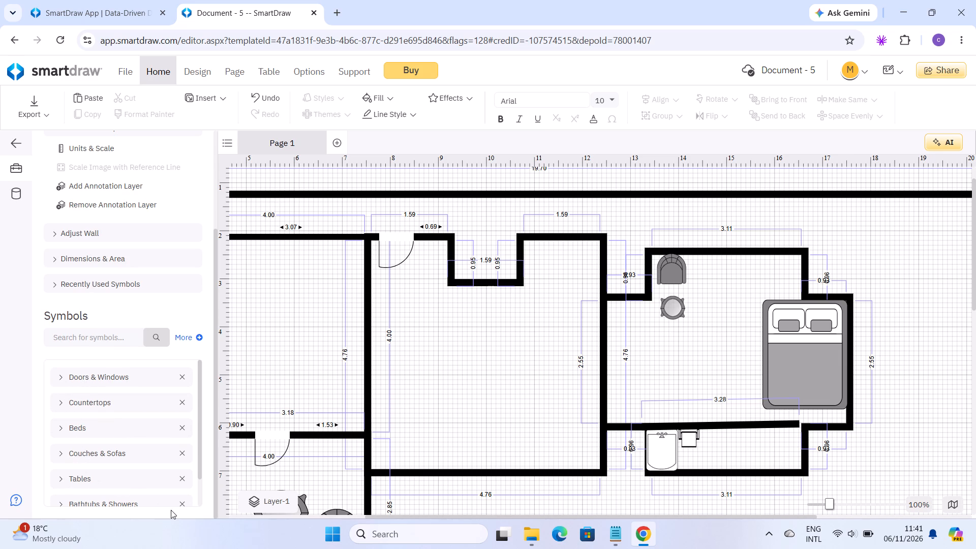
{"action": "left_click", "coordinate": [197, 491]}
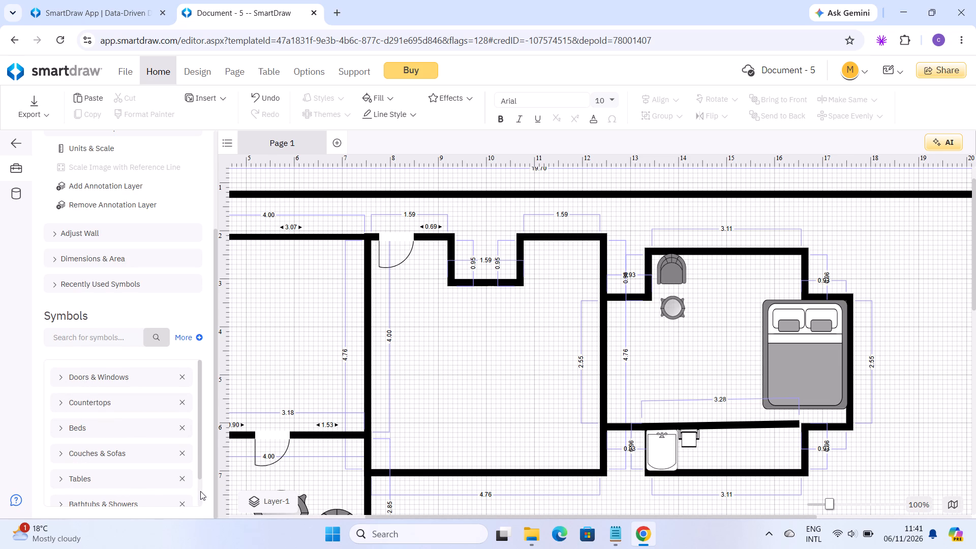
{"action": "left_click", "coordinate": [200, 491]}
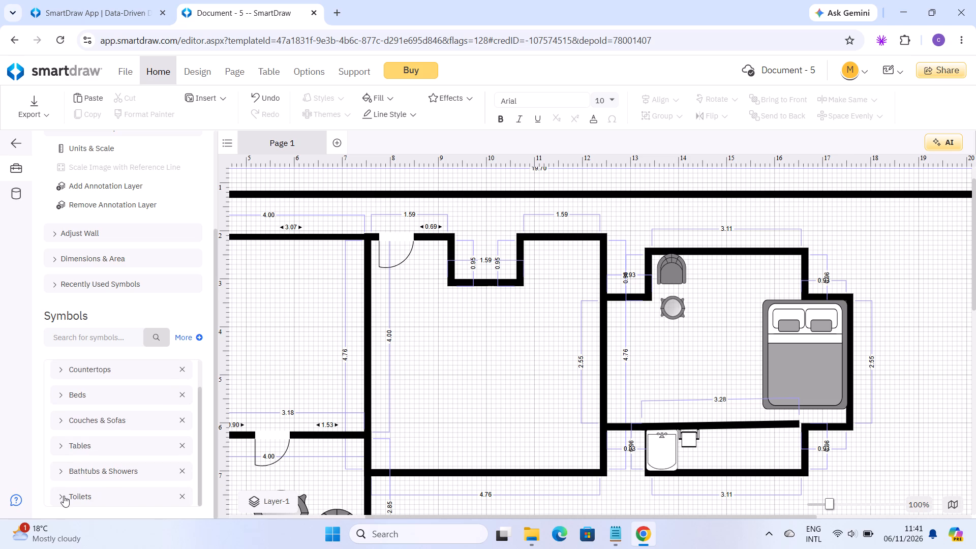
{"action": "left_click", "coordinate": [64, 496]}
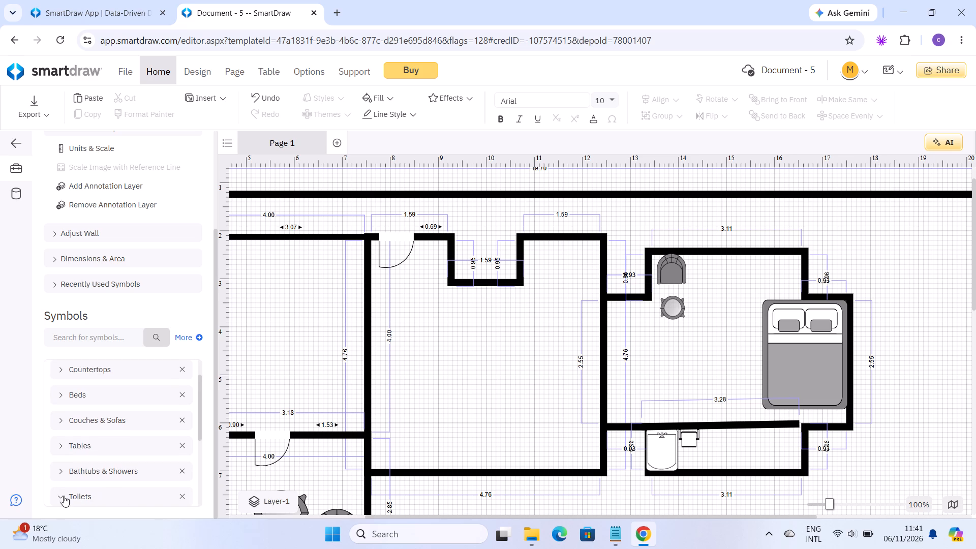
{"action": "triple_click", "coordinate": [200, 493]}
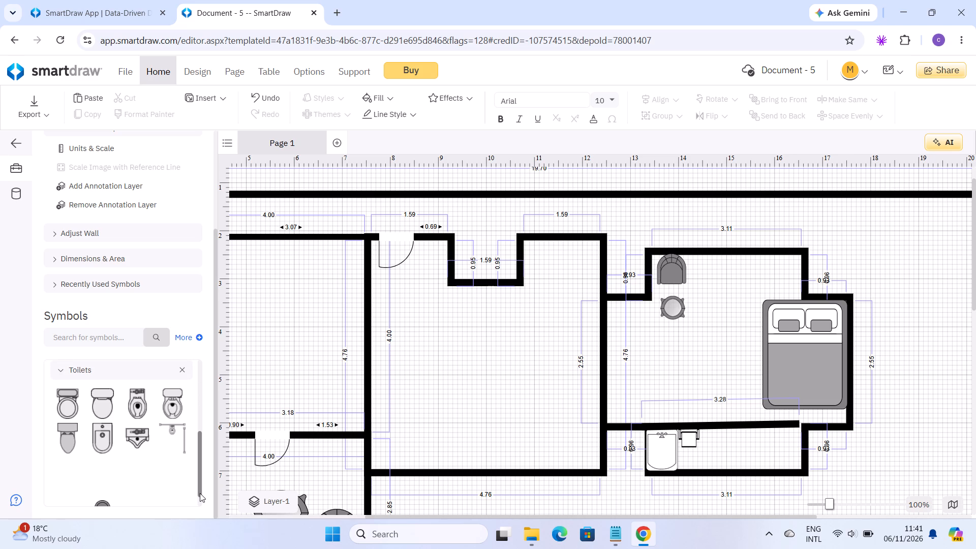
{"action": "left_click", "coordinate": [200, 505]}
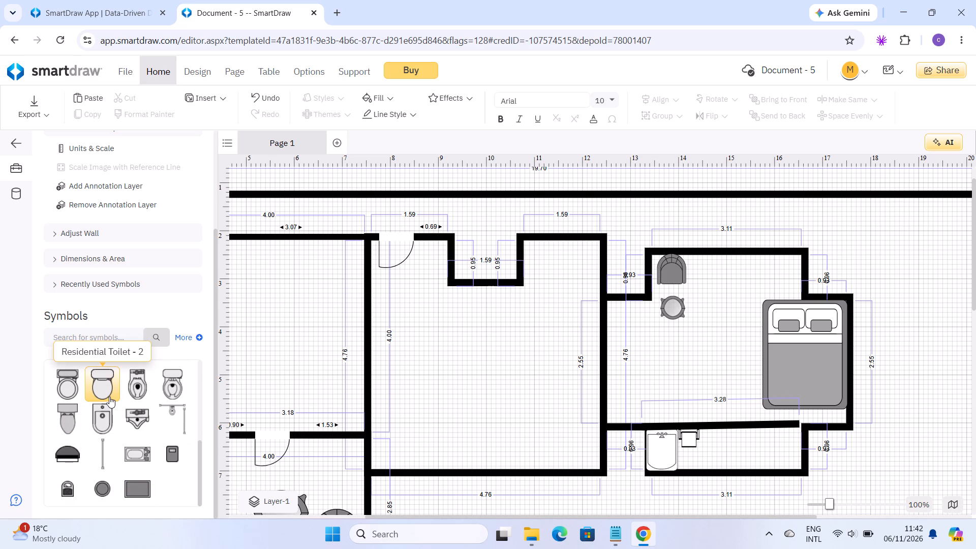
Place a Residential Toilet - 2 against the added wall in the lower recess, at about 14.70 left and 6.12 top.
{"action": "left_click_drag", "start_coordinate": [109, 396], "coordinate": [152, 395]}
{"action": "left_click_drag", "start_coordinate": [152, 395], "coordinate": [469, 382]}
{"action": "left_click_drag", "start_coordinate": [469, 382], "coordinate": [795, 463]}
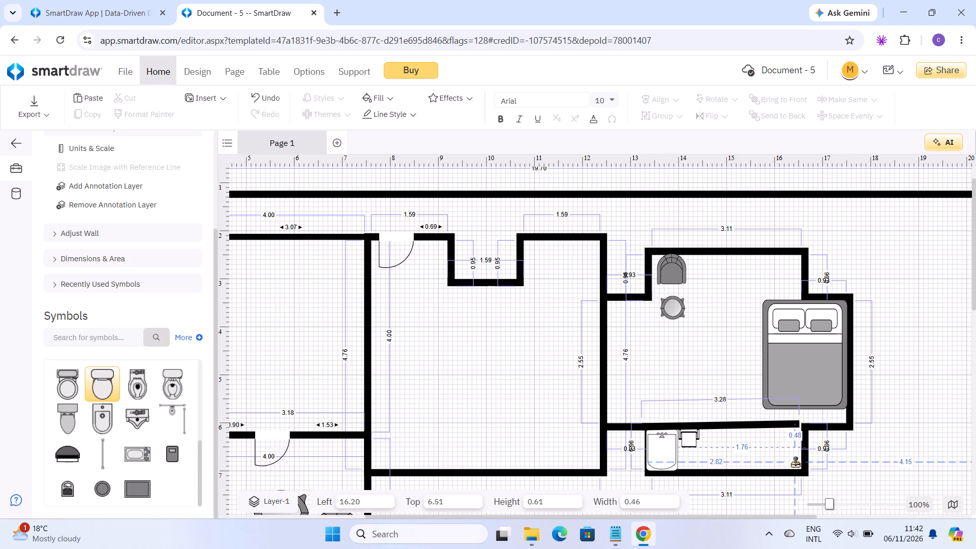
{"action": "left_click_drag", "start_coordinate": [795, 463], "coordinate": [777, 443]}
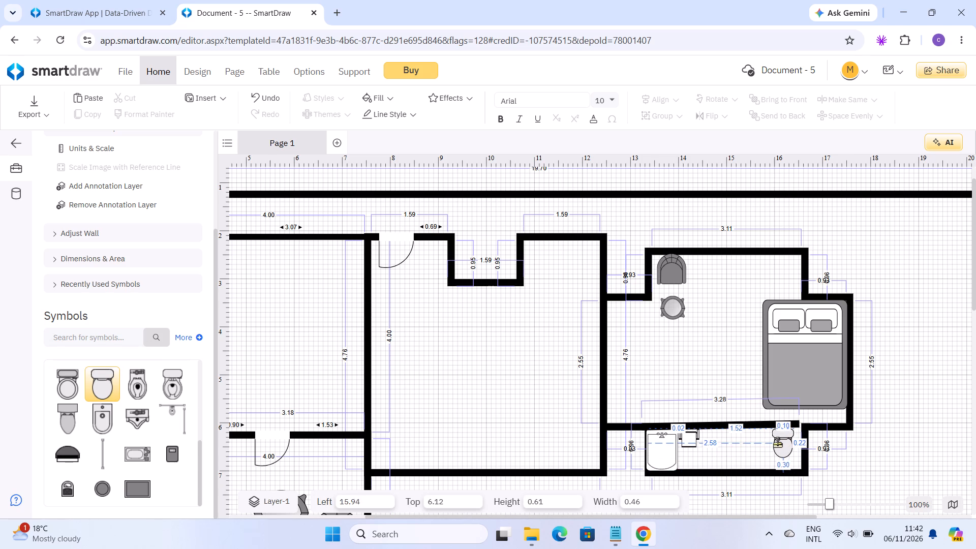
{"action": "left_click_drag", "start_coordinate": [777, 443], "coordinate": [731, 446]}
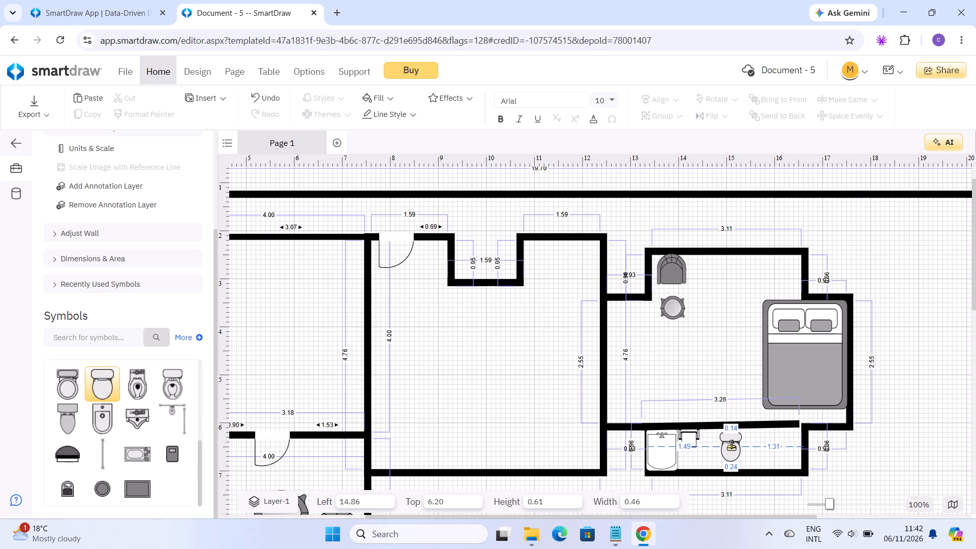
{"action": "left_click_drag", "start_coordinate": [731, 446], "coordinate": [723, 442]}
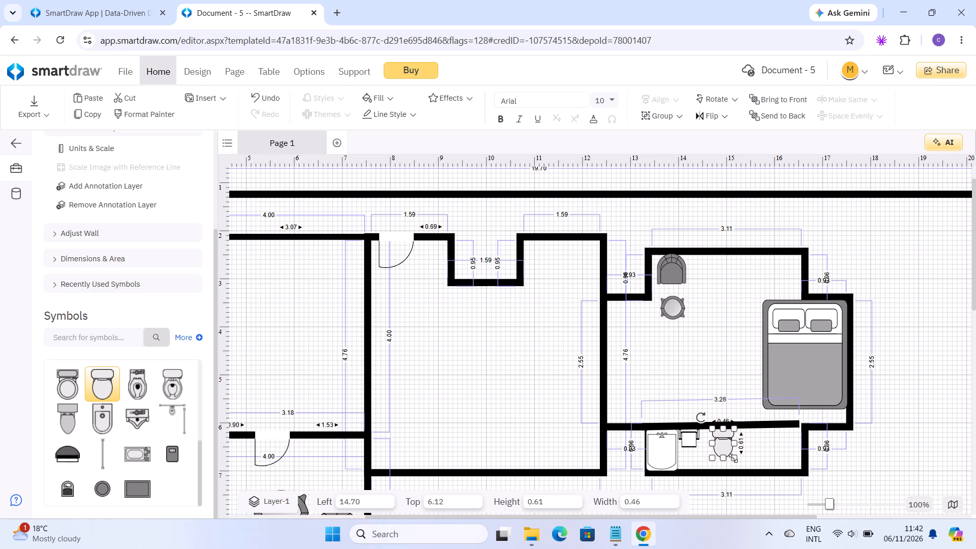
Resize the toilet in the lower recess to about 0.42 wide and 0.51 high.
{"action": "left_click_drag", "start_coordinate": [733, 458], "coordinate": [726, 441]}
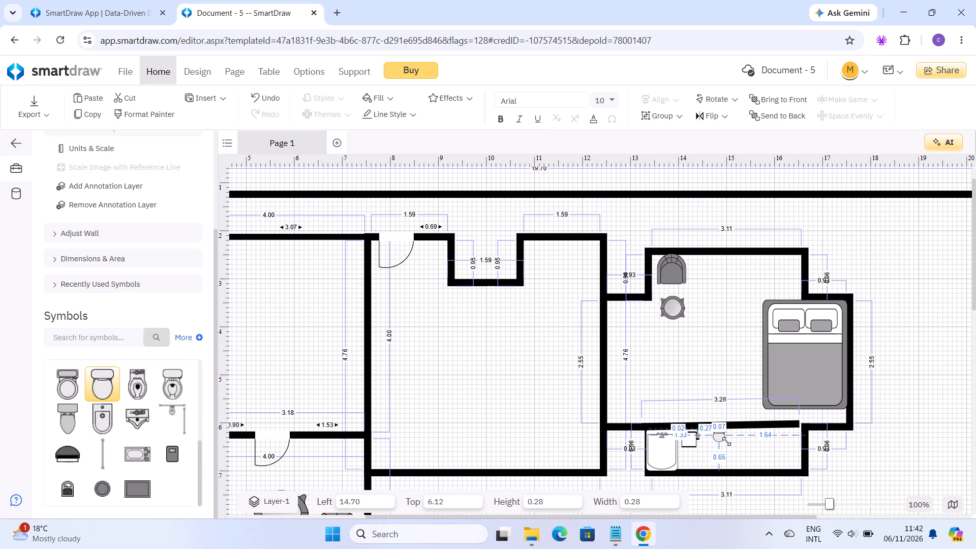
{"action": "left_click_drag", "start_coordinate": [726, 441], "coordinate": [738, 464]}
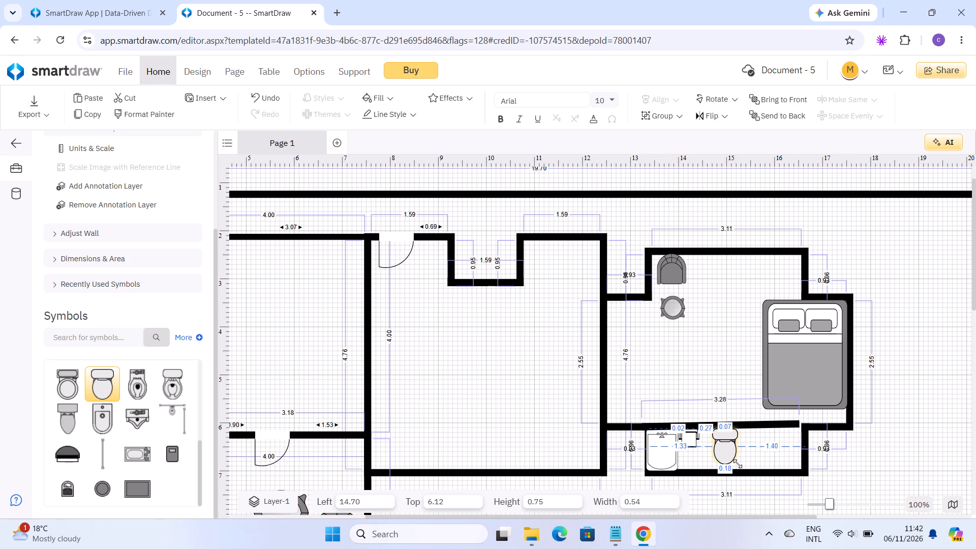
{"action": "left_click_drag", "start_coordinate": [738, 464], "coordinate": [737, 453]}
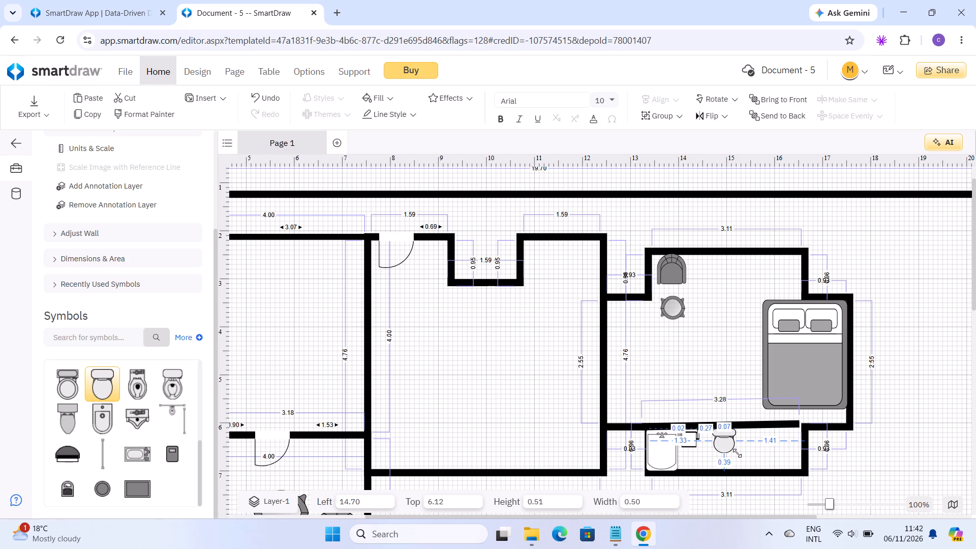
{"action": "left_click_drag", "start_coordinate": [737, 453], "coordinate": [731, 453]}
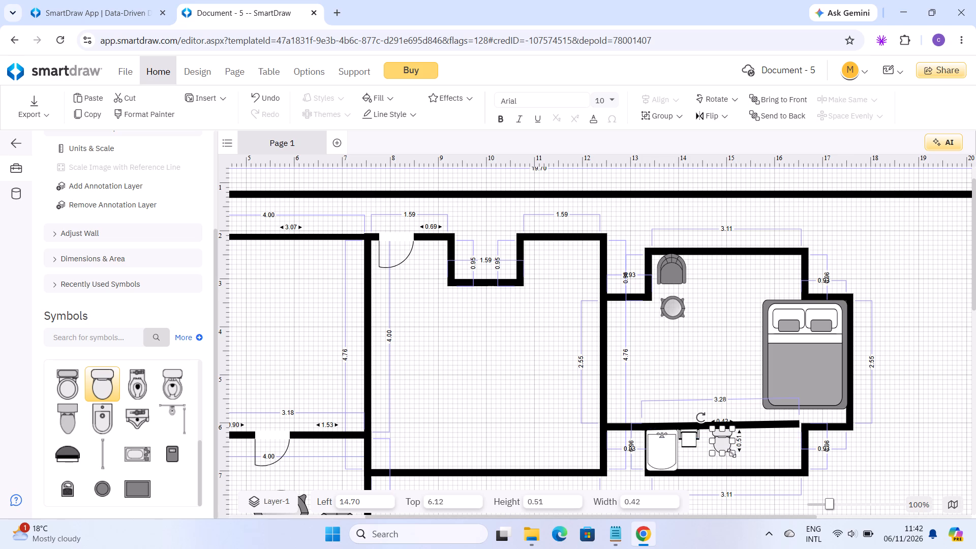
{"action": "left_click", "coordinate": [759, 448]}
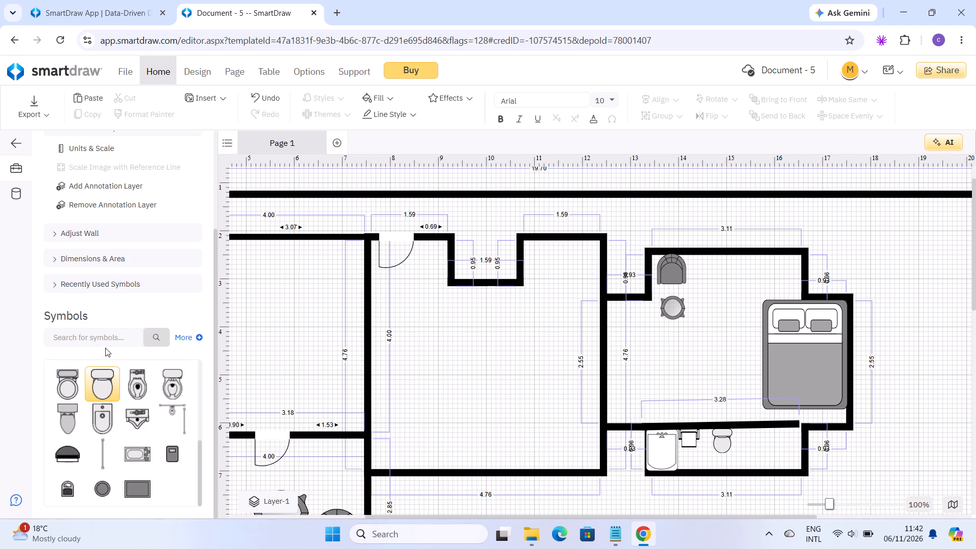
Look through the Toilets symbol library for a further bathroom accessory.
{"action": "left_click", "coordinate": [199, 405]}
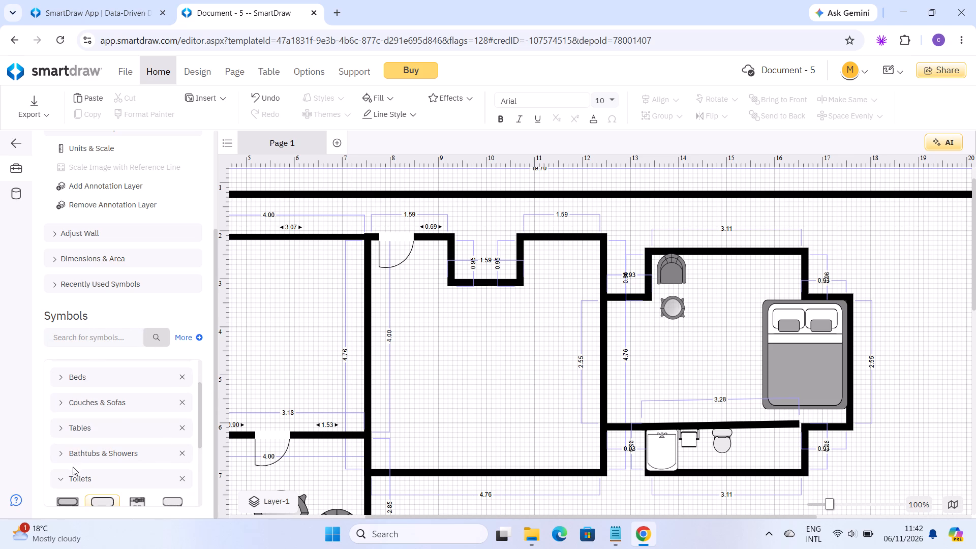
{"action": "triple_click", "coordinate": [199, 467]}
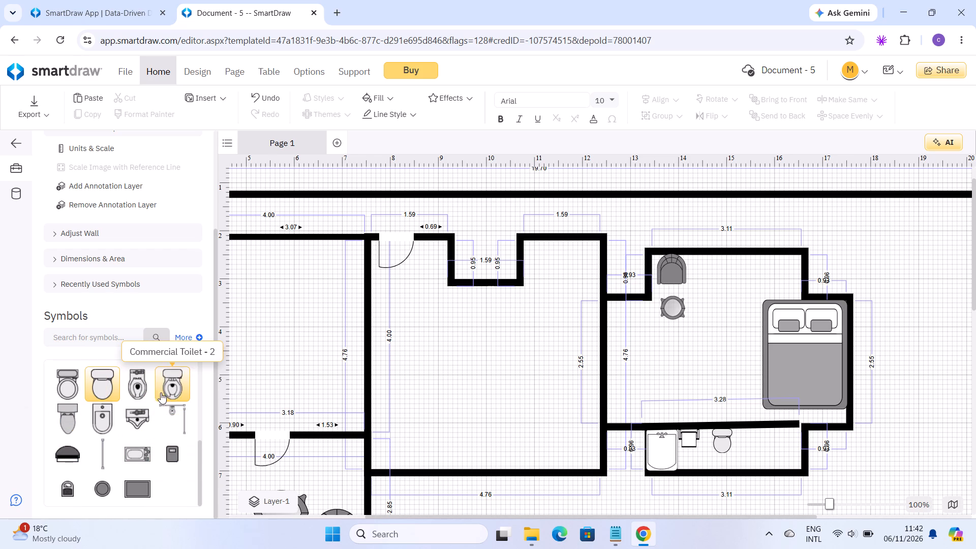
{"action": "left_click", "coordinate": [195, 417]}
{"action": "double_click", "coordinate": [199, 418]}
{"action": "left_click_drag", "start_coordinate": [199, 418], "coordinate": [199, 422]}
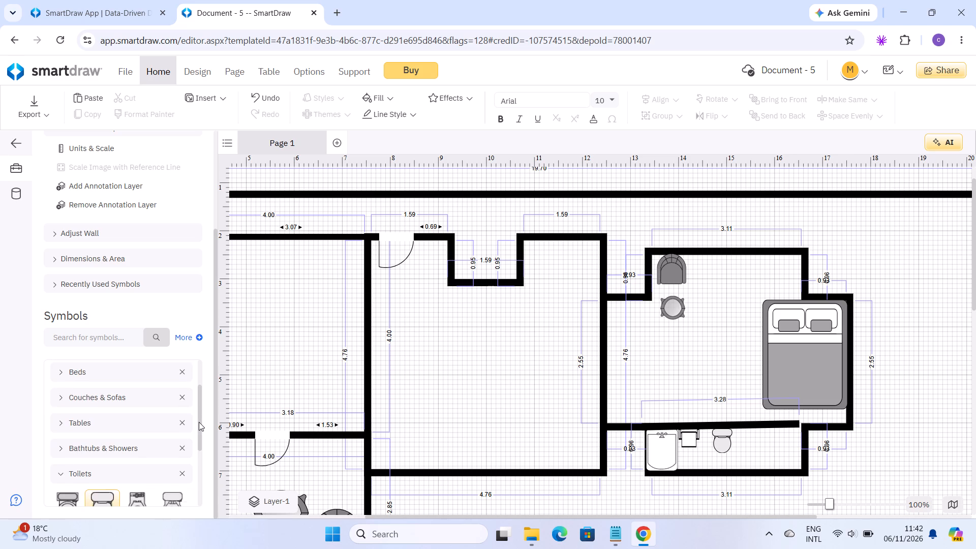
{"action": "left_click_drag", "start_coordinate": [199, 422], "coordinate": [187, 548]}
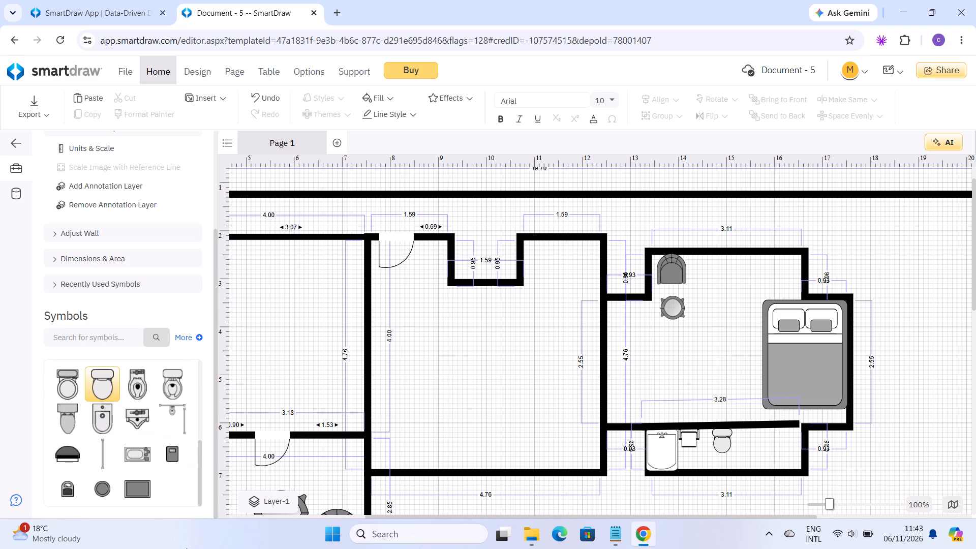
{"action": "left_click_drag", "start_coordinate": [187, 548], "coordinate": [183, 481]}
{"action": "left_click_drag", "start_coordinate": [183, 481], "coordinate": [139, 480]}
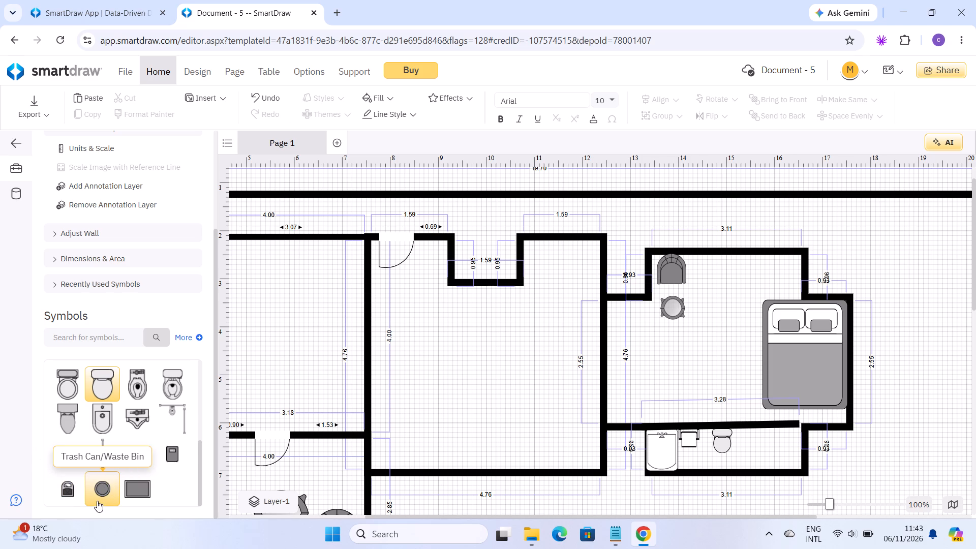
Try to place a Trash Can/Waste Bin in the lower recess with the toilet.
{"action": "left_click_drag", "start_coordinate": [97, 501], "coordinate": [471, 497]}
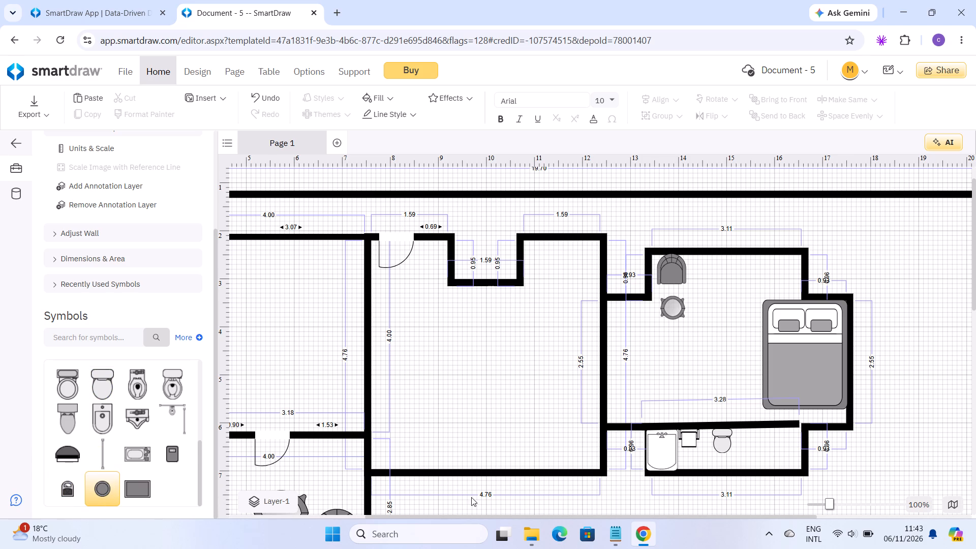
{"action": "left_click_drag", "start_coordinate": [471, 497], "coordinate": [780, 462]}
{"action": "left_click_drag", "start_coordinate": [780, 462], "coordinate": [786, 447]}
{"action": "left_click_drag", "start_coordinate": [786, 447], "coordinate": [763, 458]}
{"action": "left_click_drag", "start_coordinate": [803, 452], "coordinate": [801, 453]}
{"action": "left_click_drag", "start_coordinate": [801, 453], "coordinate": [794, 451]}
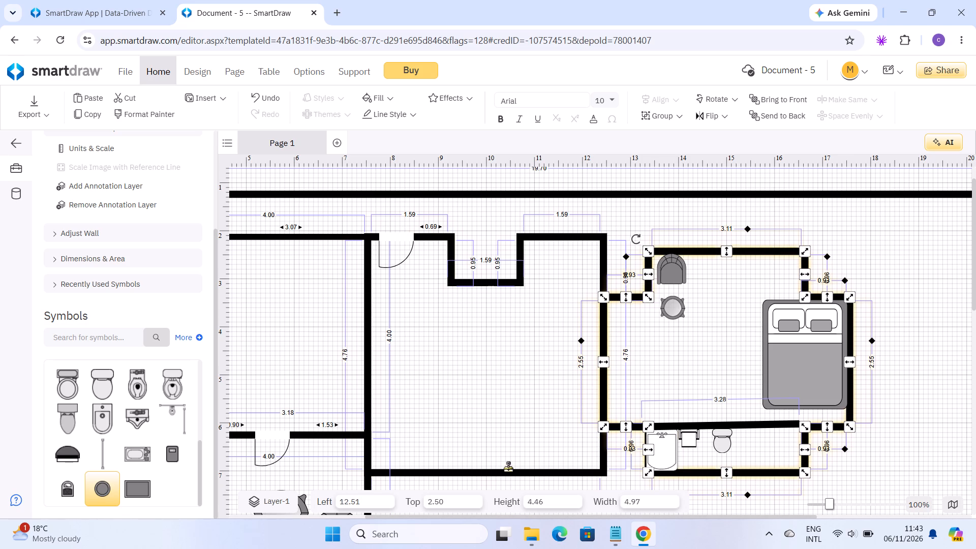
Place a Trash Can/Waste Bin in the free lower corner of the toilet recess, at about 16.2 left and 6.6 top.
{"action": "double_click", "coordinate": [99, 487]}
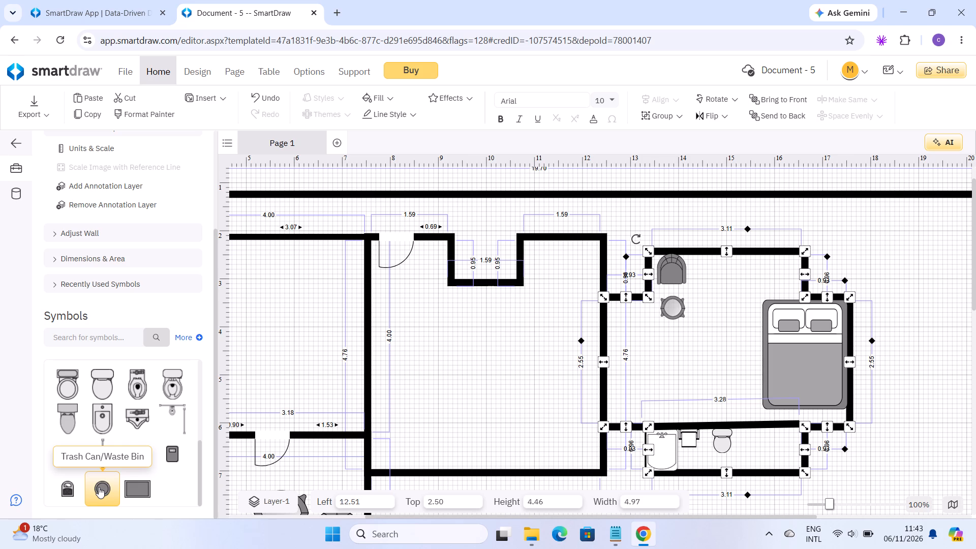
{"action": "left_click_drag", "start_coordinate": [99, 487], "coordinate": [483, 464]}
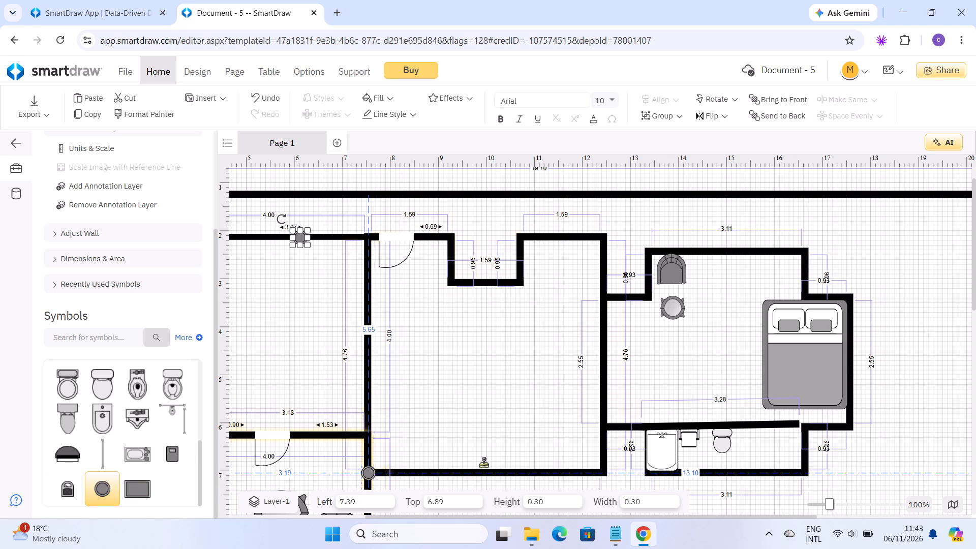
{"action": "left_click_drag", "start_coordinate": [483, 464], "coordinate": [766, 453]}
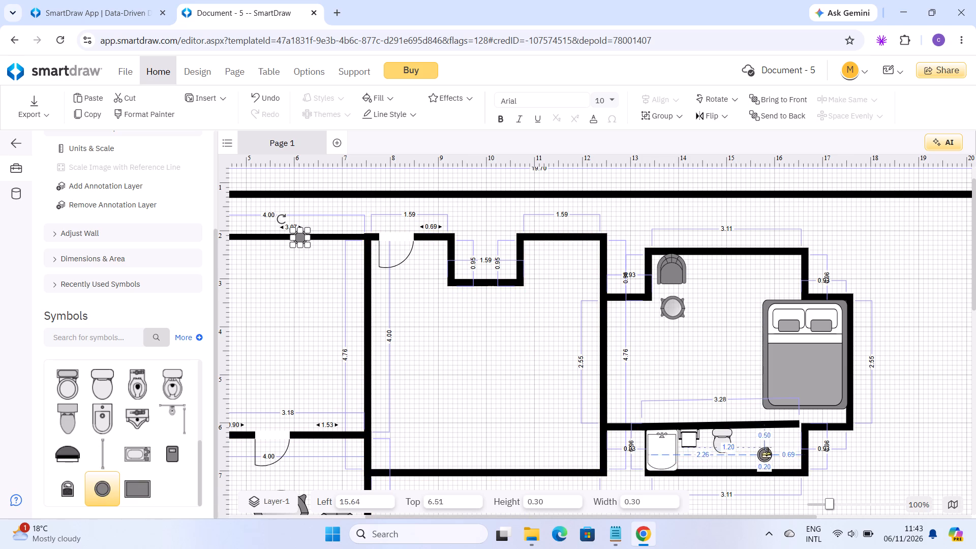
{"action": "left_click_drag", "start_coordinate": [766, 453], "coordinate": [790, 461]}
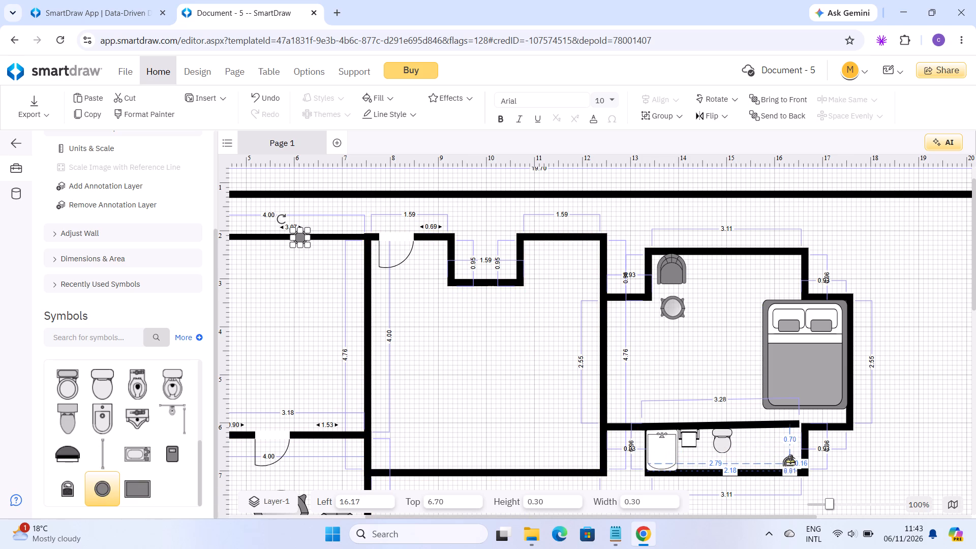
{"action": "left_click_drag", "start_coordinate": [790, 461], "coordinate": [768, 434]}
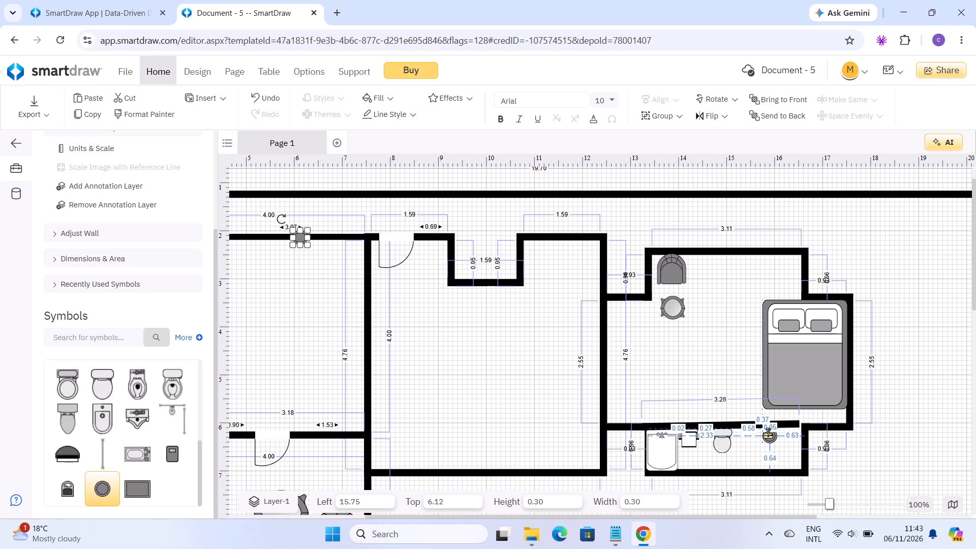
{"action": "left_click_drag", "start_coordinate": [768, 434], "coordinate": [759, 433]}
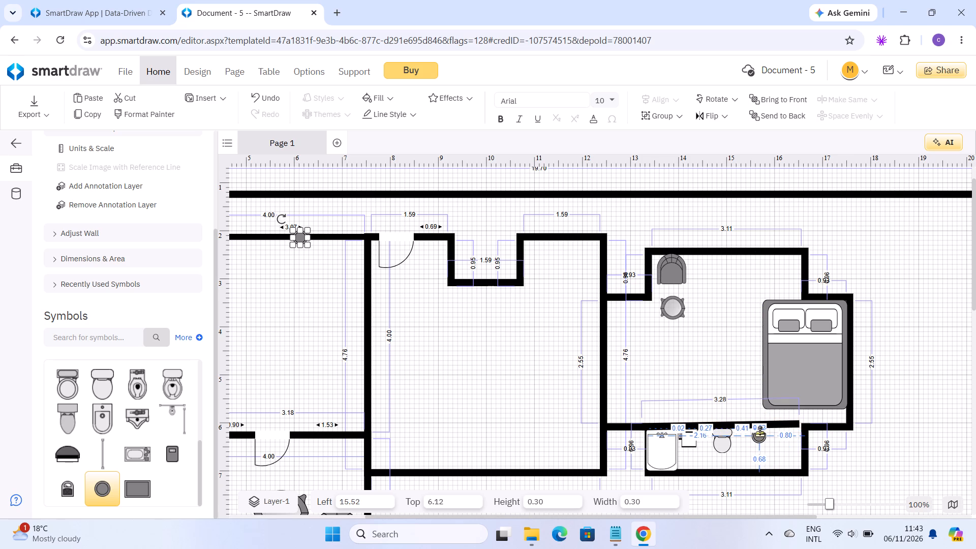
{"action": "left_click_drag", "start_coordinate": [759, 433], "coordinate": [785, 451]}
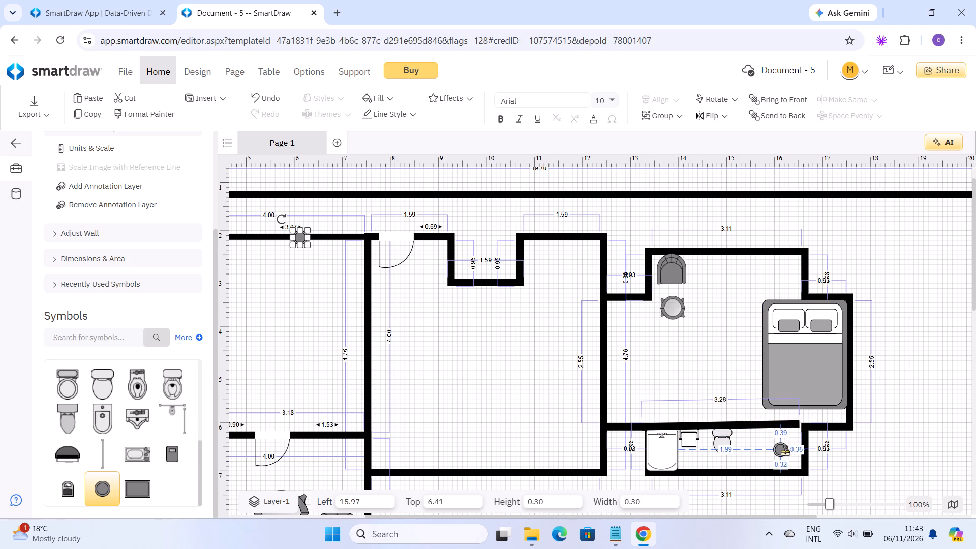
{"action": "left_click_drag", "start_coordinate": [785, 451], "coordinate": [793, 460]}
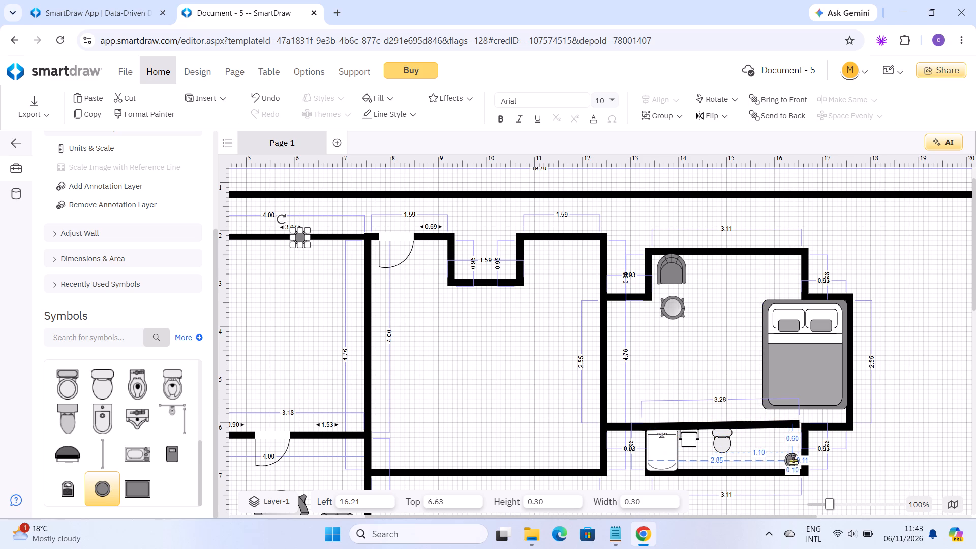
{"action": "left_click_drag", "start_coordinate": [793, 460], "coordinate": [794, 460]}
{"action": "left_click", "coordinate": [749, 458]}
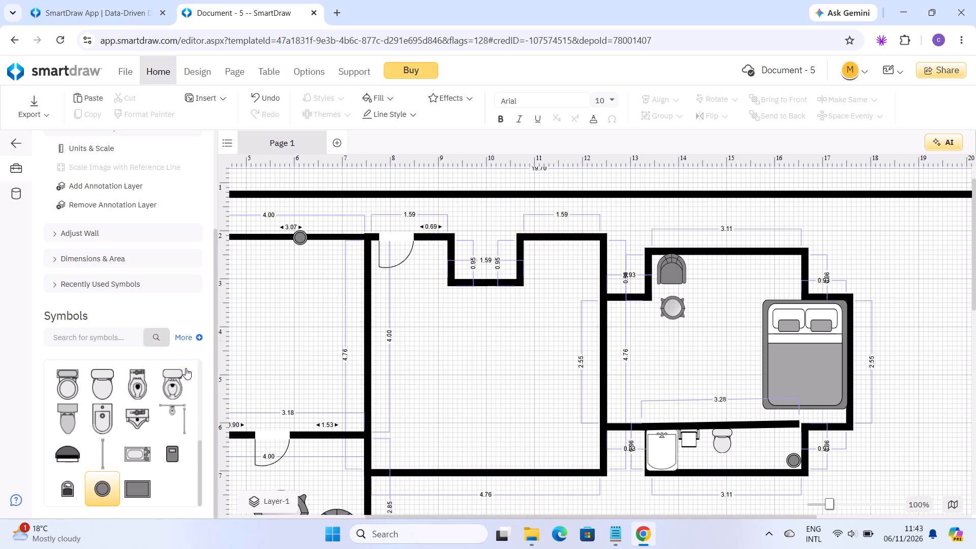
Collapse the Toilets symbol library.
{"action": "left_click", "coordinate": [199, 407]}
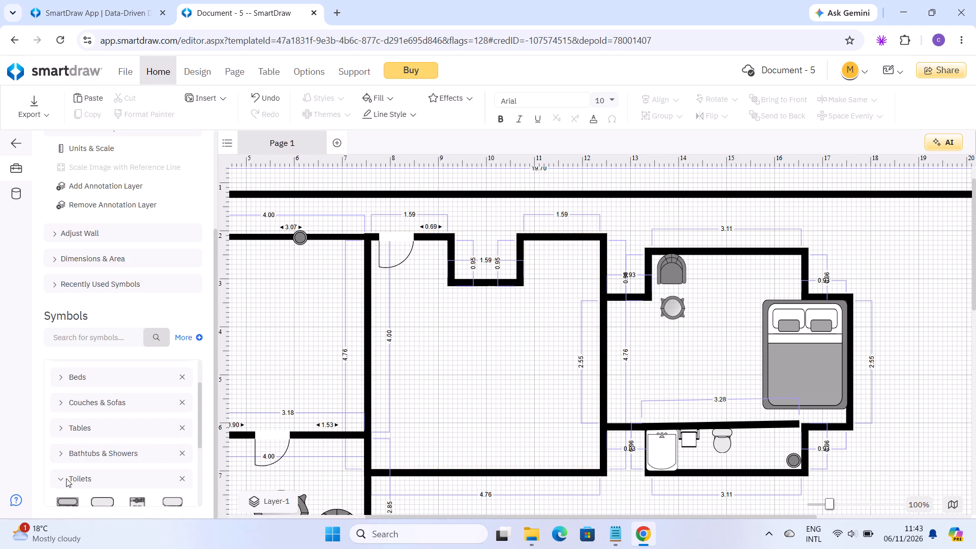
{"action": "left_click", "coordinate": [58, 473]}
{"action": "left_click", "coordinate": [198, 466]}
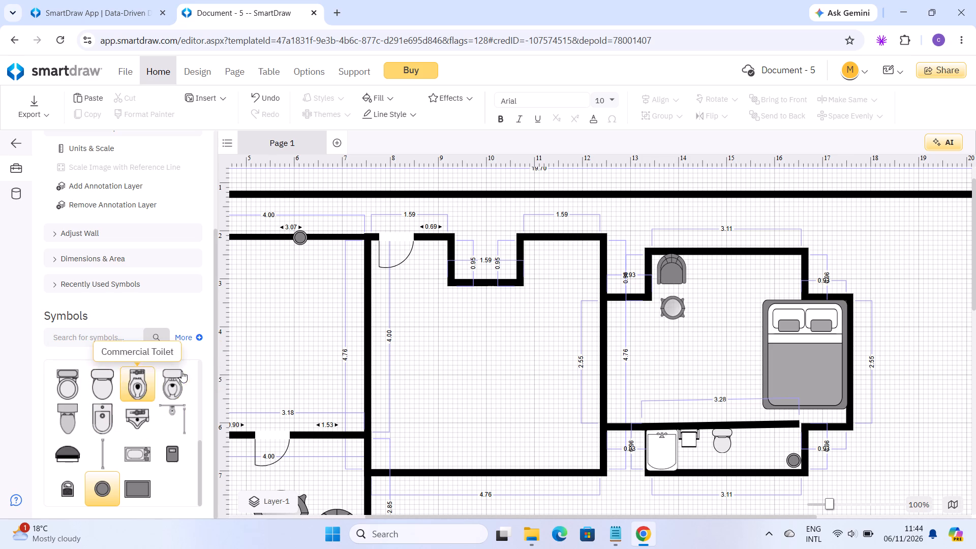
{"action": "left_click", "coordinate": [200, 426]}
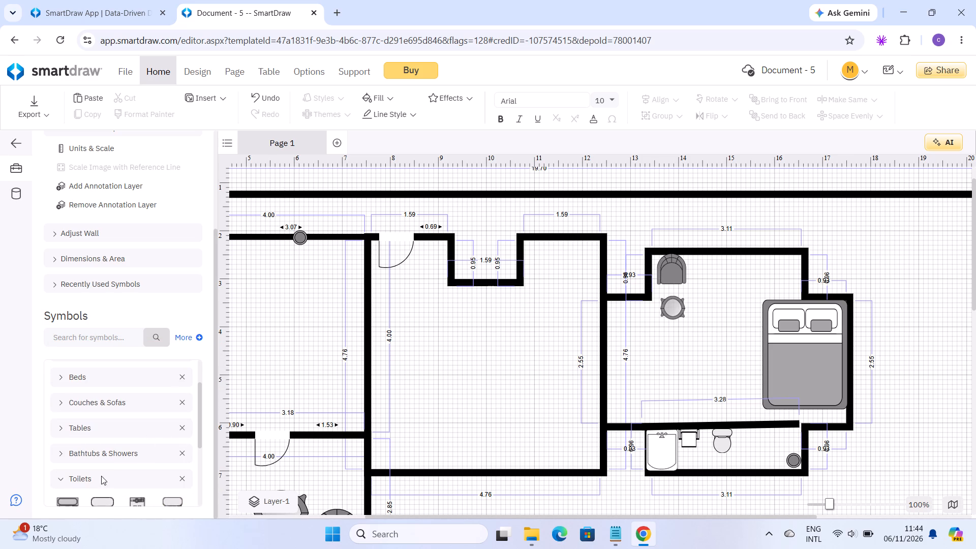
{"action": "left_click", "coordinate": [59, 477]}
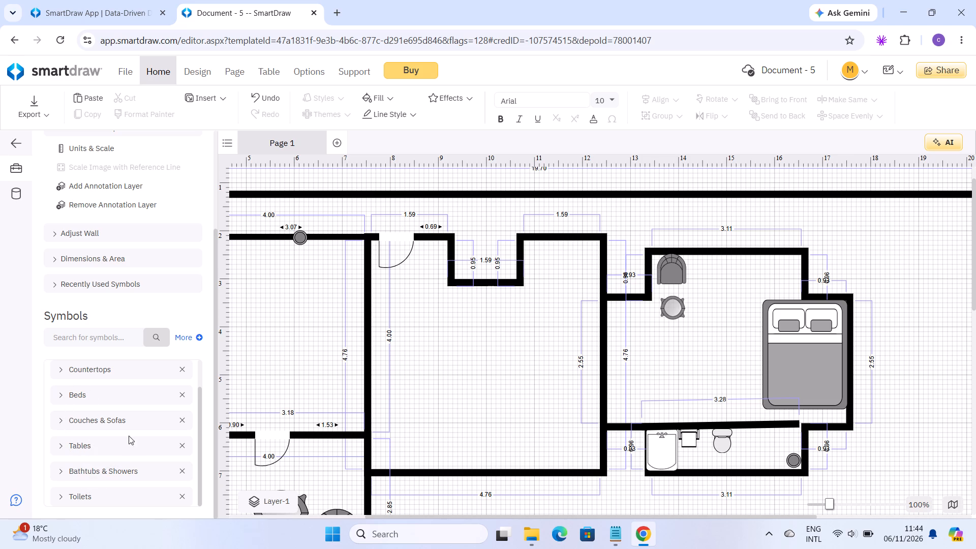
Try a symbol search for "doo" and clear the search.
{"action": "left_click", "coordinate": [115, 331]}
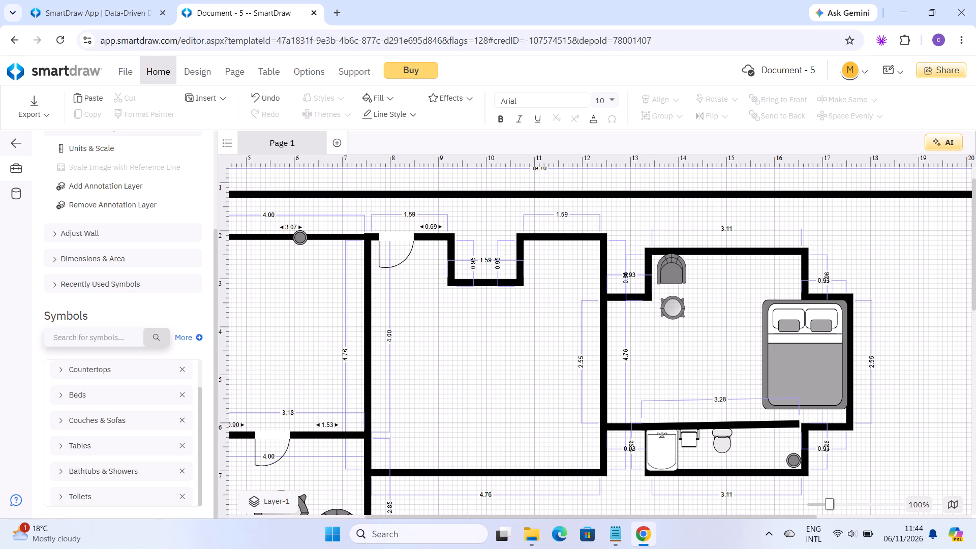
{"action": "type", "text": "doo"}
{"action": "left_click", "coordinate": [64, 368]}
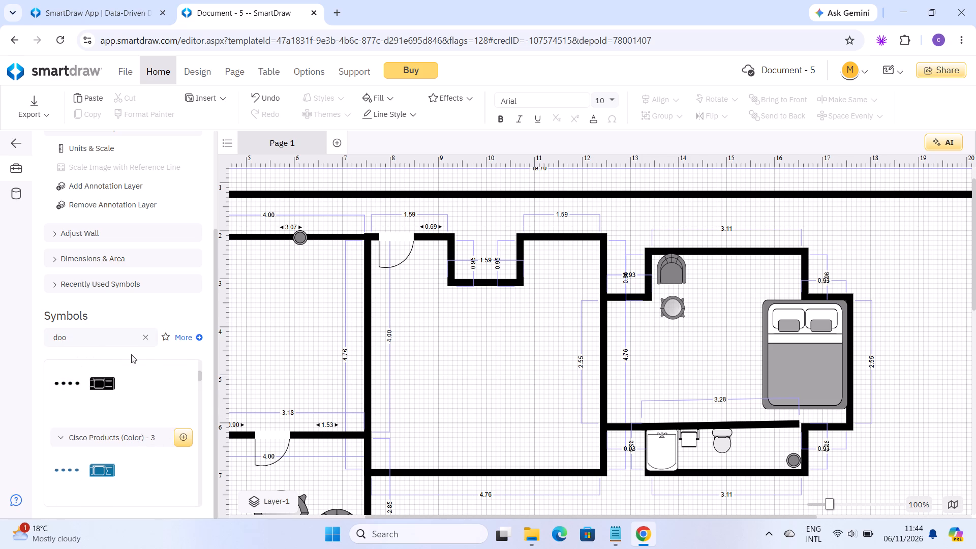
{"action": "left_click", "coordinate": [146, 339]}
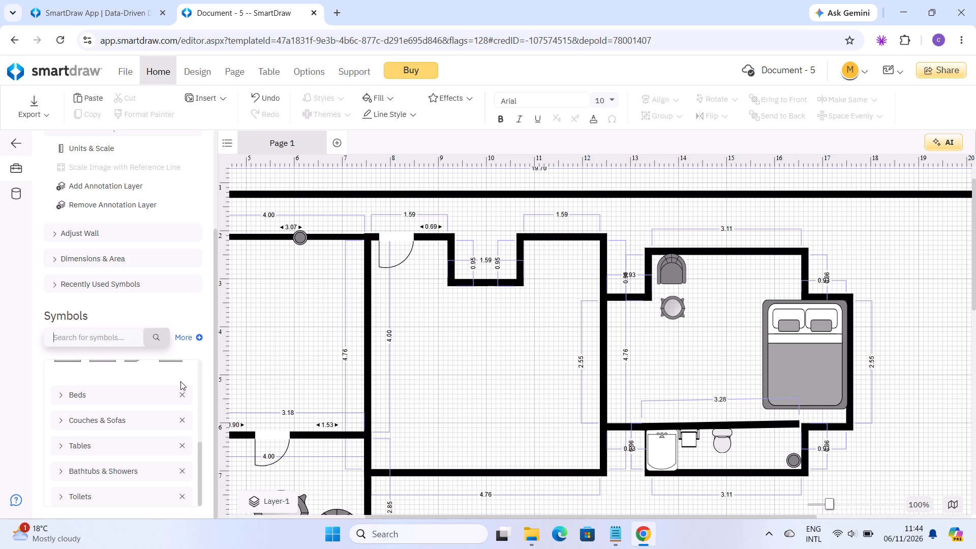
Look through the Countertops library and the neighbouring symbol categories.
{"action": "left_click", "coordinate": [202, 434]}
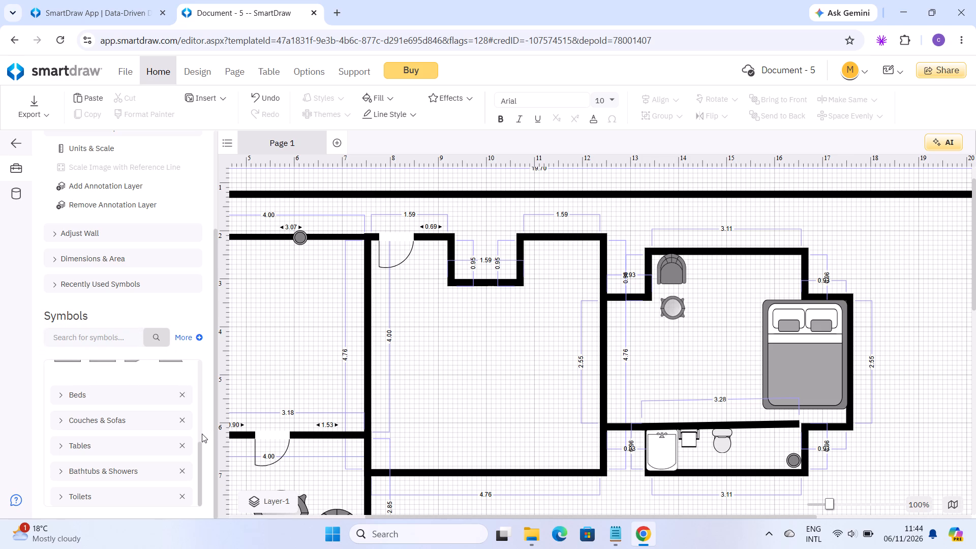
{"action": "left_click", "coordinate": [200, 435]}
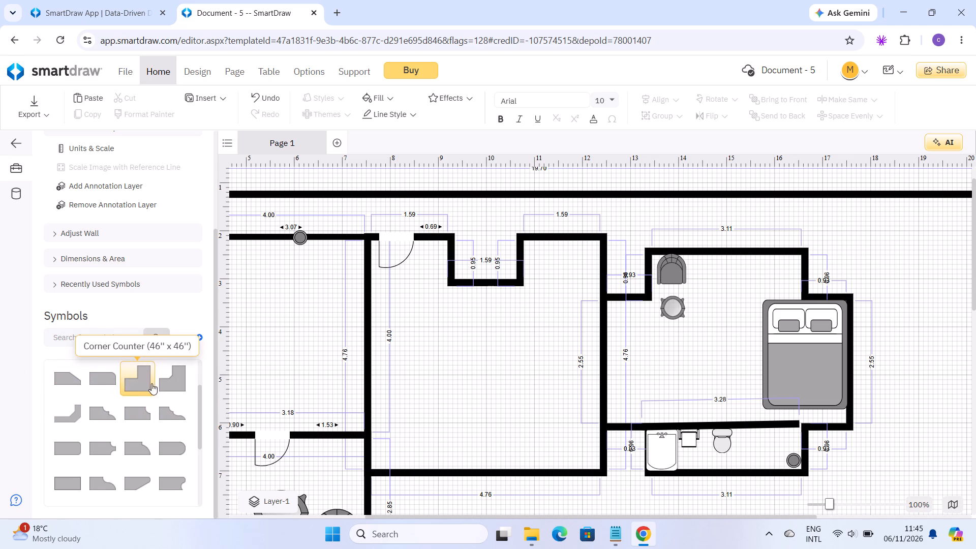
{"action": "left_click", "coordinate": [199, 374]}
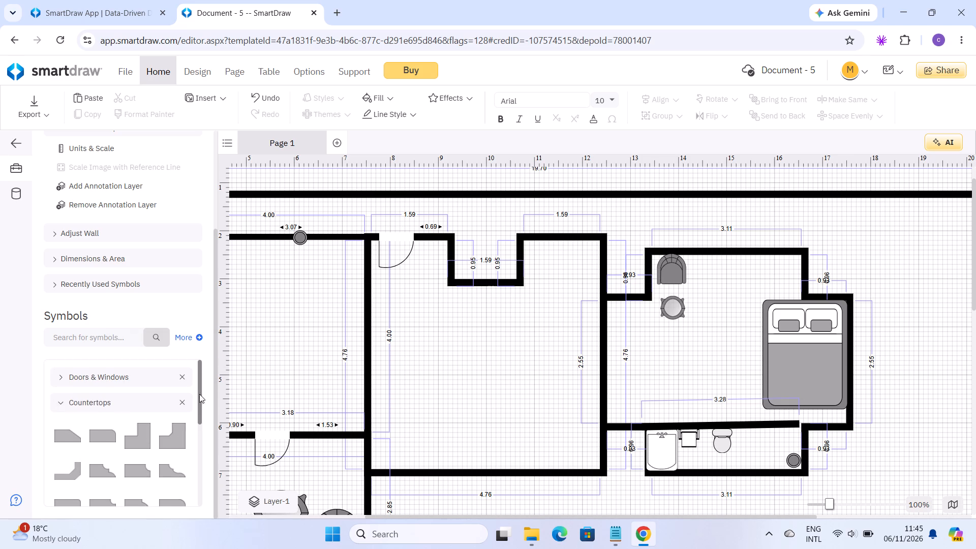
{"action": "left_click", "coordinate": [198, 430]}
{"action": "left_click", "coordinate": [198, 430]}
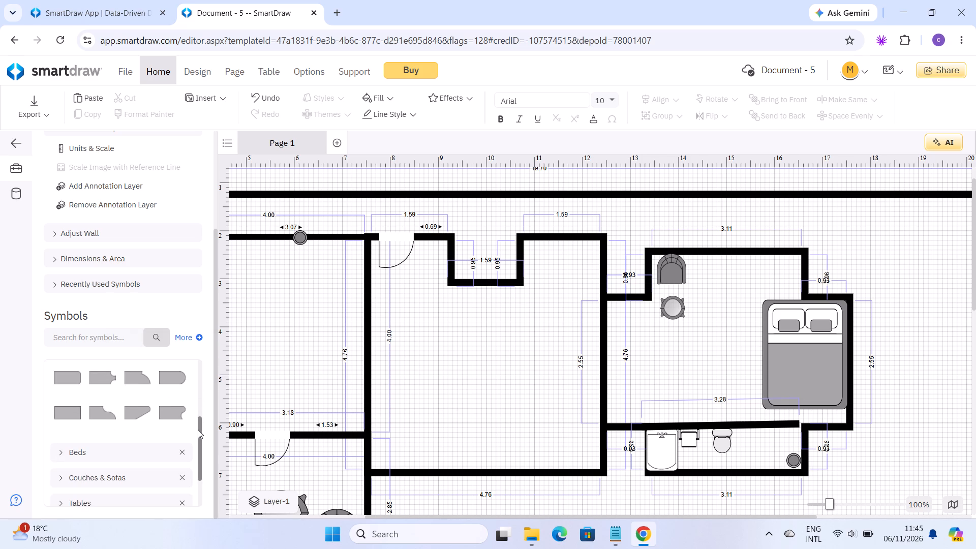
{"action": "left_click", "coordinate": [202, 393]}
{"action": "left_click", "coordinate": [199, 394]}
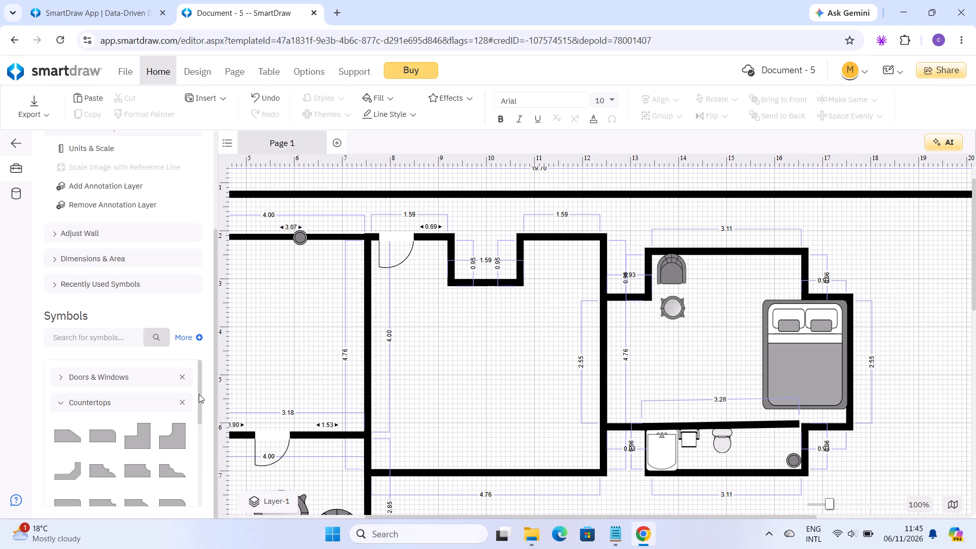
{"action": "left_click", "coordinate": [202, 437]}
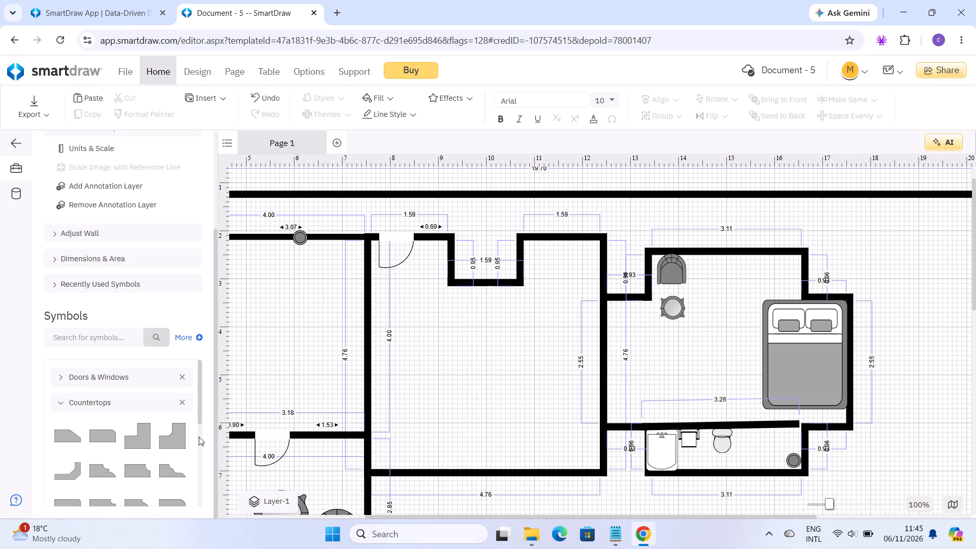
{"action": "left_click", "coordinate": [199, 437]}
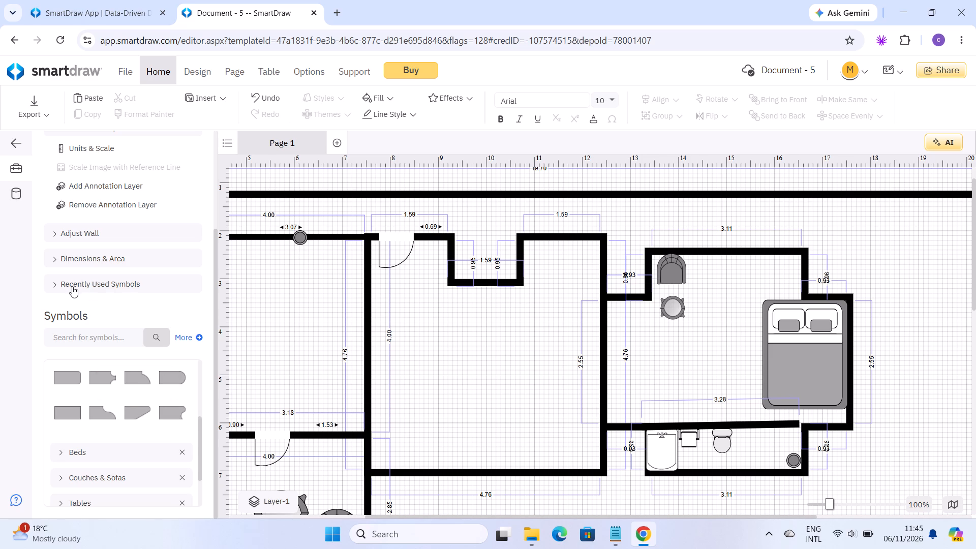
Expand the Doors & Windows symbol library and bring its further door and window symbols into view.
{"action": "left_click", "coordinate": [198, 361]}
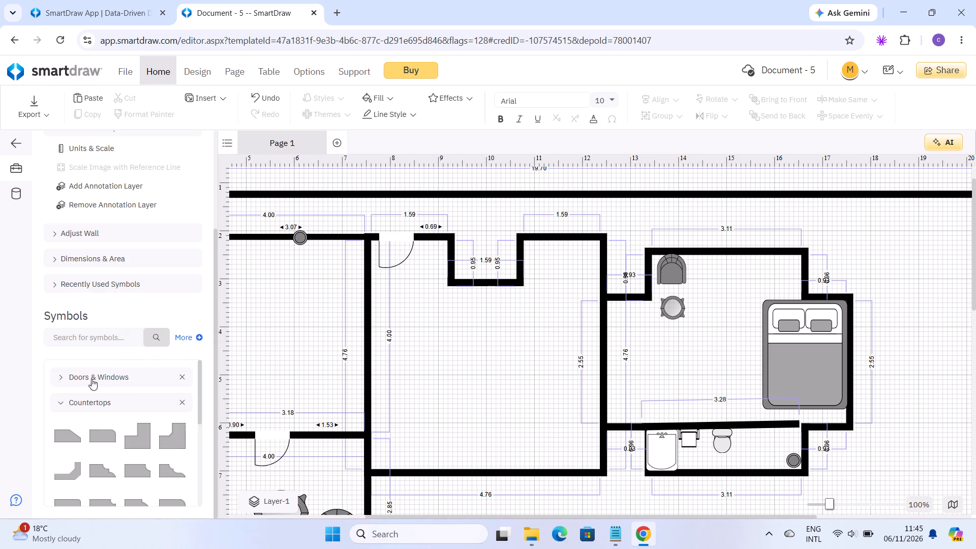
{"action": "left_click", "coordinate": [69, 375]}
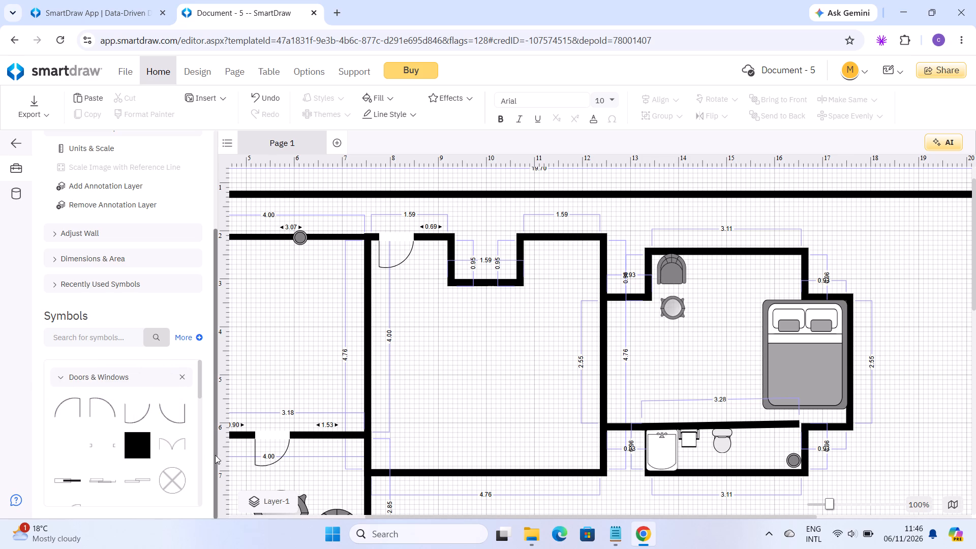
{"action": "left_click", "coordinate": [201, 408]}
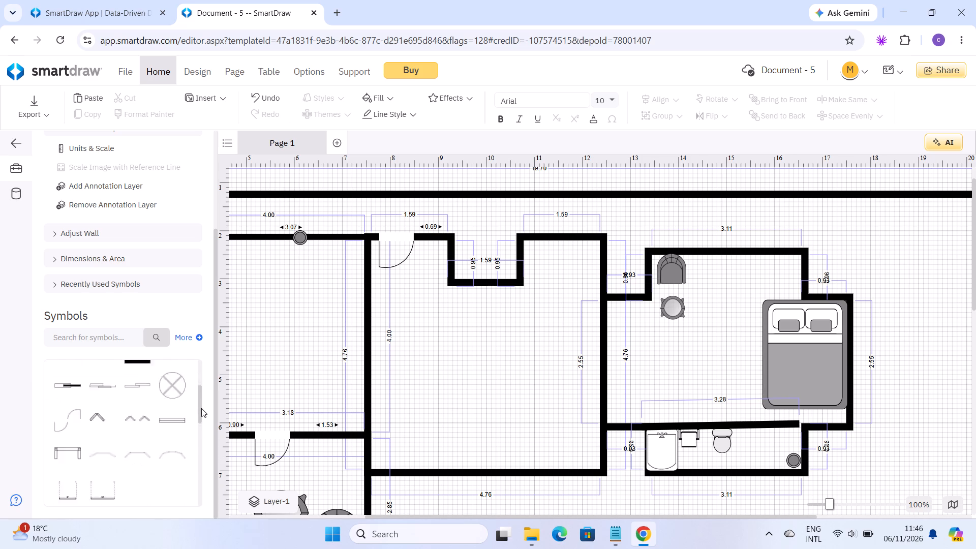
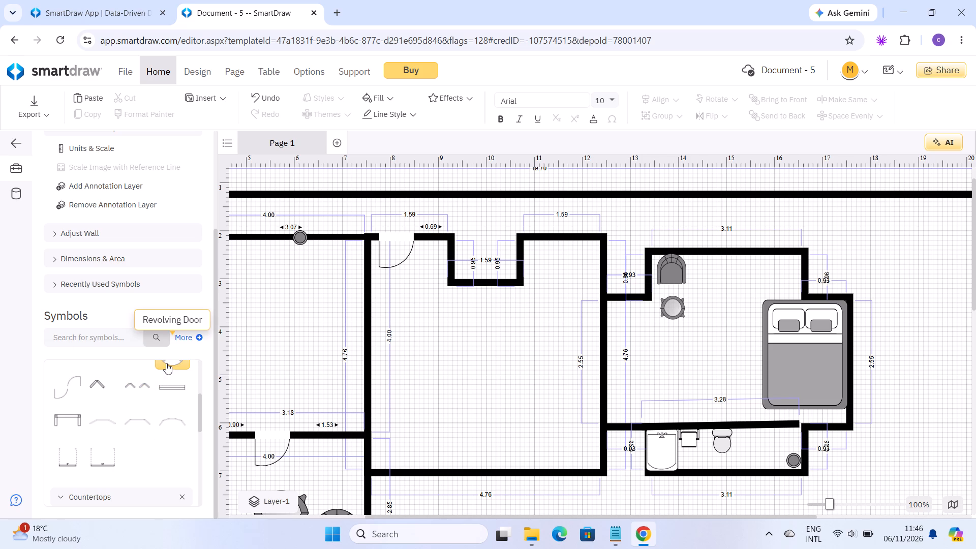
Place a Sliding Door in the wall between the bedroom with the stool and the bathroom below it.
{"action": "left_click", "coordinate": [201, 381]}
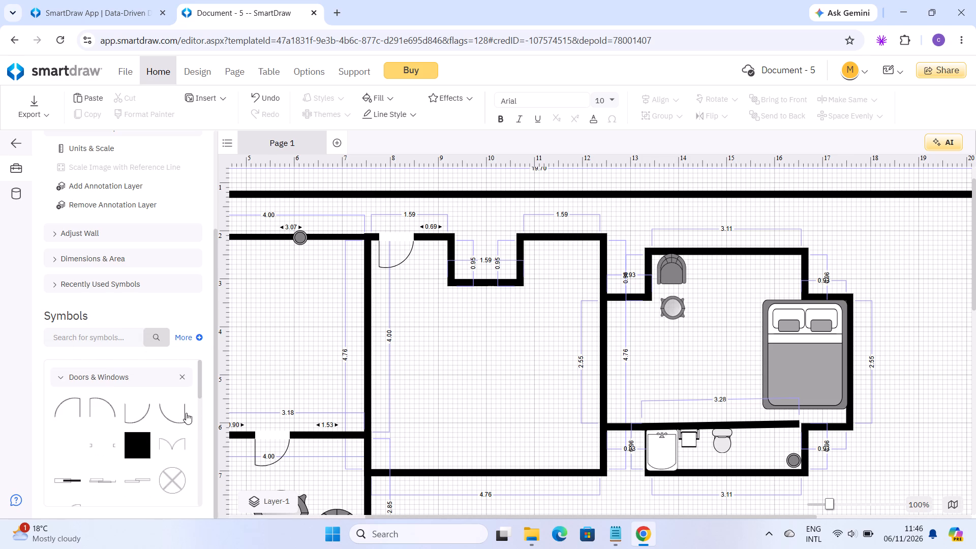
{"action": "left_click_drag", "start_coordinate": [142, 476], "coordinate": [202, 479]}
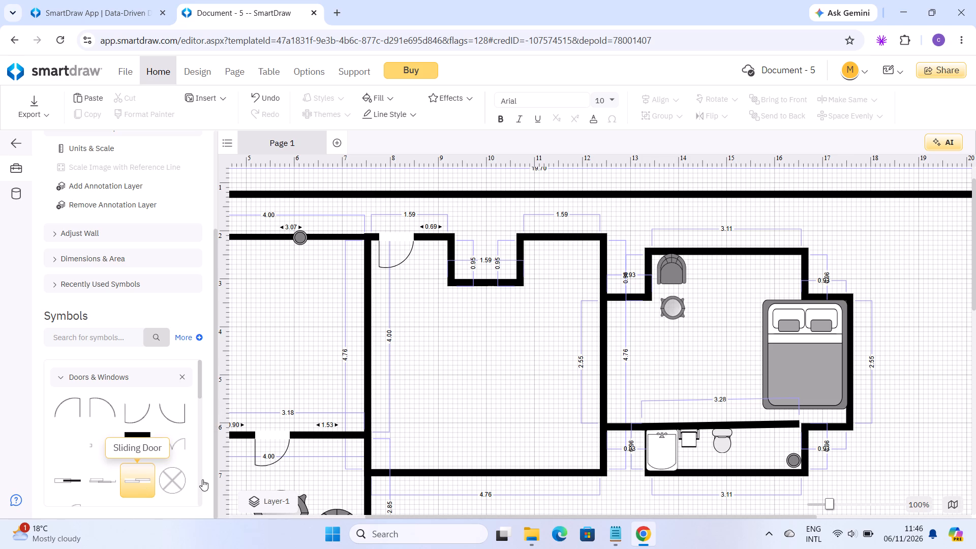
{"action": "left_click_drag", "start_coordinate": [202, 479], "coordinate": [636, 444]}
{"action": "left_click_drag", "start_coordinate": [636, 444], "coordinate": [775, 419]}
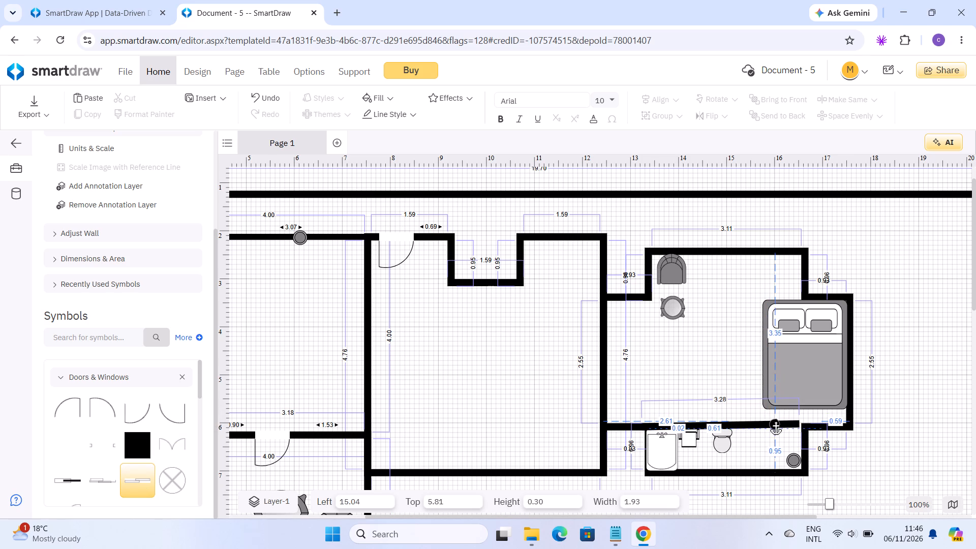
{"action": "left_click_drag", "start_coordinate": [775, 419], "coordinate": [777, 420]}
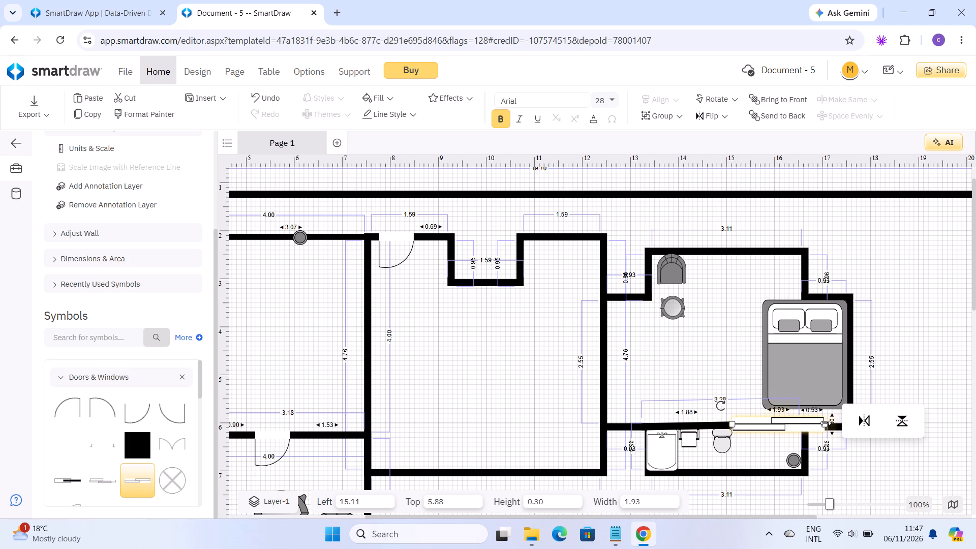
Narrow the sliding door to 1.00 wide and shift it along the wall to the end nearest the bed, at Left 15.58.
{"action": "left_click_drag", "start_coordinate": [826, 424], "coordinate": [808, 432]}
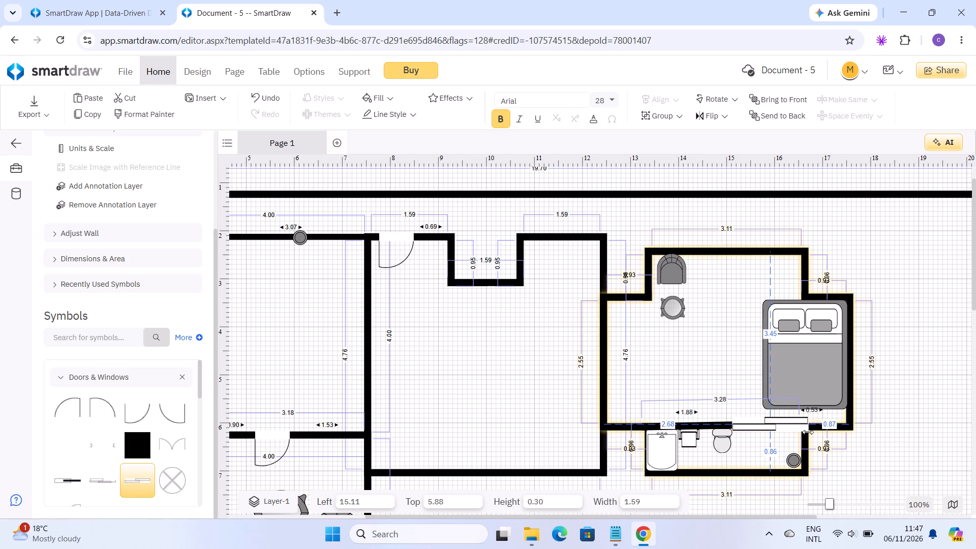
{"action": "left_click_drag", "start_coordinate": [808, 432], "coordinate": [780, 439]}
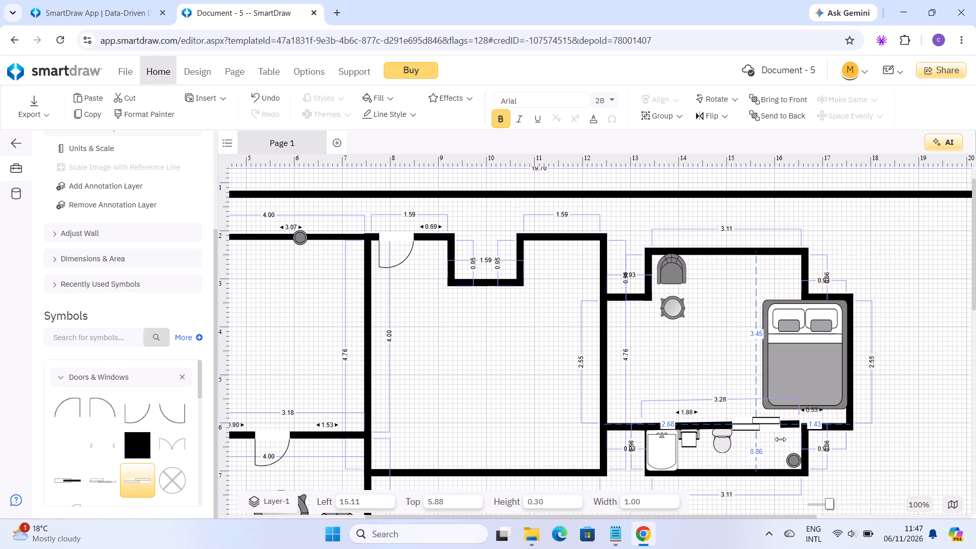
{"action": "left_click_drag", "start_coordinate": [780, 439], "coordinate": [780, 438]}
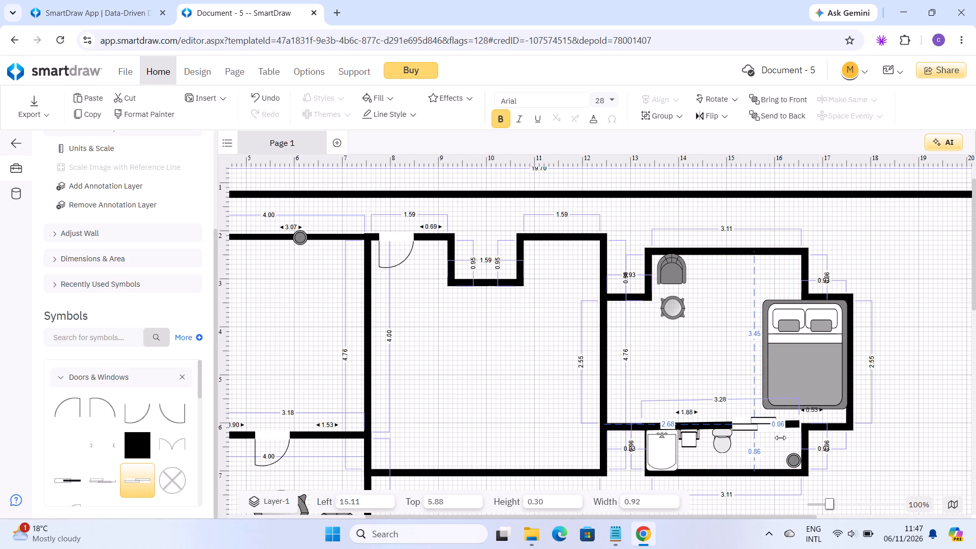
{"action": "left_click_drag", "start_coordinate": [780, 438], "coordinate": [780, 441]}
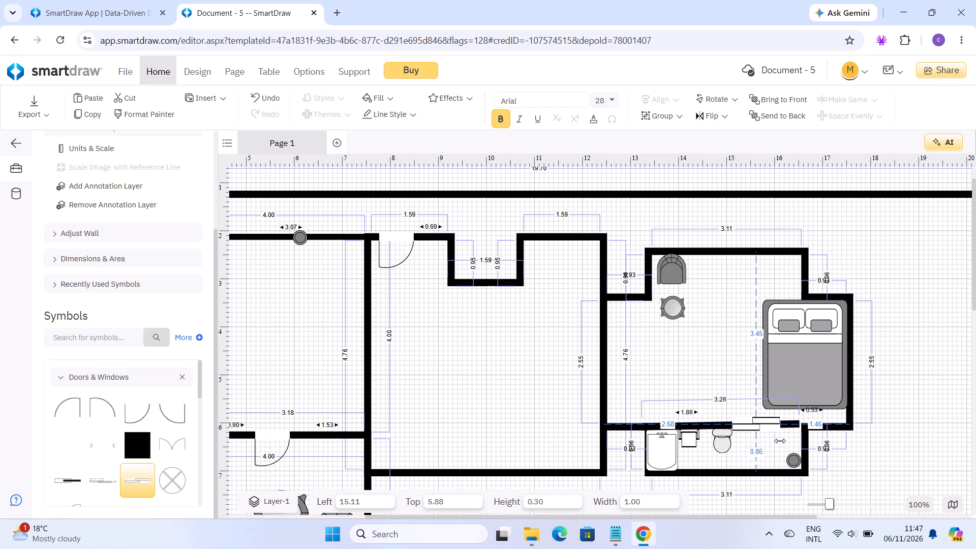
{"action": "left_click_drag", "start_coordinate": [780, 441], "coordinate": [780, 461]}
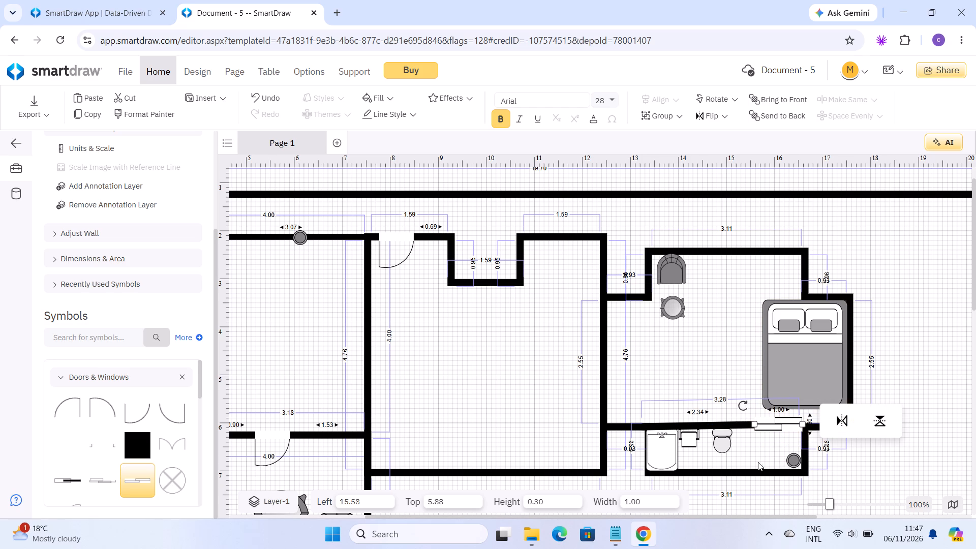
{"action": "left_click", "coordinate": [756, 462]}
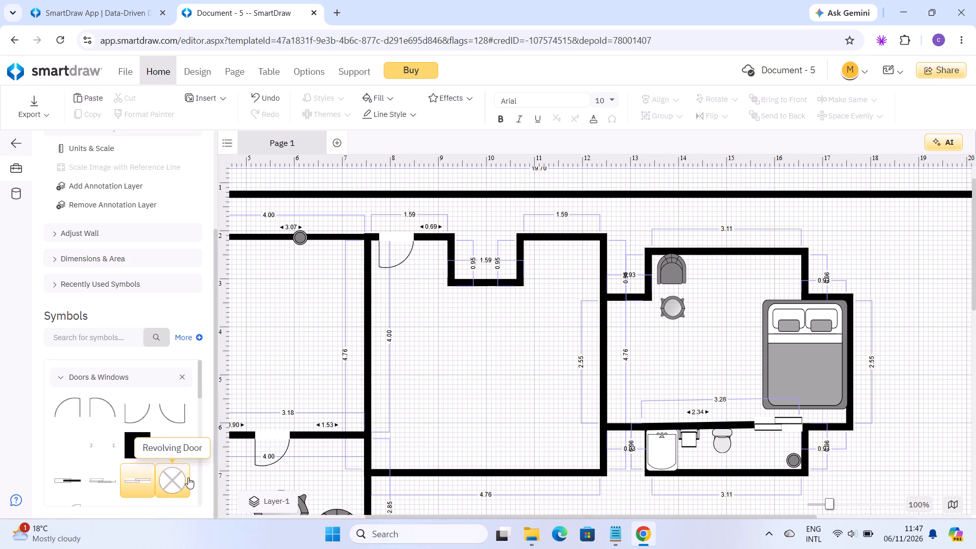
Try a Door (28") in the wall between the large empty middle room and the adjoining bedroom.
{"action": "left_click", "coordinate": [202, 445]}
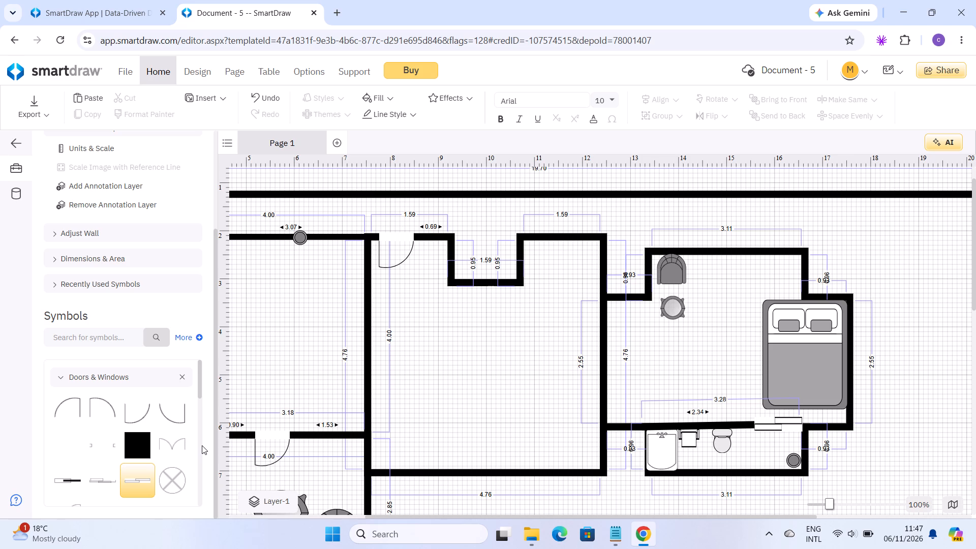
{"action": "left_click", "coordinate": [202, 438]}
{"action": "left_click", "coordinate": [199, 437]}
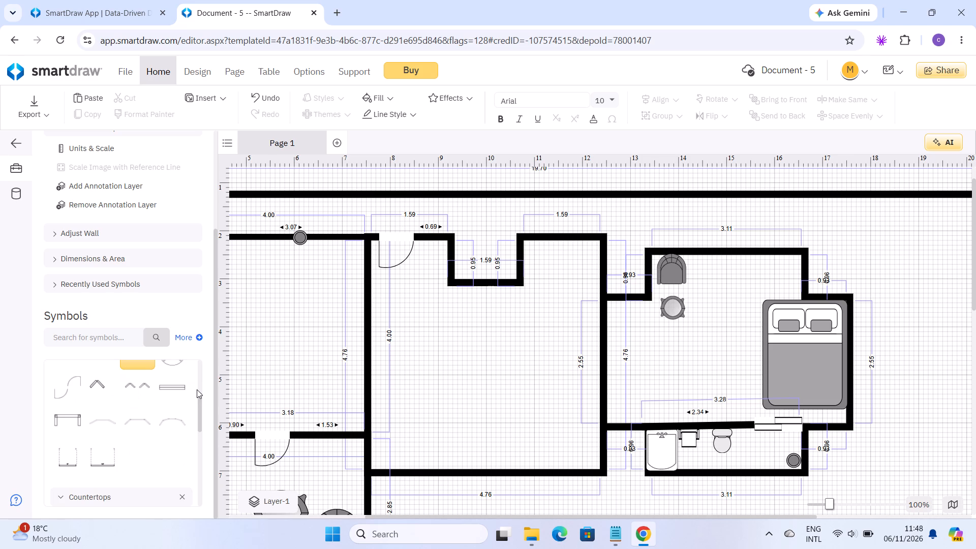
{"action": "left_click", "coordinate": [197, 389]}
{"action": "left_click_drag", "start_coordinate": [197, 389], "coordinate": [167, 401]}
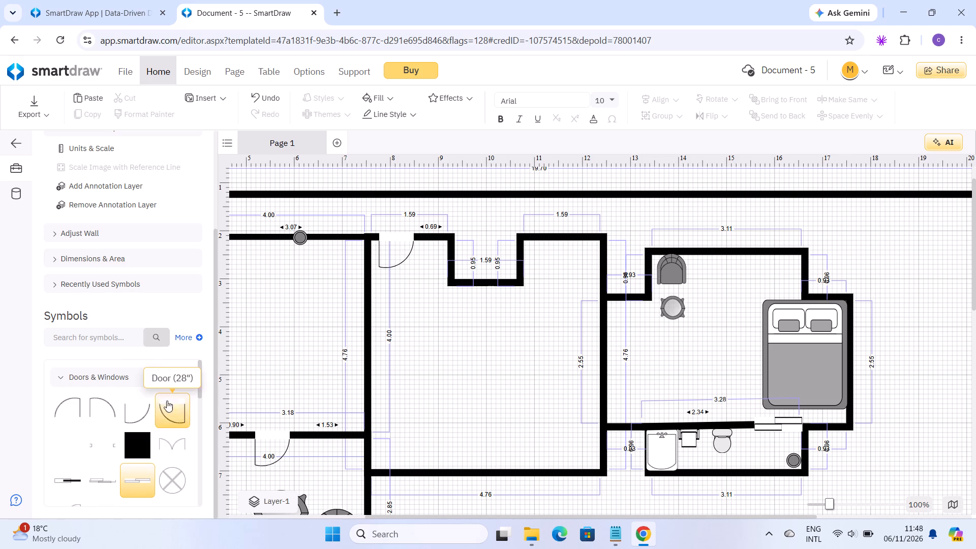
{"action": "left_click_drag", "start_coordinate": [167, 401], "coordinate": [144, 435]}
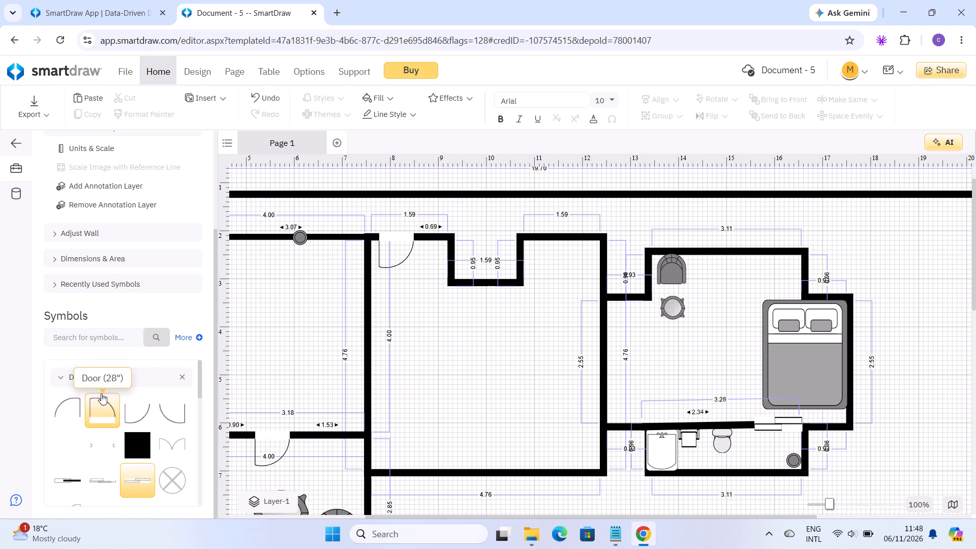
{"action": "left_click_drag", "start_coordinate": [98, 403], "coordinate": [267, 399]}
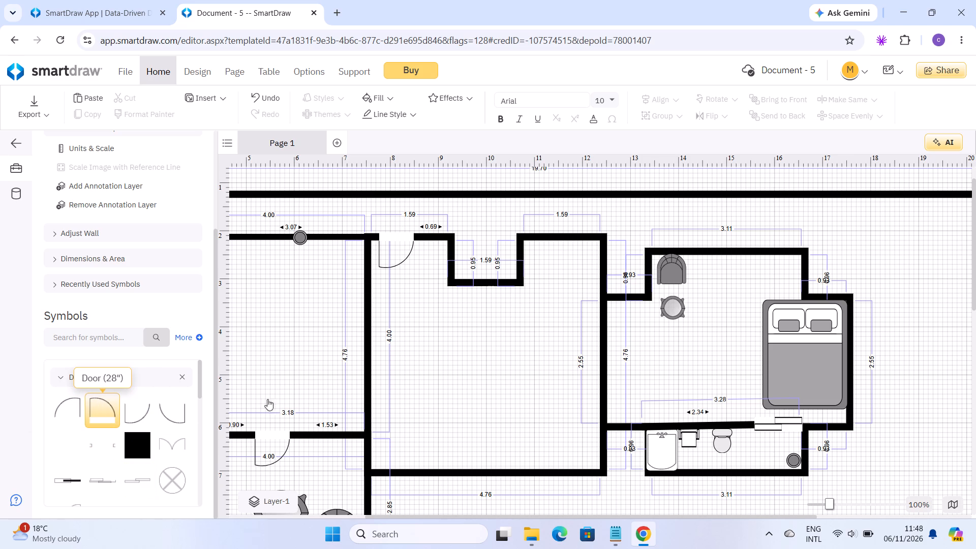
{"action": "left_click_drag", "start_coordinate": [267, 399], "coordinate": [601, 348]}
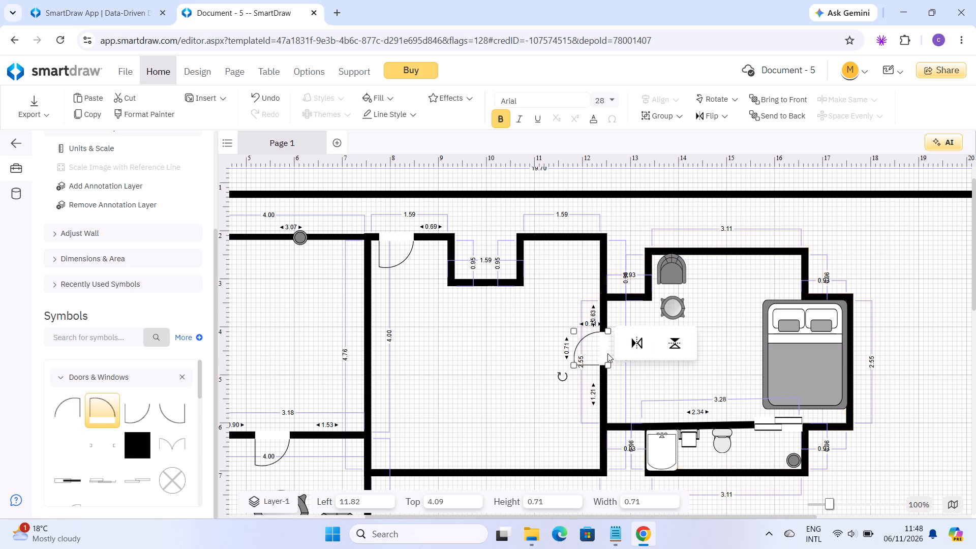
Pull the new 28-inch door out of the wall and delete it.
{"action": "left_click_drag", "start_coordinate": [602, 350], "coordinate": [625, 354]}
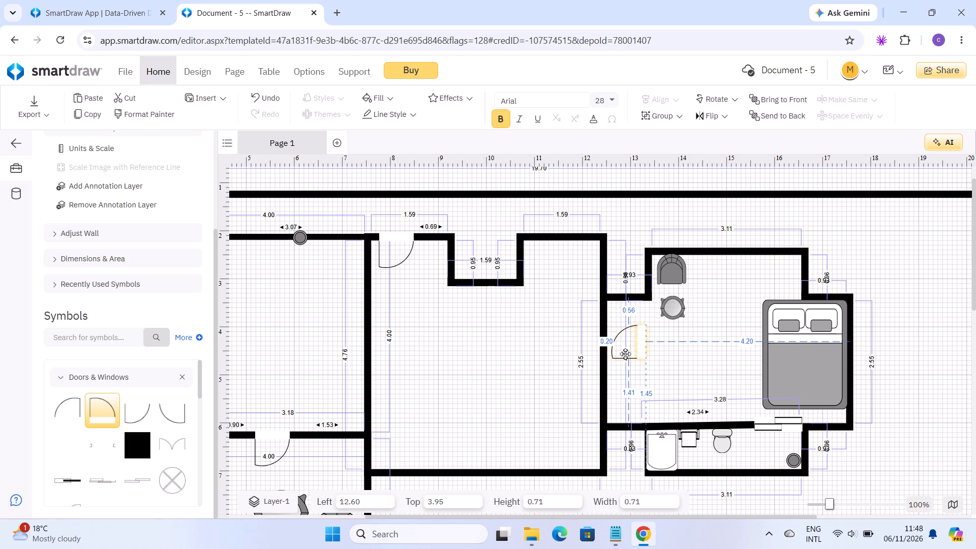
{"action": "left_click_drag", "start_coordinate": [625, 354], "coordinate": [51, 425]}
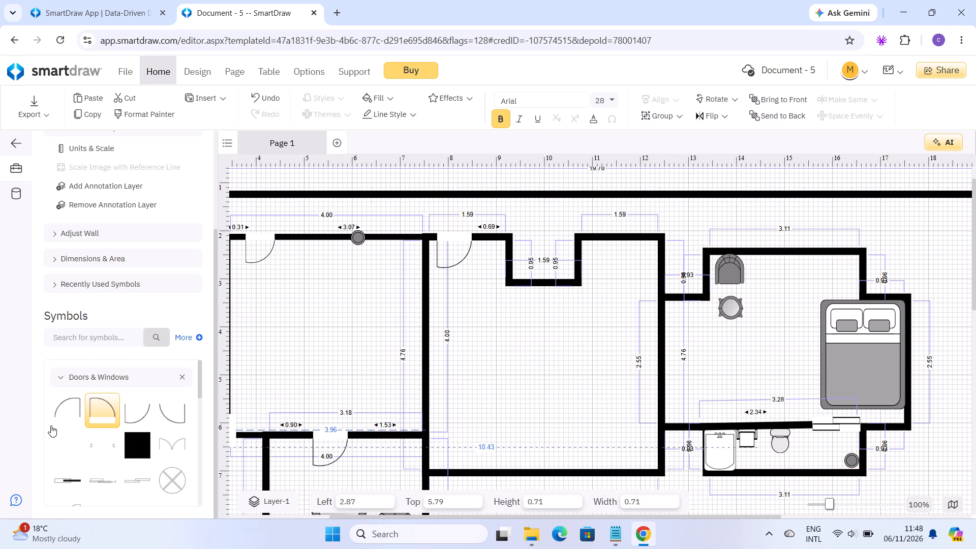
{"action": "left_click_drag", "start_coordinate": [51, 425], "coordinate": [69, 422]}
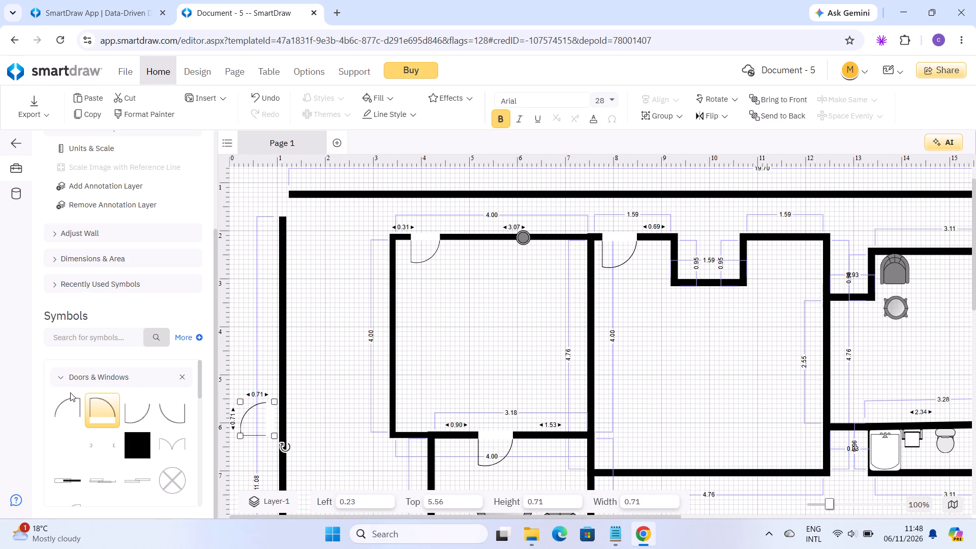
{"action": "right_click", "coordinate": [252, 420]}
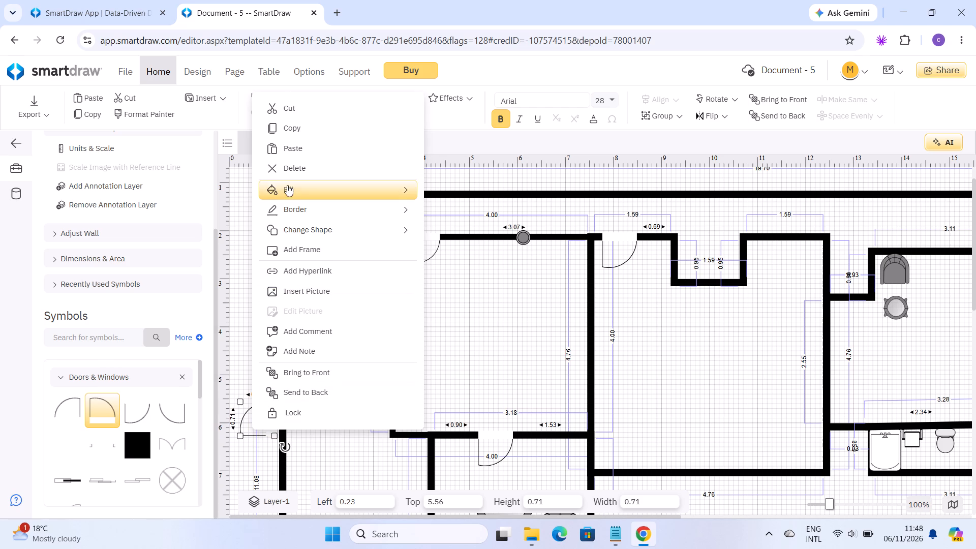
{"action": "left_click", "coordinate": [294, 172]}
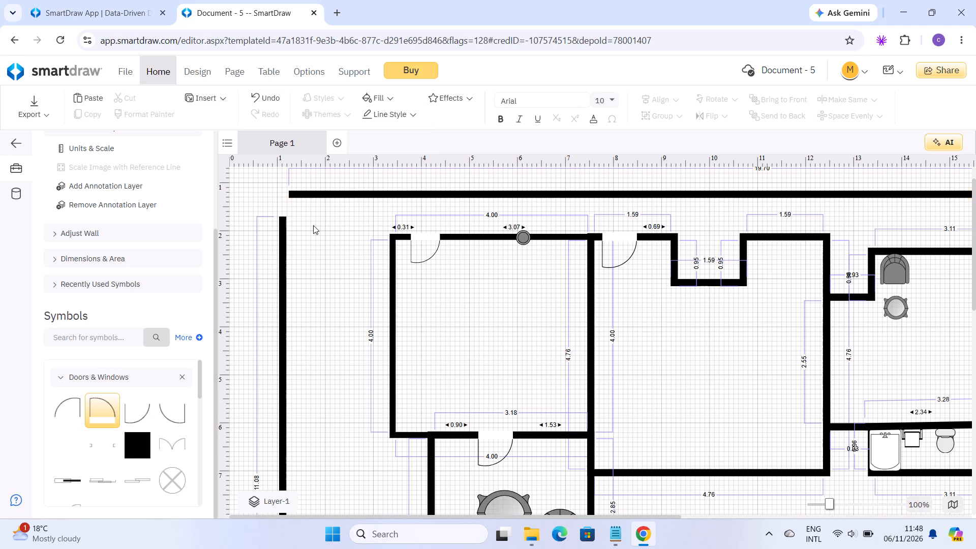
Shift the outer boundary walls slightly so the 19.70-wide top wall sits at about Left 1.51, Top 1.32.
{"action": "left_click_drag", "start_coordinate": [292, 198], "coordinate": [292, 214]}
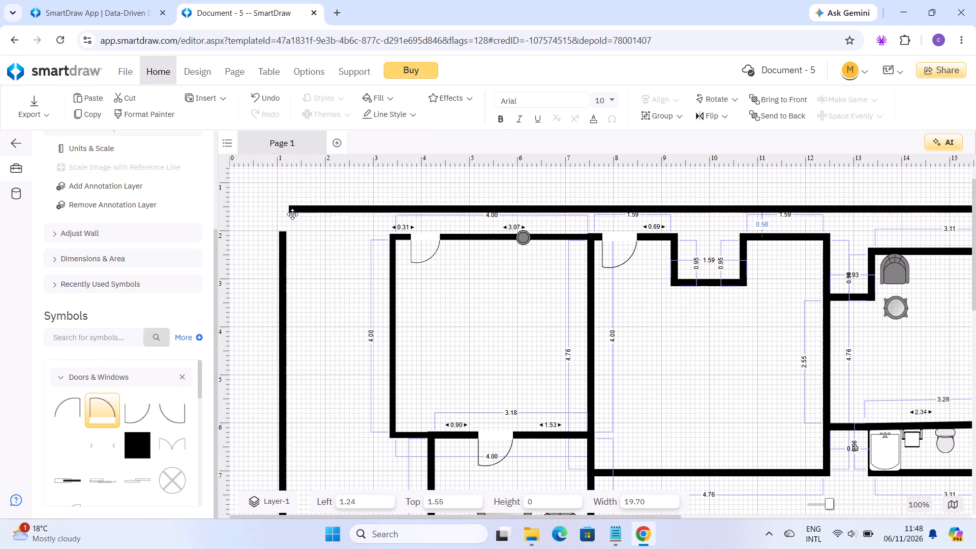
{"action": "left_click_drag", "start_coordinate": [292, 214], "coordinate": [314, 215]}
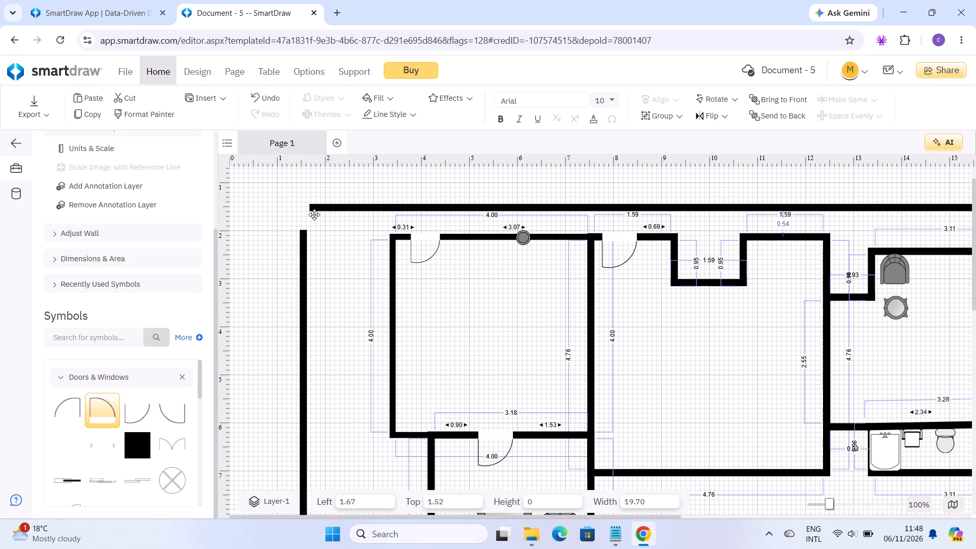
{"action": "left_click_drag", "start_coordinate": [314, 215], "coordinate": [306, 202]}
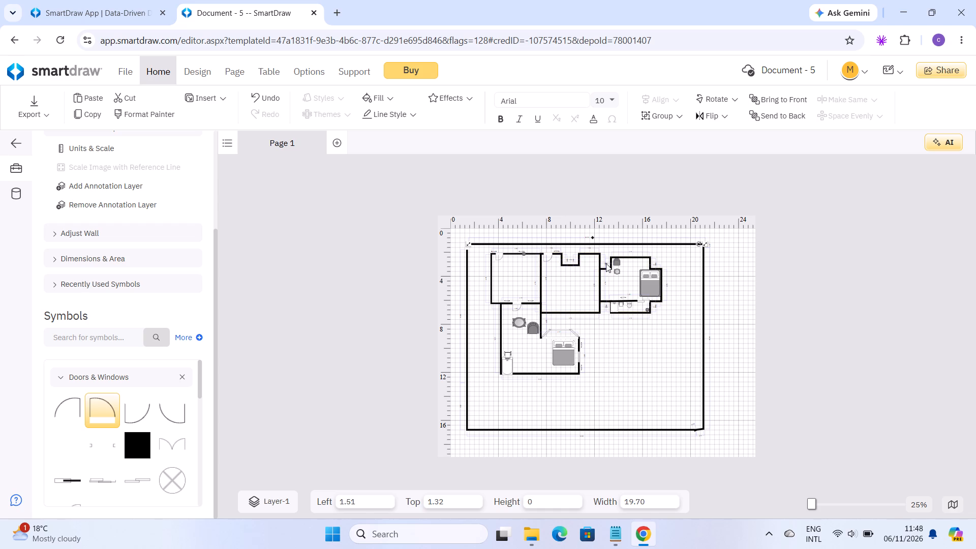
Examine the whole plan within the outer boundary and the lower rooms at closer range.
{"action": "left_click", "coordinate": [831, 509]}
{"action": "left_click_drag", "start_coordinate": [831, 509], "coordinate": [819, 504]}
{"action": "left_click", "coordinate": [819, 504]}
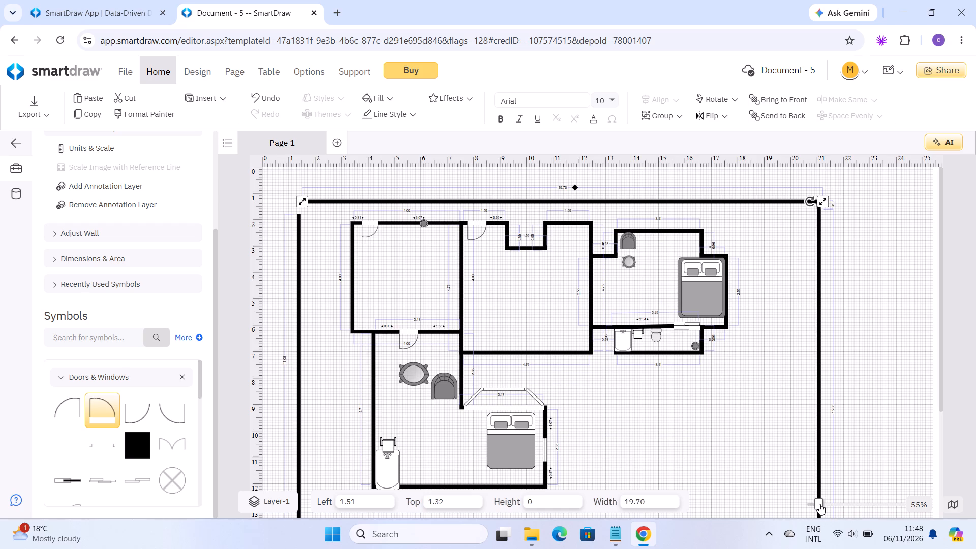
{"action": "left_click_drag", "start_coordinate": [819, 504], "coordinate": [828, 506]}
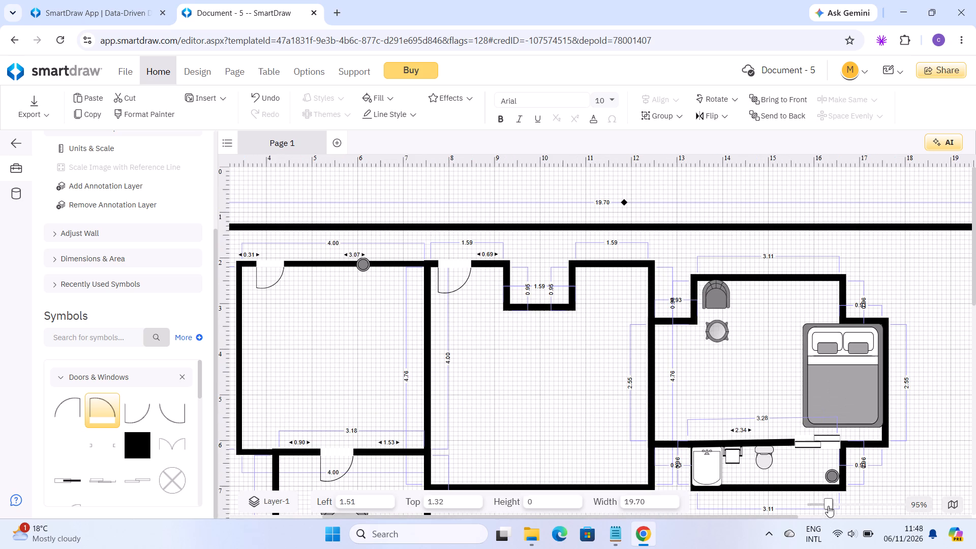
{"action": "left_click", "coordinate": [841, 502]}
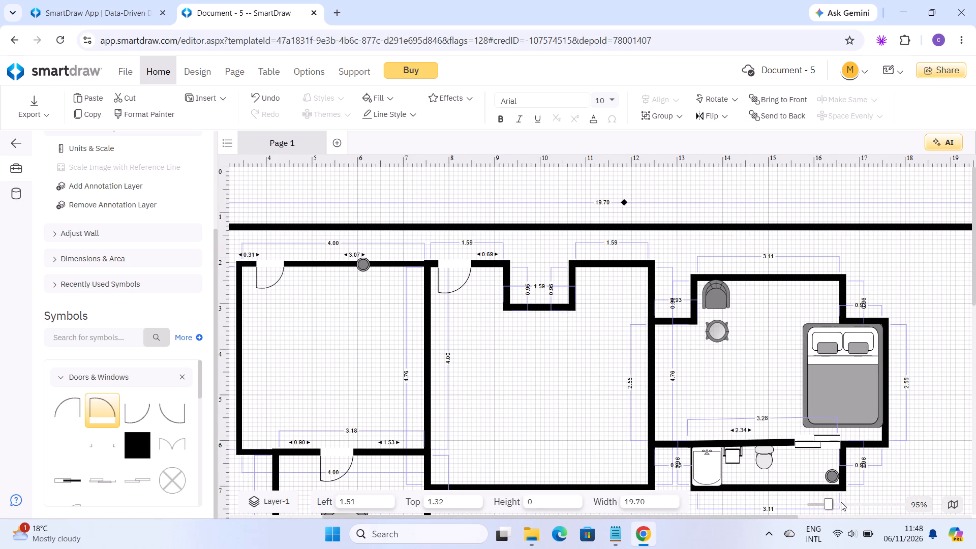
{"action": "left_click", "coordinate": [835, 502]}
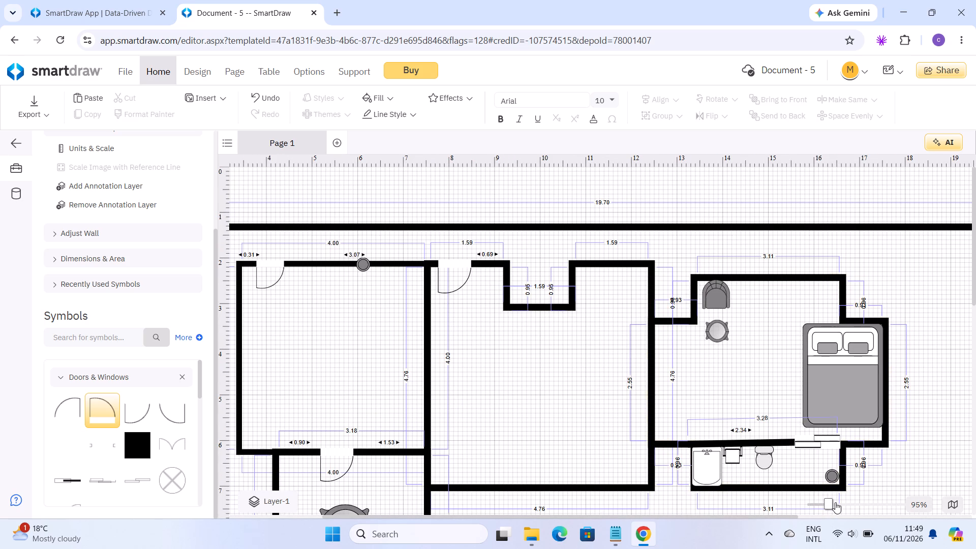
{"action": "triple_click", "coordinate": [835, 502]}
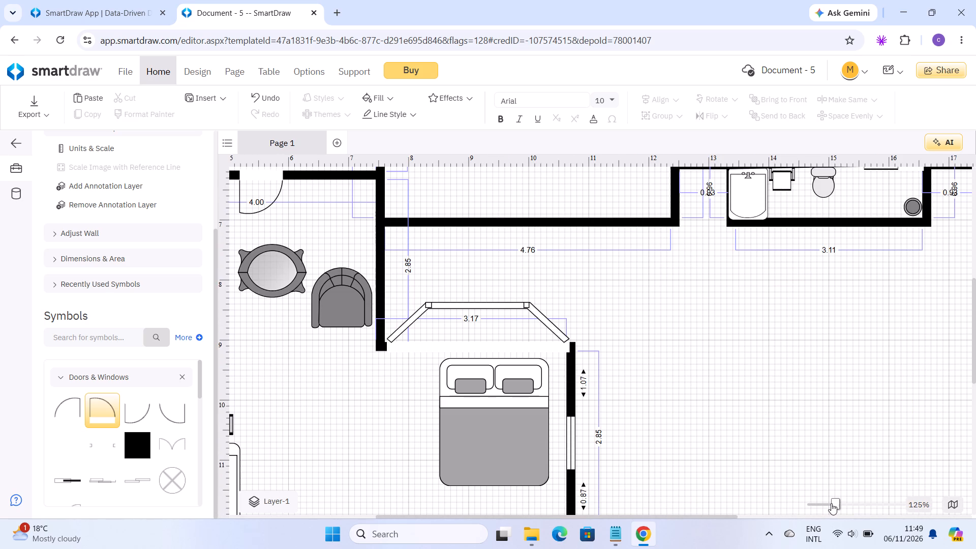
{"action": "left_click", "coordinate": [831, 504]}
{"action": "left_click", "coordinate": [831, 504]}
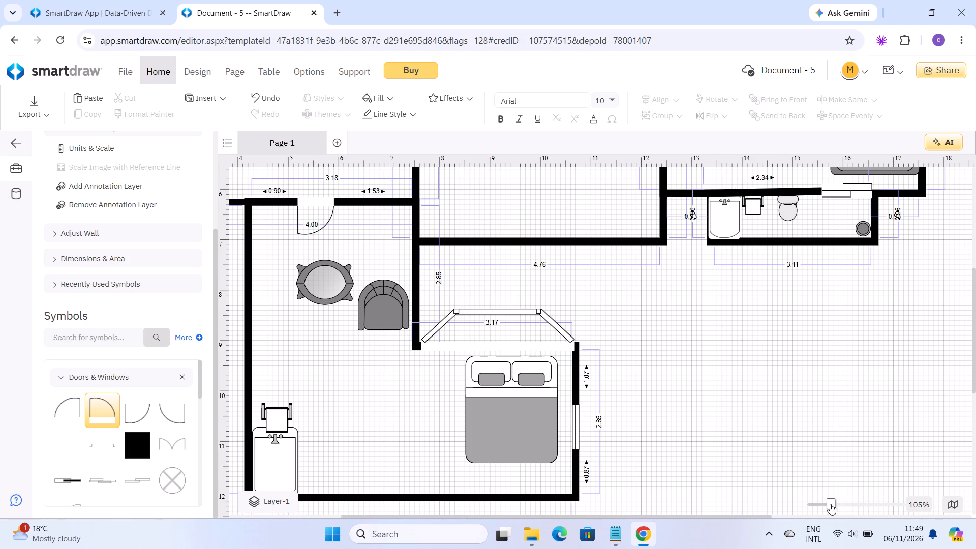
{"action": "left_click", "coordinate": [827, 505]}
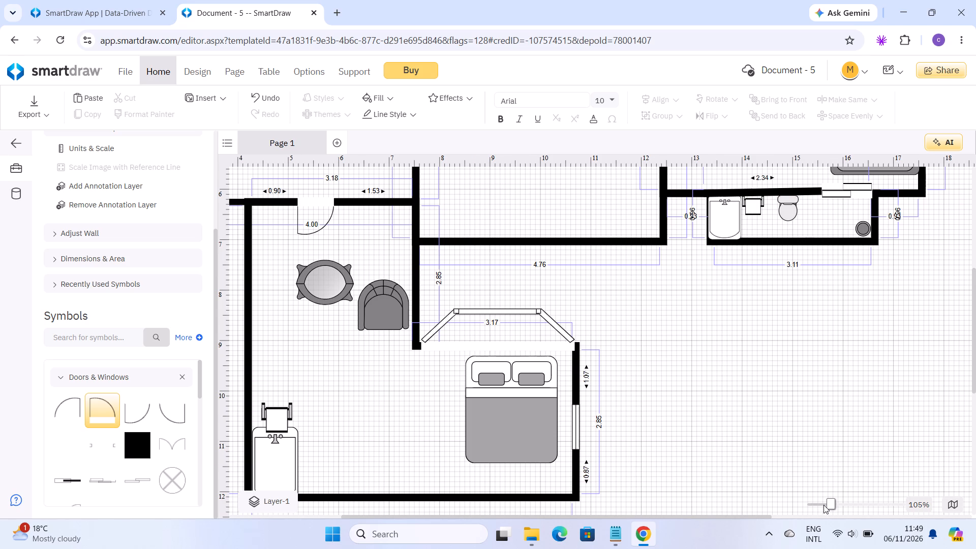
{"action": "left_click", "coordinate": [823, 505]}
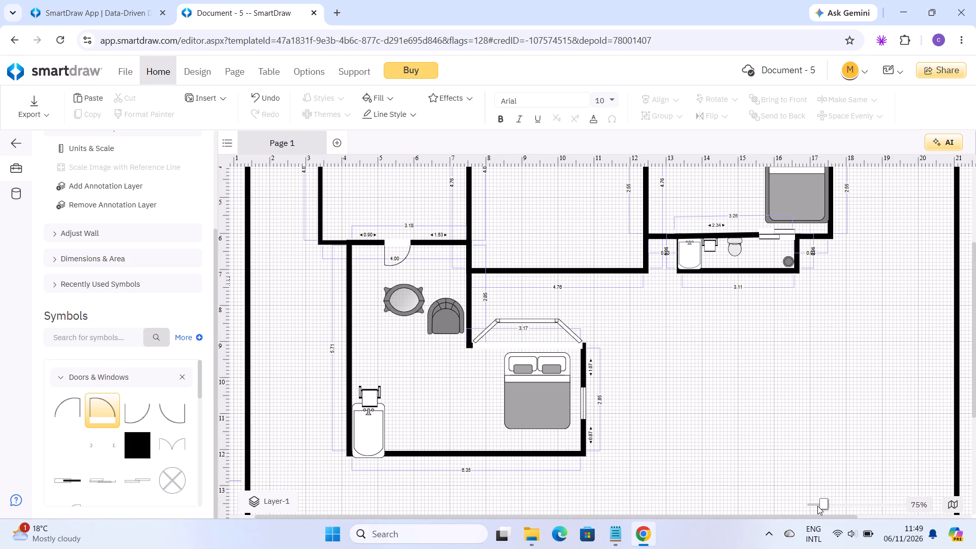
{"action": "left_click", "coordinate": [817, 506]}
{"action": "left_click", "coordinate": [817, 506]}
{"action": "left_click_drag", "start_coordinate": [814, 479], "coordinate": [789, 411]}
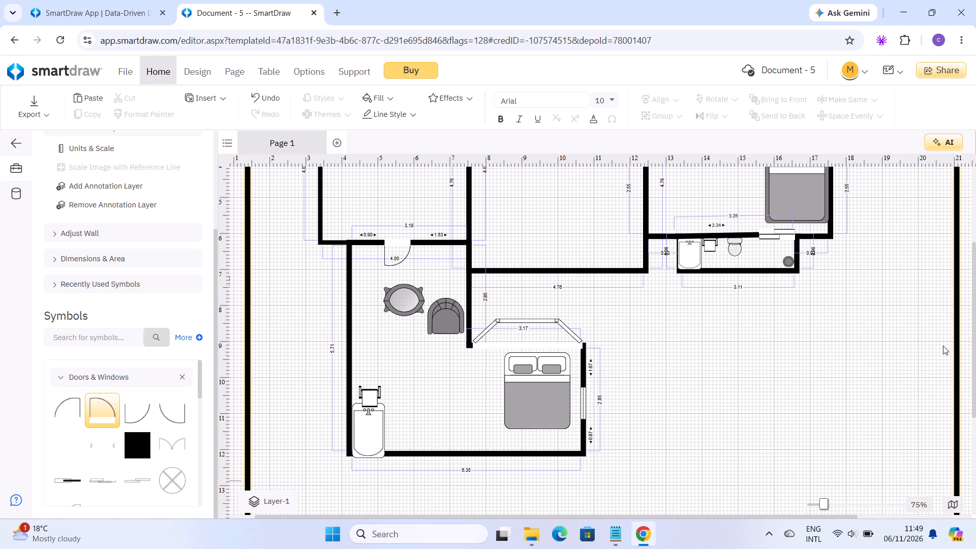
Shift the tall side walls of the outer boundary inward to about Left 0.59, Top 0.08.
{"action": "left_click_drag", "start_coordinate": [953, 355], "coordinate": [940, 306]}
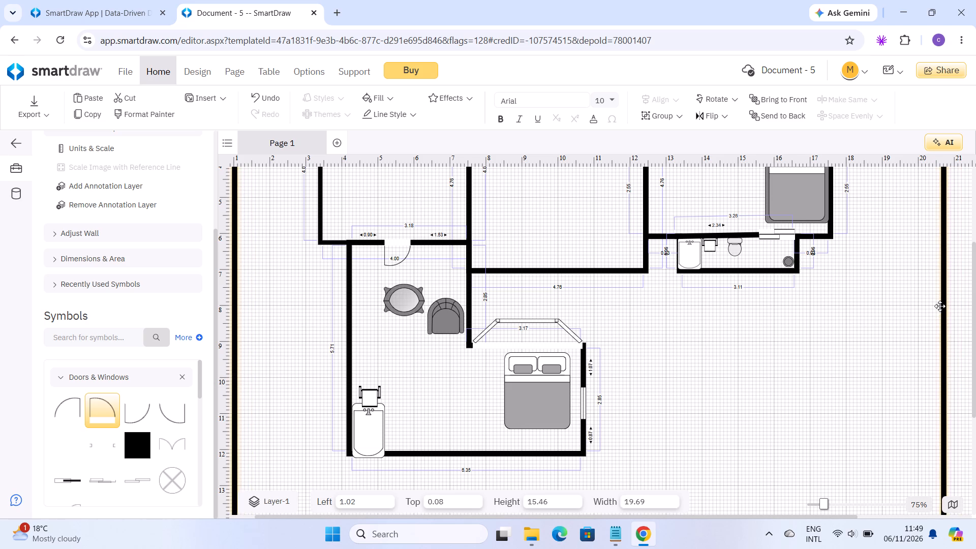
{"action": "left_click_drag", "start_coordinate": [940, 306], "coordinate": [919, 315]}
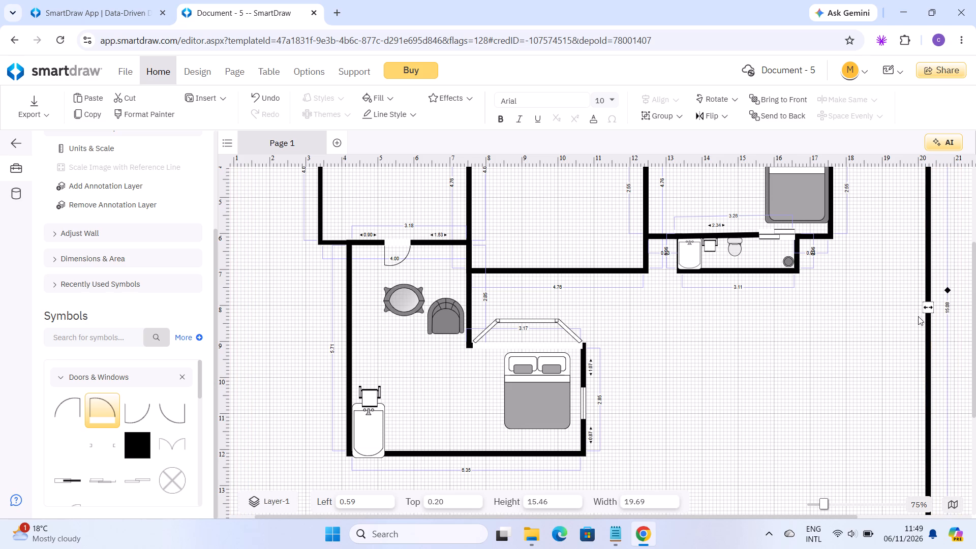
{"action": "left_click_drag", "start_coordinate": [927, 399], "coordinate": [918, 387]}
{"action": "left_click_drag", "start_coordinate": [918, 387], "coordinate": [930, 357]}
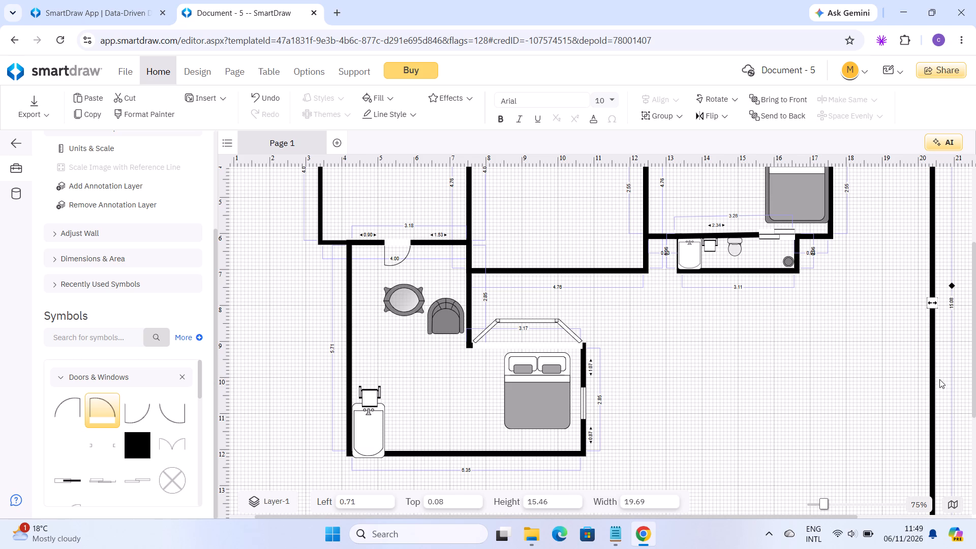
{"action": "left_click_drag", "start_coordinate": [932, 381], "coordinate": [922, 315]}
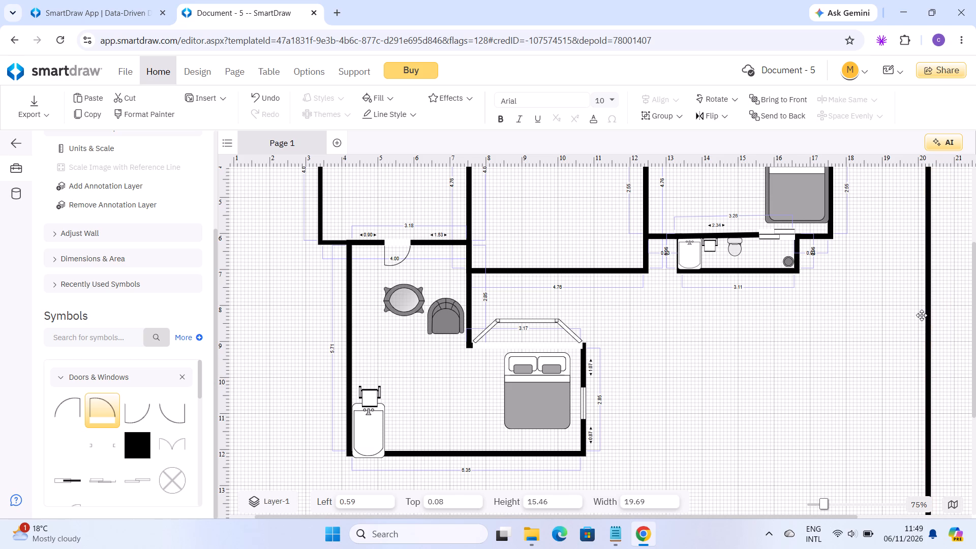
{"action": "left_click_drag", "start_coordinate": [922, 315], "coordinate": [922, 315]}
{"action": "left_click_drag", "start_coordinate": [882, 316], "coordinate": [888, 246]}
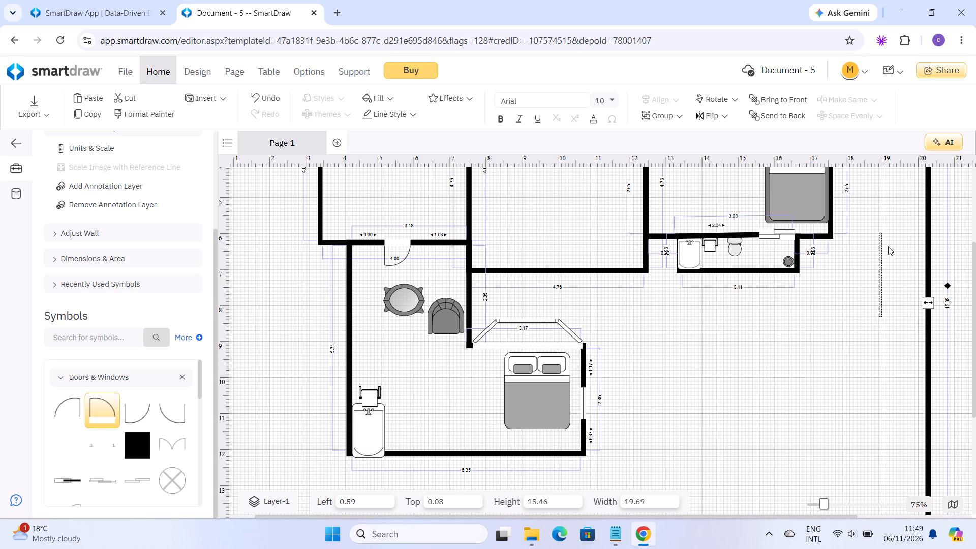
{"action": "left_click_drag", "start_coordinate": [888, 246], "coordinate": [893, 259]}
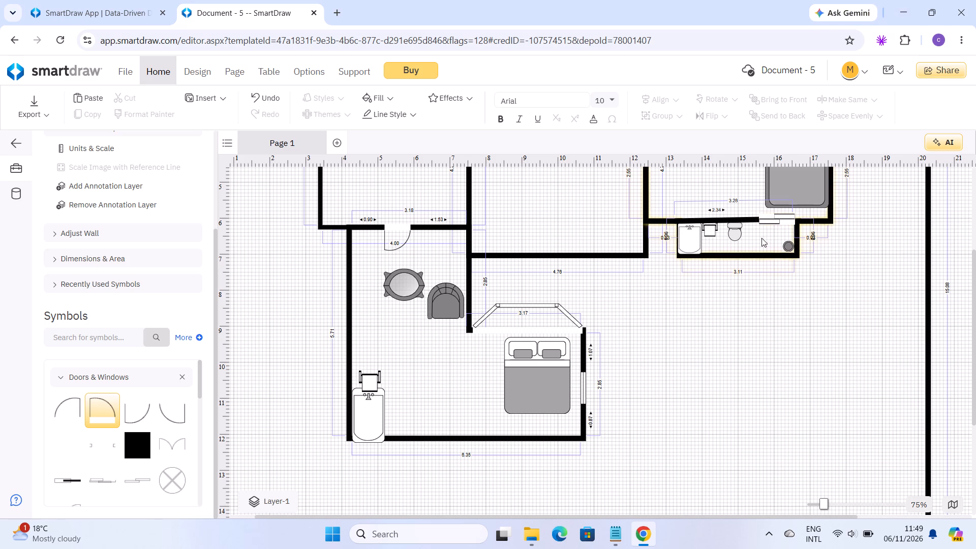
Place a Door (28") in the wall between the large empty middle room and the adjoining bedroom, at about Left 11.81, Top 4.16.
{"action": "left_click", "coordinate": [762, 161]}
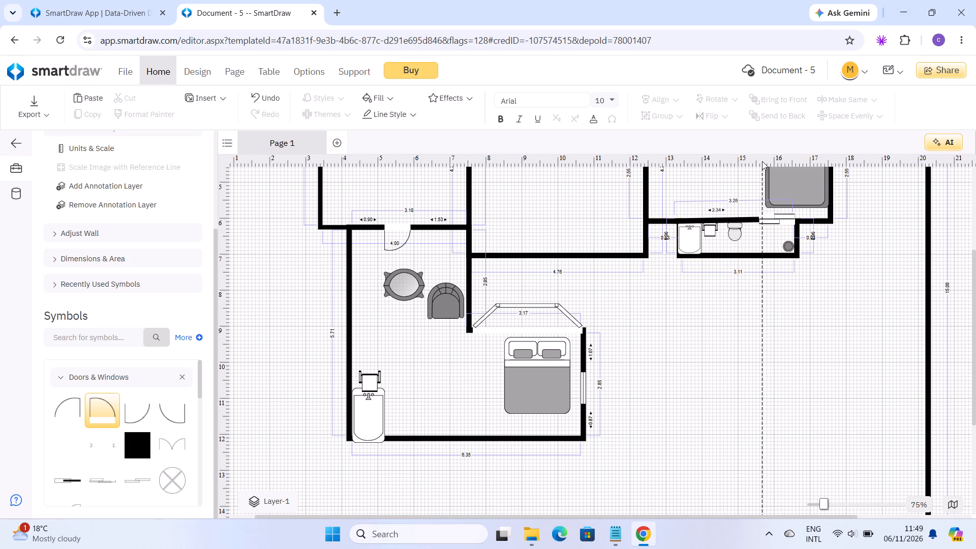
{"action": "left_click_drag", "start_coordinate": [762, 170], "coordinate": [762, 165]}
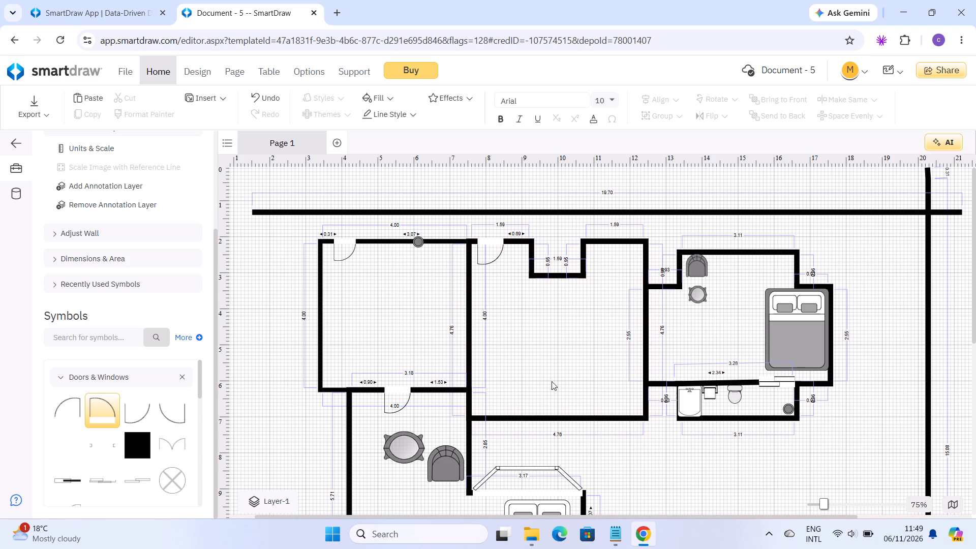
{"action": "left_click_drag", "start_coordinate": [78, 410], "coordinate": [95, 407]}
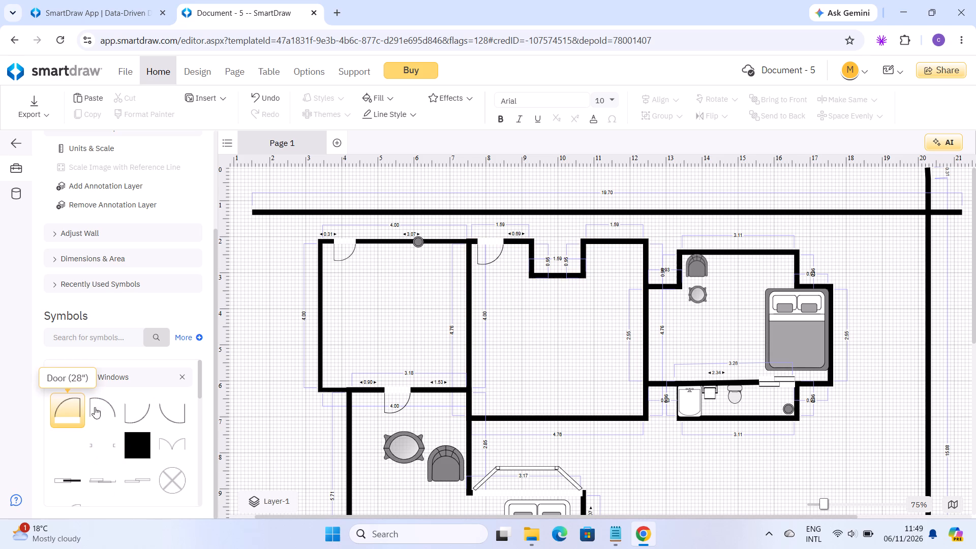
{"action": "left_click_drag", "start_coordinate": [95, 407], "coordinate": [641, 322]}
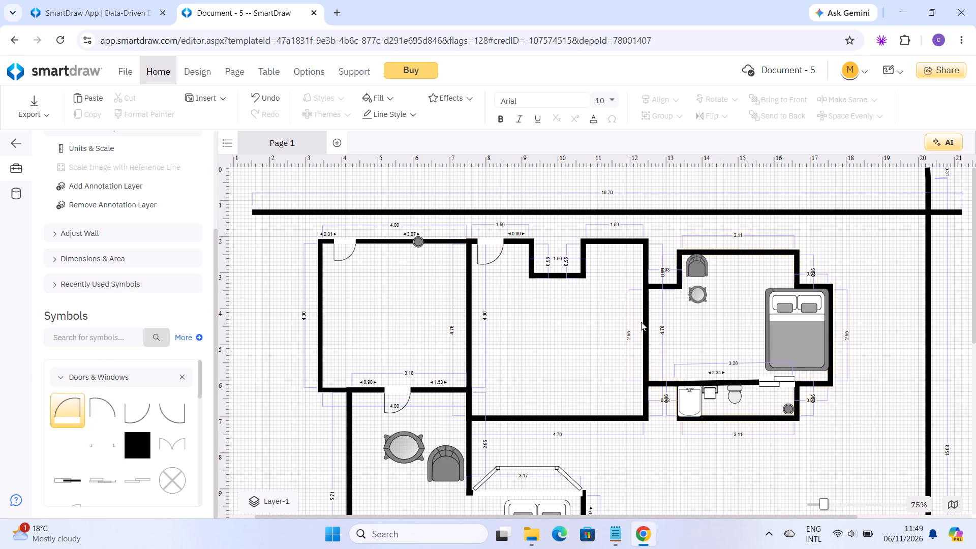
{"action": "left_click_drag", "start_coordinate": [641, 322], "coordinate": [651, 326]}
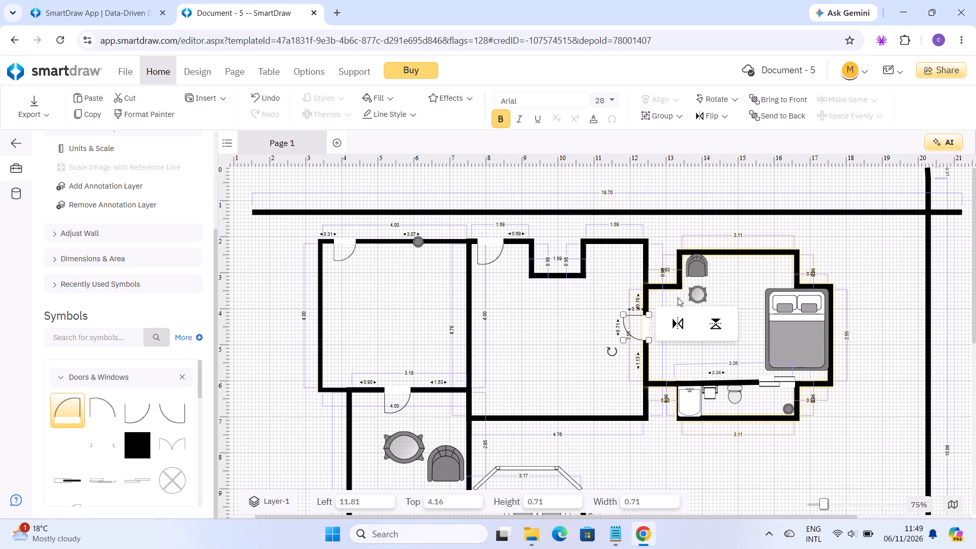
{"action": "left_click", "coordinate": [592, 342]}
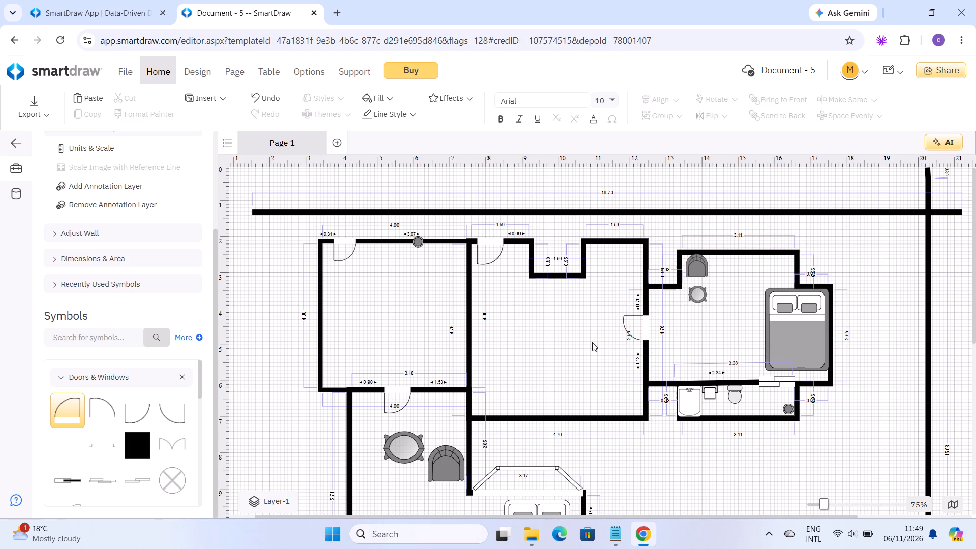
{"action": "left_click", "coordinate": [692, 304]}
Move the hinged door above the oval table into the short wall section leading to the middle room, at about Left 7.43, Top 6.22.
{"action": "left_click_drag", "start_coordinate": [399, 391], "coordinate": [470, 405]}
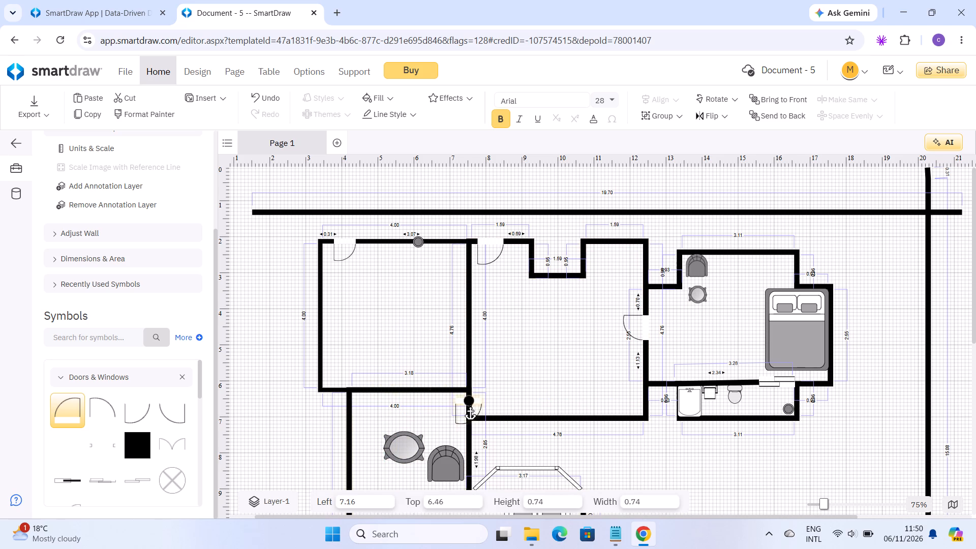
{"action": "left_click_drag", "start_coordinate": [470, 405], "coordinate": [471, 405]}
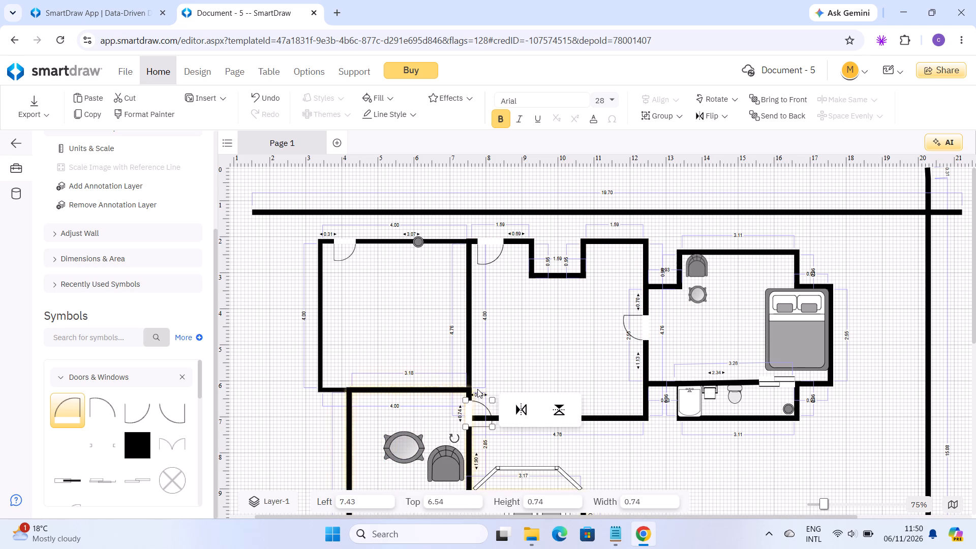
{"action": "left_click_drag", "start_coordinate": [475, 417], "coordinate": [472, 402]}
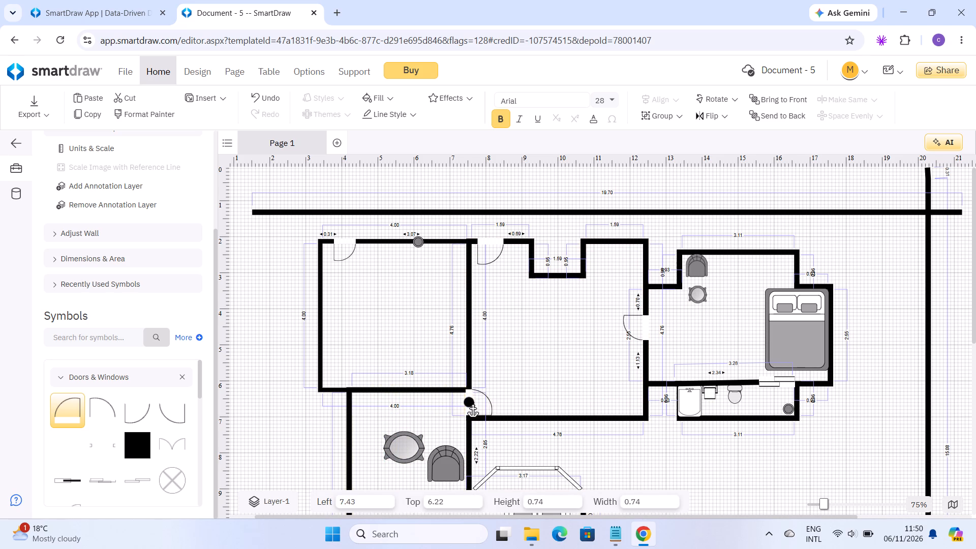
{"action": "left_click_drag", "start_coordinate": [472, 402], "coordinate": [472, 406]}
{"action": "left_click", "coordinate": [508, 340]}
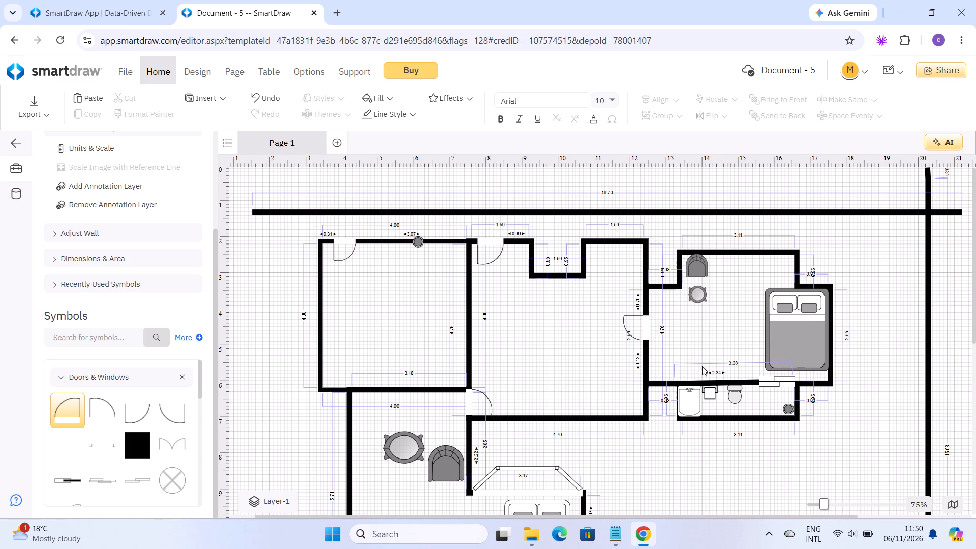
Examine the bedroom, the outer boundary's corners and its bottom wall at closer range.
{"action": "left_click", "coordinate": [834, 503]}
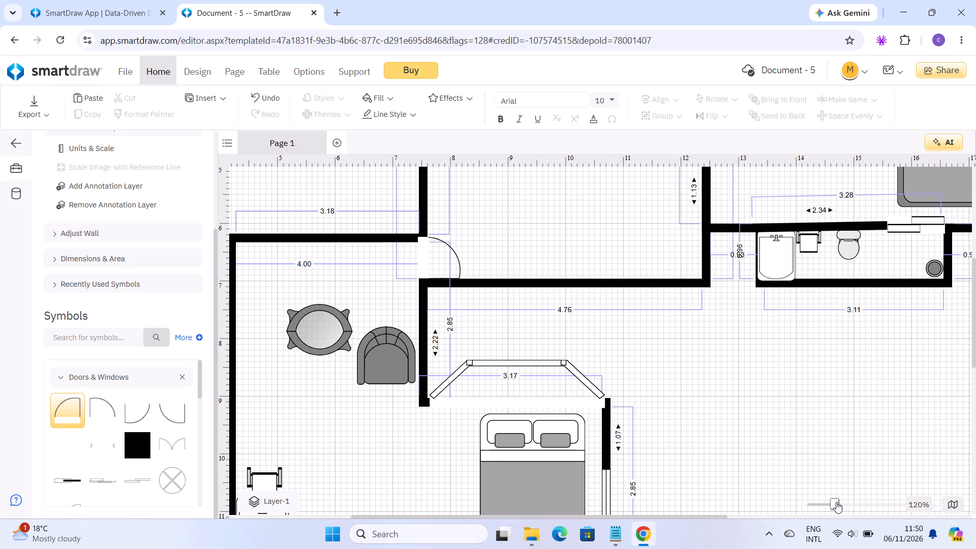
{"action": "left_click", "coordinate": [828, 506]}
{"action": "left_click_drag", "start_coordinate": [793, 180], "coordinate": [793, 169]}
{"action": "left_click_drag", "start_coordinate": [793, 169], "coordinate": [829, 196]}
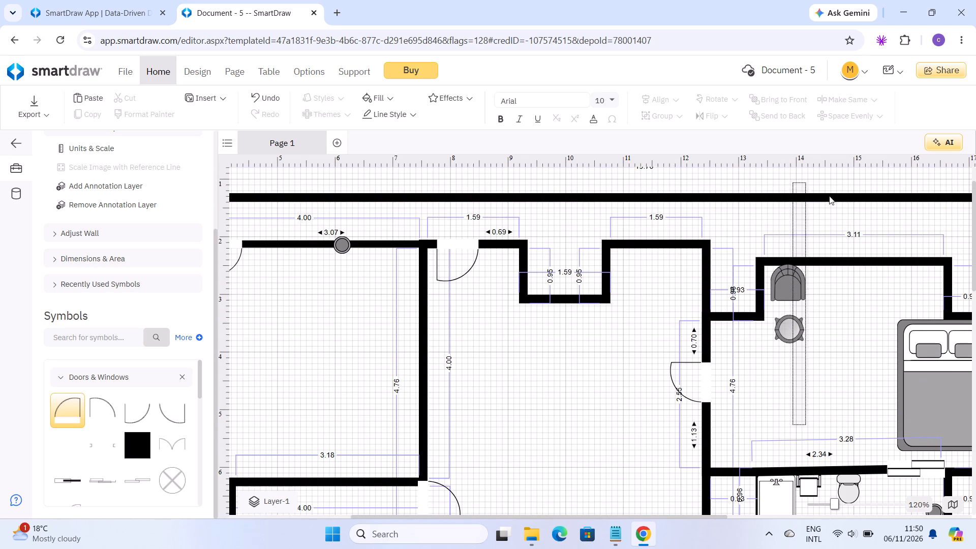
{"action": "left_click_drag", "start_coordinate": [829, 196], "coordinate": [975, 188]}
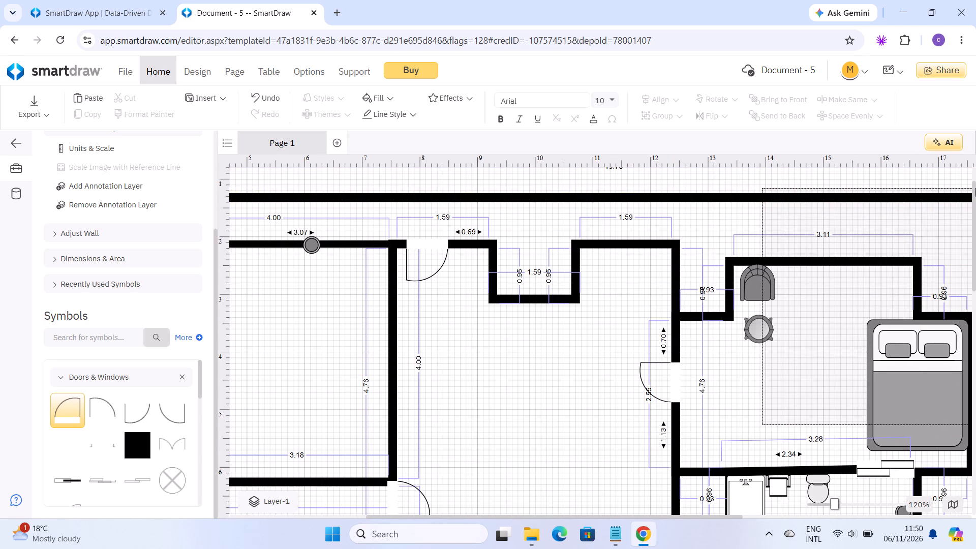
{"action": "left_click_drag", "start_coordinate": [975, 188], "coordinate": [975, 265]}
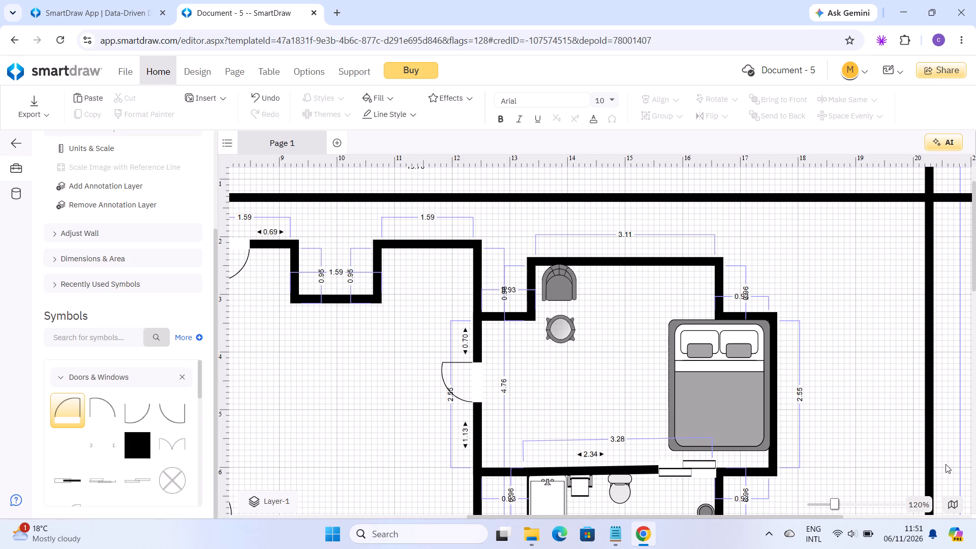
{"action": "left_click_drag", "start_coordinate": [966, 456], "coordinate": [975, 490]}
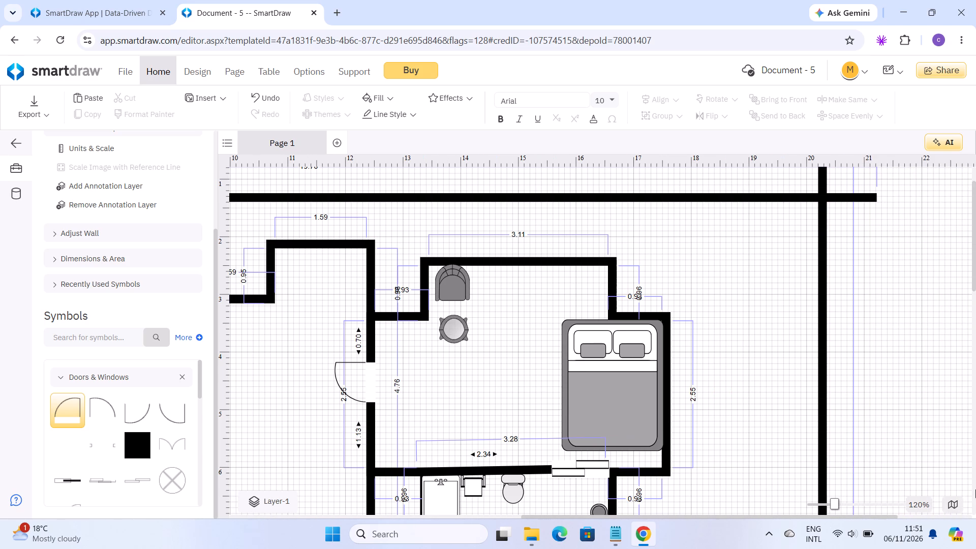
{"action": "left_click_drag", "start_coordinate": [975, 490], "coordinate": [975, 533]}
{"action": "left_click", "coordinate": [972, 506]}
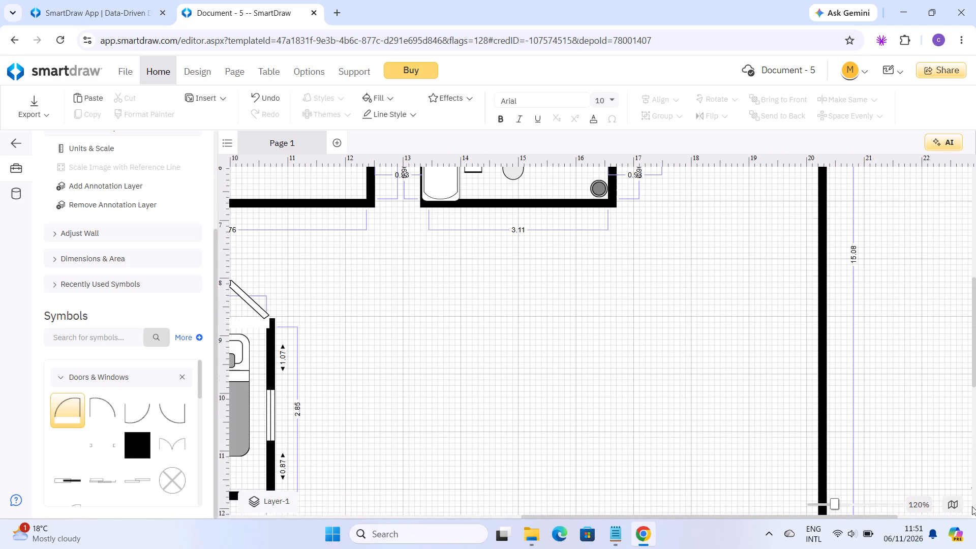
{"action": "left_click_drag", "start_coordinate": [940, 413], "coordinate": [917, 326]}
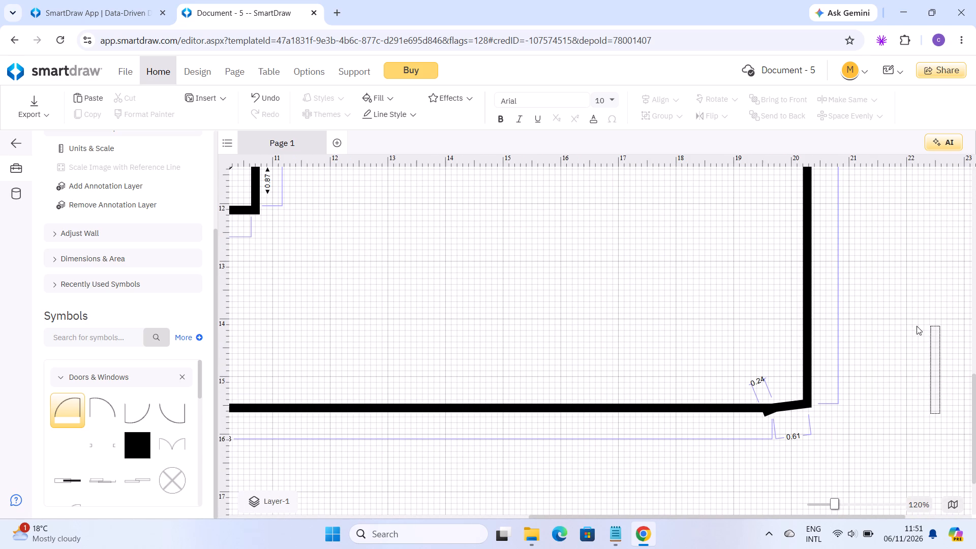
{"action": "left_click_drag", "start_coordinate": [917, 326], "coordinate": [339, 401]}
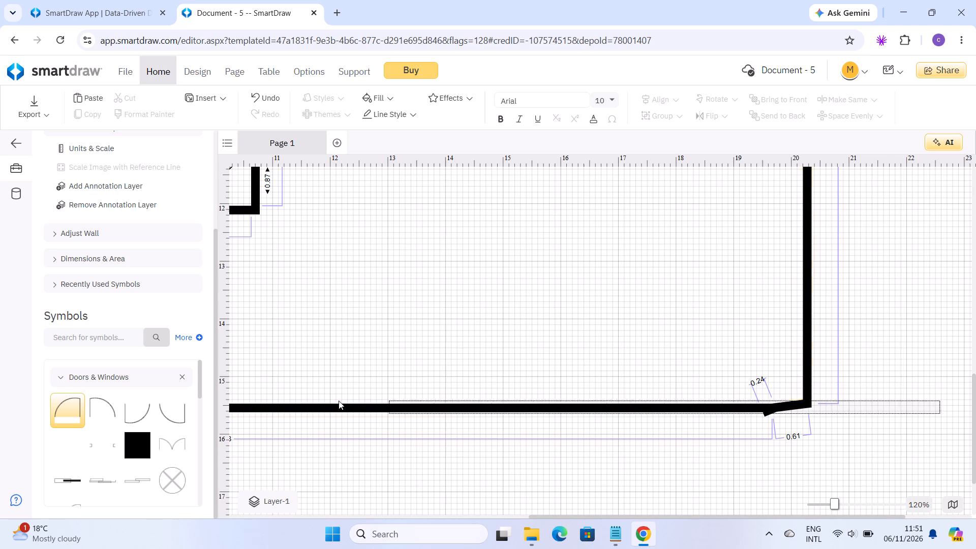
{"action": "left_click_drag", "start_coordinate": [339, 401], "coordinate": [222, 229]}
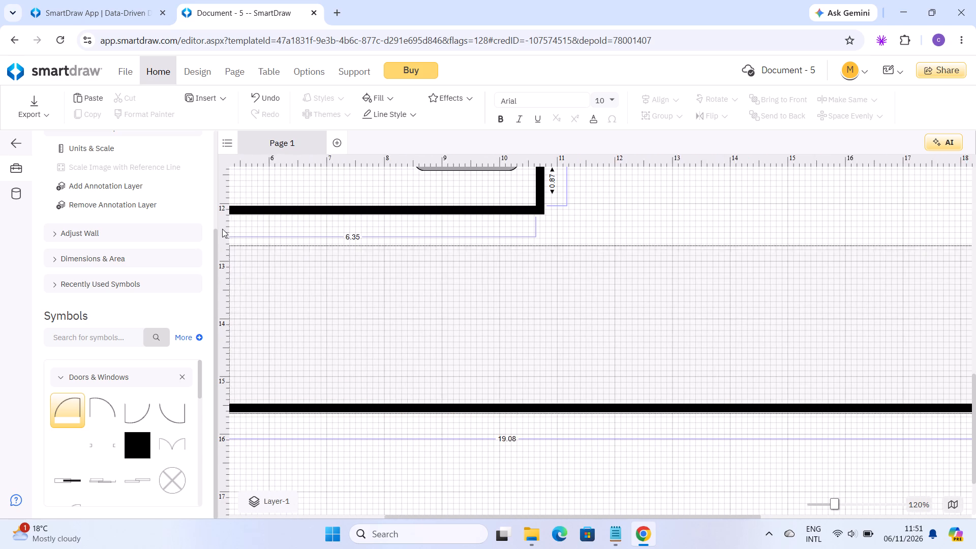
{"action": "left_click_drag", "start_coordinate": [222, 229], "coordinate": [204, 127]}
{"action": "left_click_drag", "start_coordinate": [204, 125], "coordinate": [220, 145]}
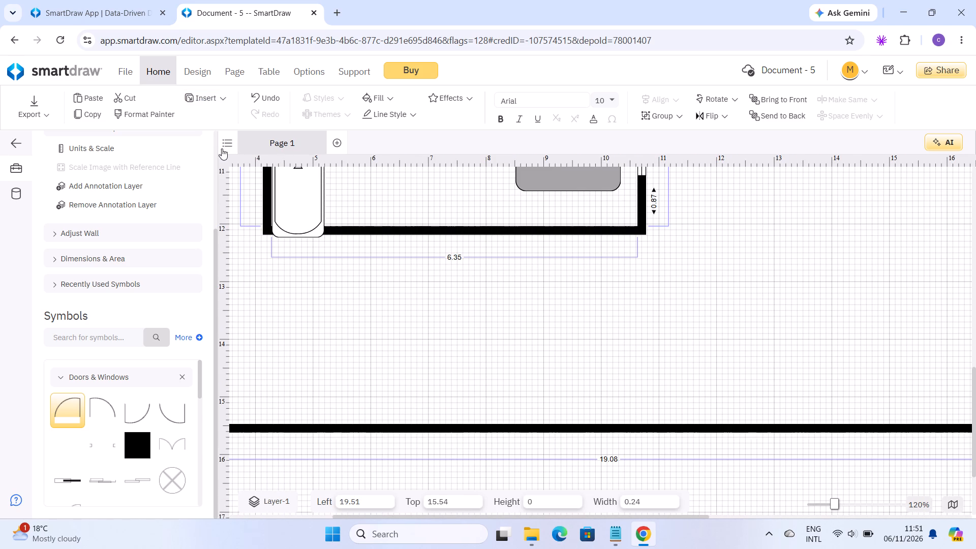
Reposition the bathtub inside the lower room's corner, clear of the walls, at about Left 4.32, Top 10.63.
{"action": "left_click_drag", "start_coordinate": [288, 181], "coordinate": [268, 180]}
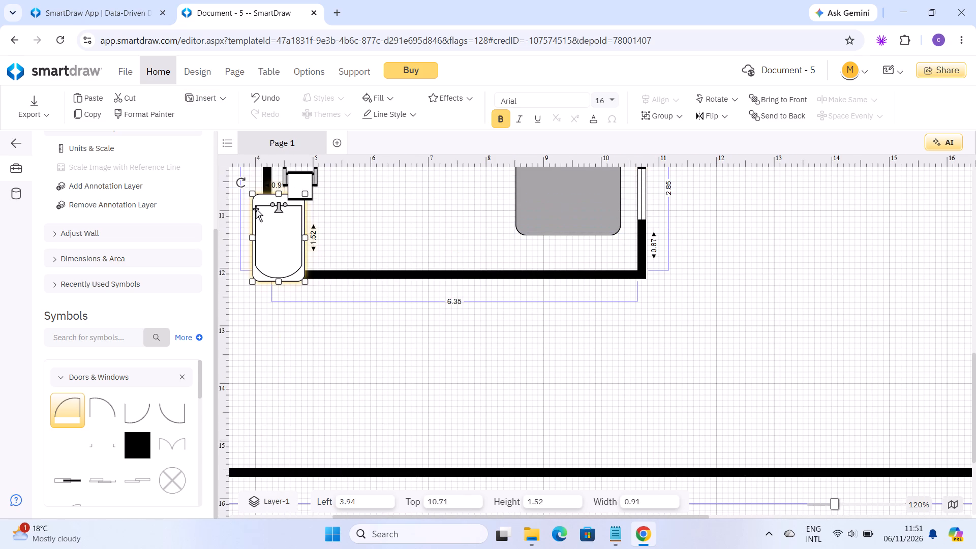
{"action": "left_click_drag", "start_coordinate": [268, 208], "coordinate": [294, 216]}
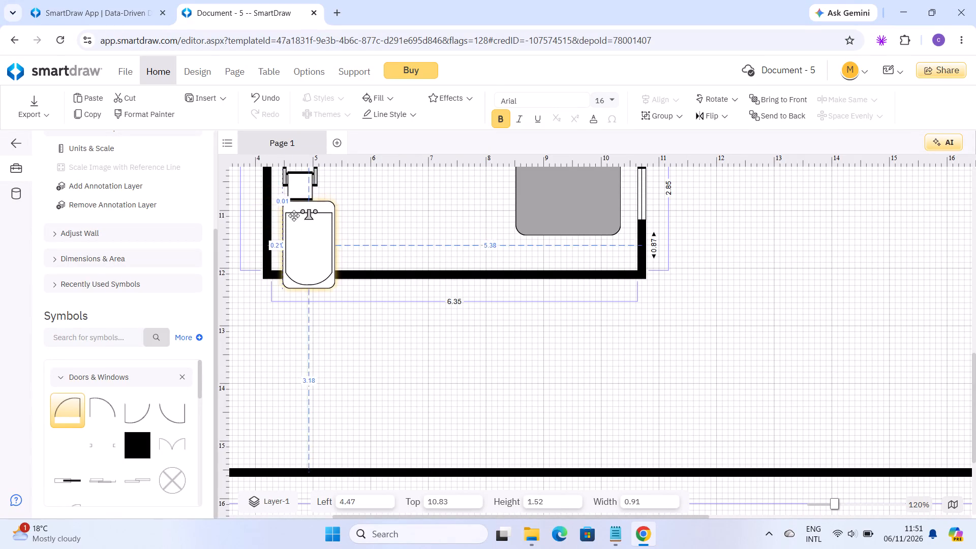
{"action": "left_click_drag", "start_coordinate": [294, 216], "coordinate": [290, 204]}
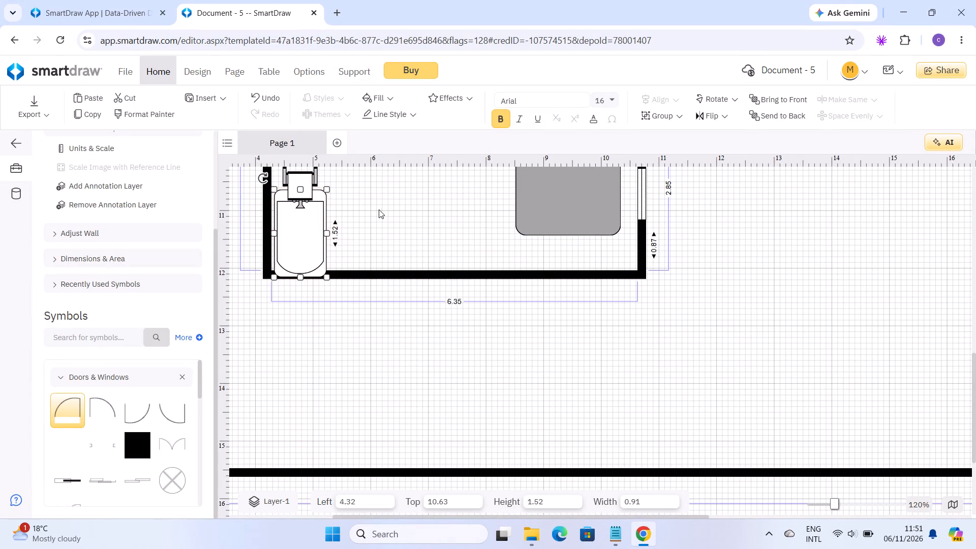
{"action": "left_click_drag", "start_coordinate": [725, 192], "coordinate": [724, 173]}
Examine the large empty middle room, the adjoining bedroom with the armchair and round table, and the small bathroom below it.
{"action": "left_click_drag", "start_coordinate": [724, 173], "coordinate": [734, 167]}
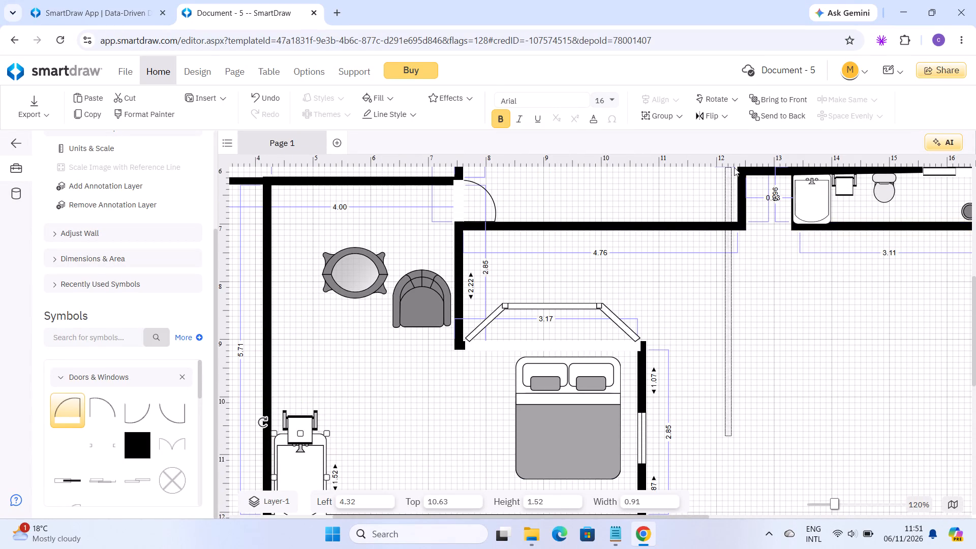
{"action": "left_click_drag", "start_coordinate": [734, 167], "coordinate": [970, 168]}
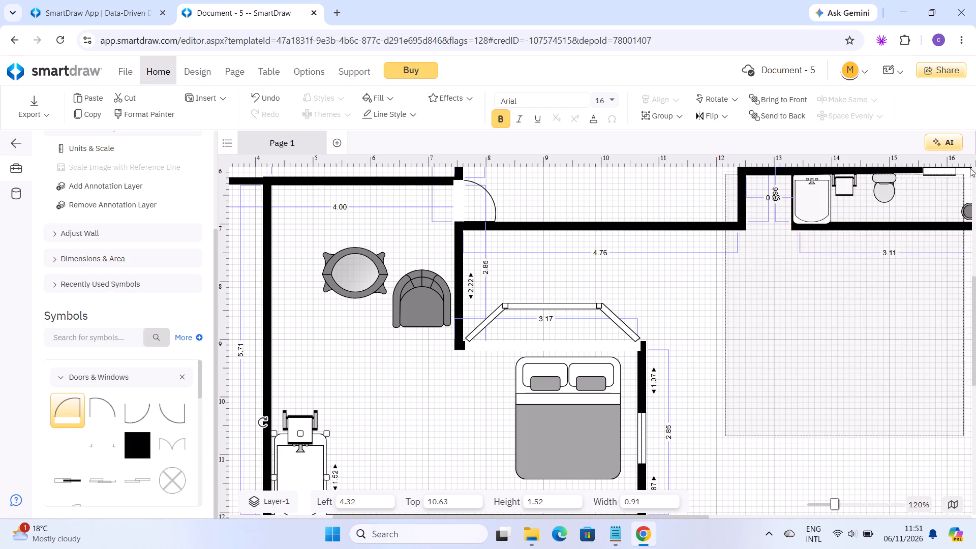
{"action": "left_click_drag", "start_coordinate": [970, 168], "coordinate": [975, 167]}
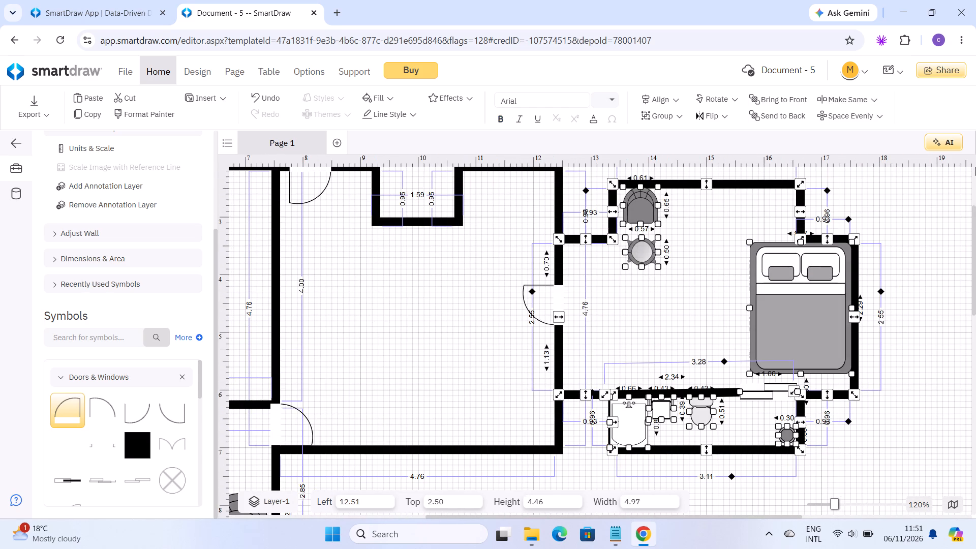
{"action": "left_click", "coordinate": [924, 230]}
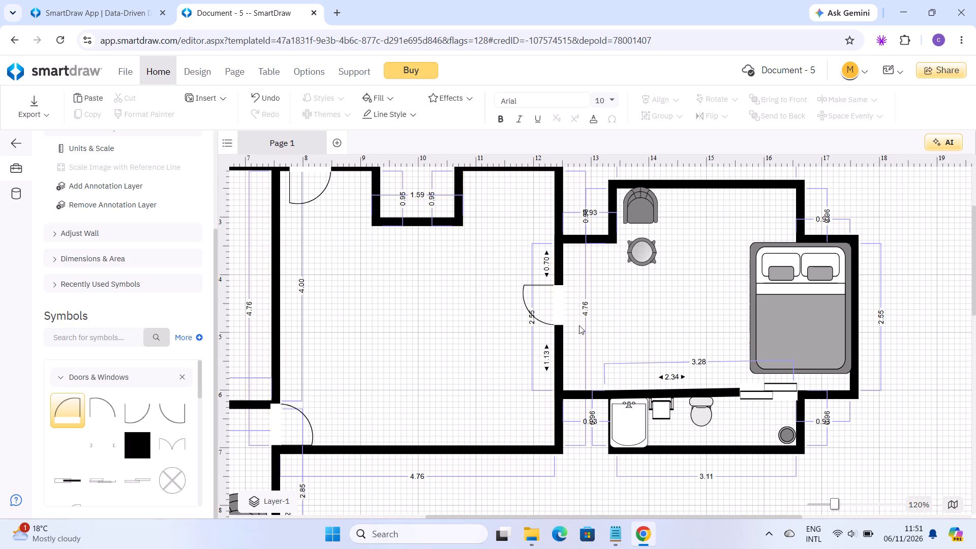
{"action": "scroll", "coordinate": [476, 369], "scroll_direction": "down", "scroll_amount": 1}
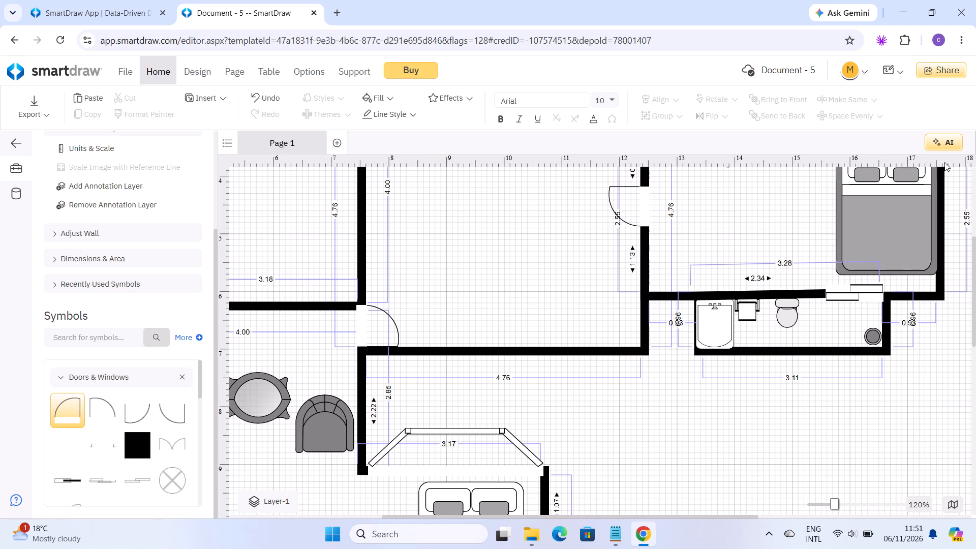
{"action": "left_click", "coordinate": [967, 168]}
{"action": "right_click", "coordinate": [967, 168]}
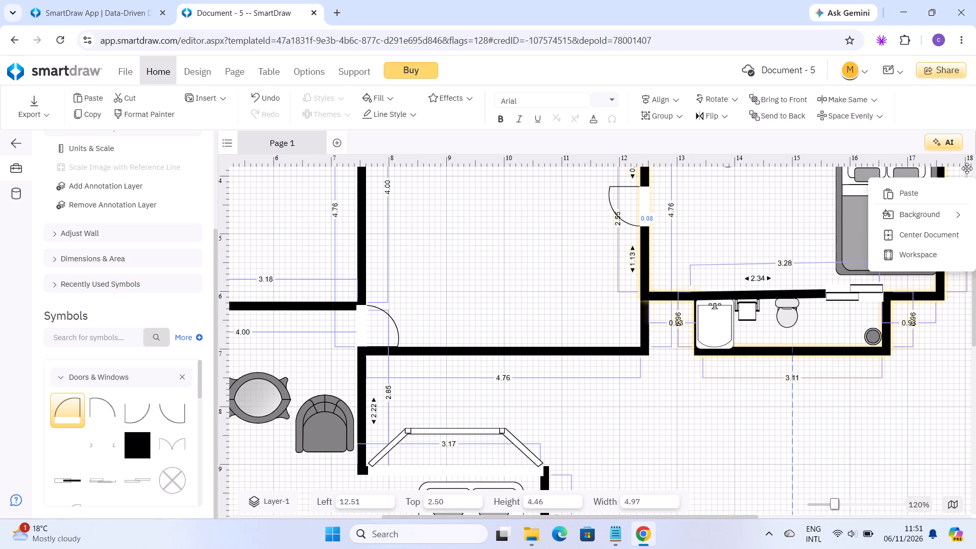
{"action": "left_click_drag", "start_coordinate": [955, 177], "coordinate": [960, 171]}
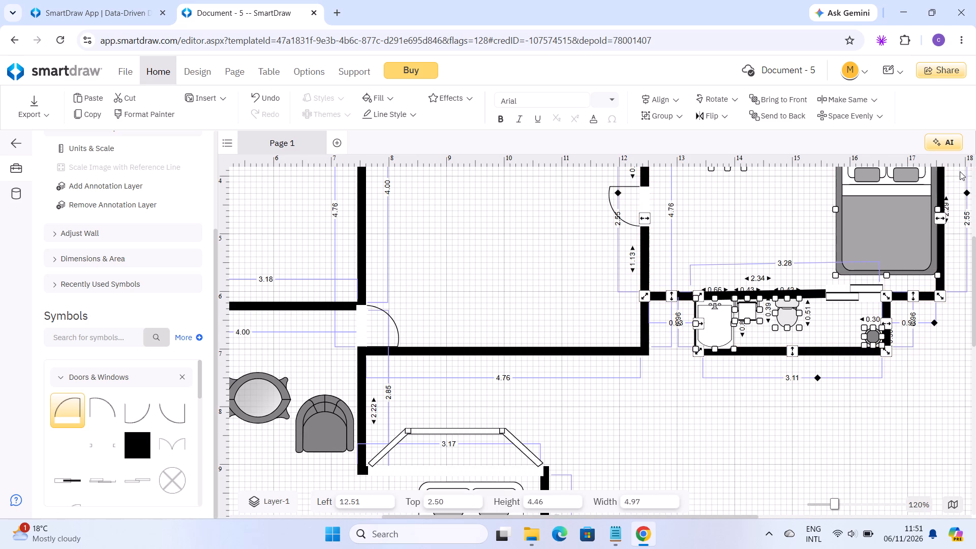
{"action": "left_click", "coordinate": [962, 167]}
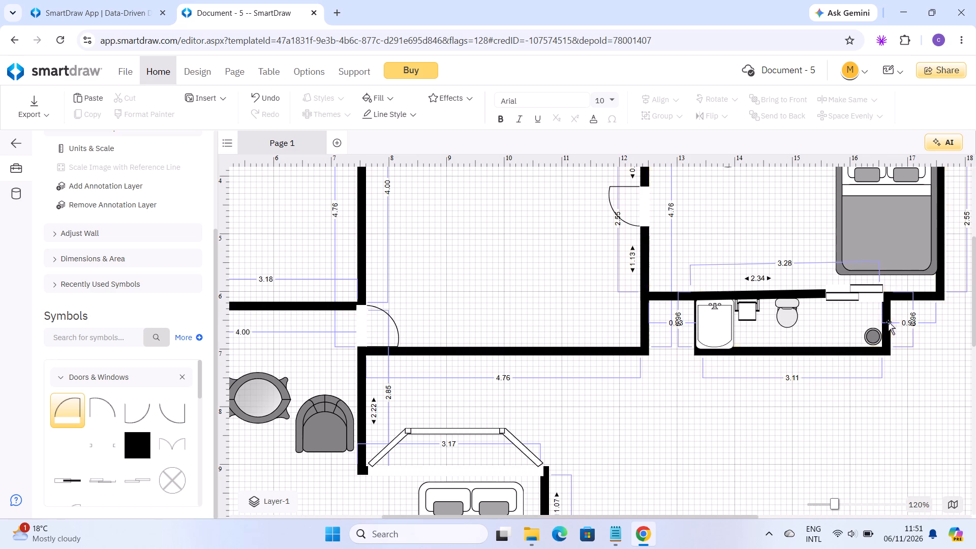
{"action": "left_click_drag", "start_coordinate": [939, 171], "coordinate": [968, 173]}
{"action": "double_click", "coordinate": [959, 169]}
{"action": "left_click_drag", "start_coordinate": [962, 186], "coordinate": [959, 168]}
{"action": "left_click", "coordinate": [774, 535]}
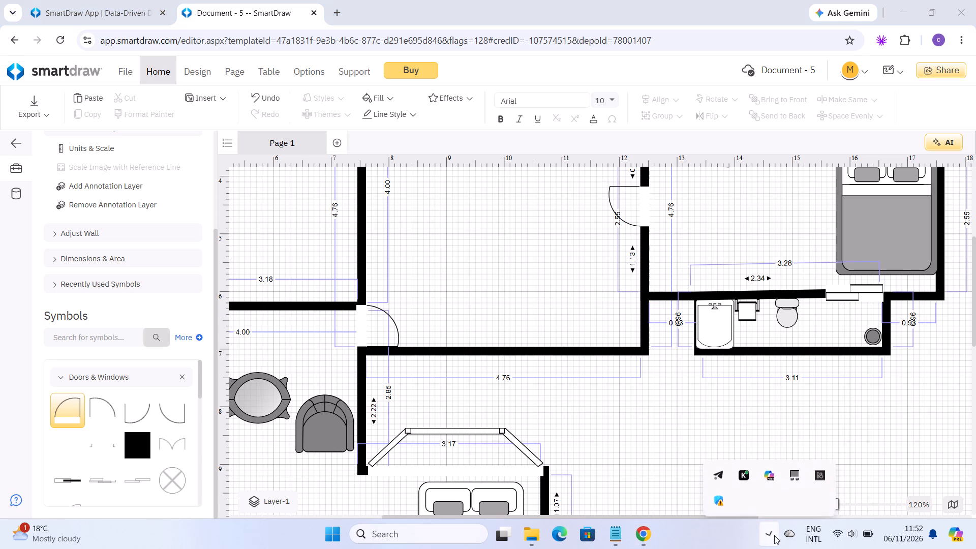
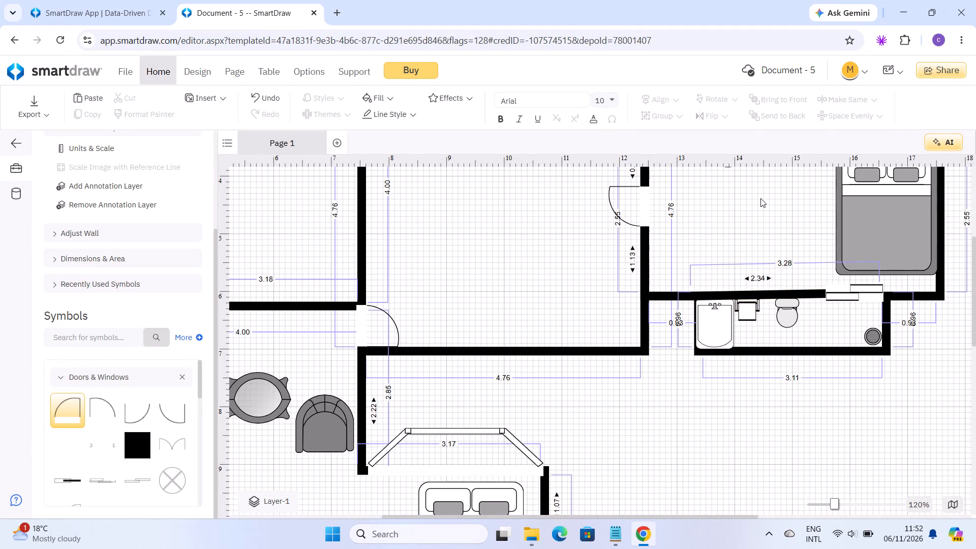
Remove the Countertops library from the symbol collection.
{"action": "left_click_drag", "start_coordinate": [759, 199], "coordinate": [755, 163]}
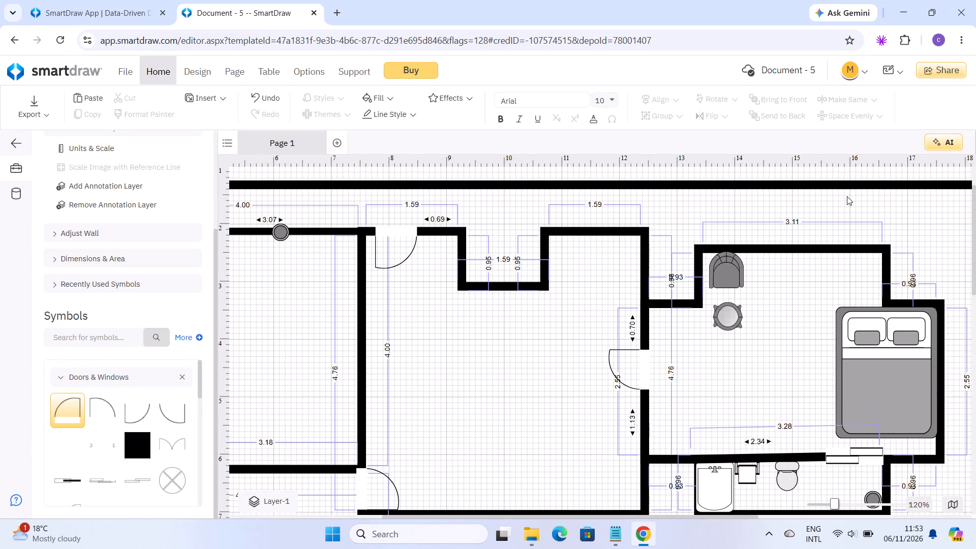
{"action": "scroll", "coordinate": [822, 284], "scroll_direction": "up", "scroll_amount": 1}
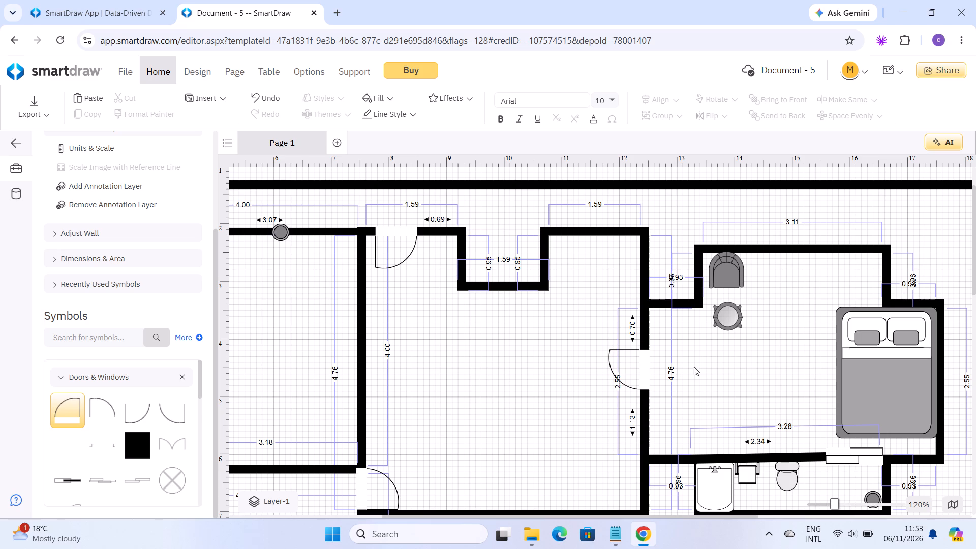
{"action": "double_click", "coordinate": [200, 410]}
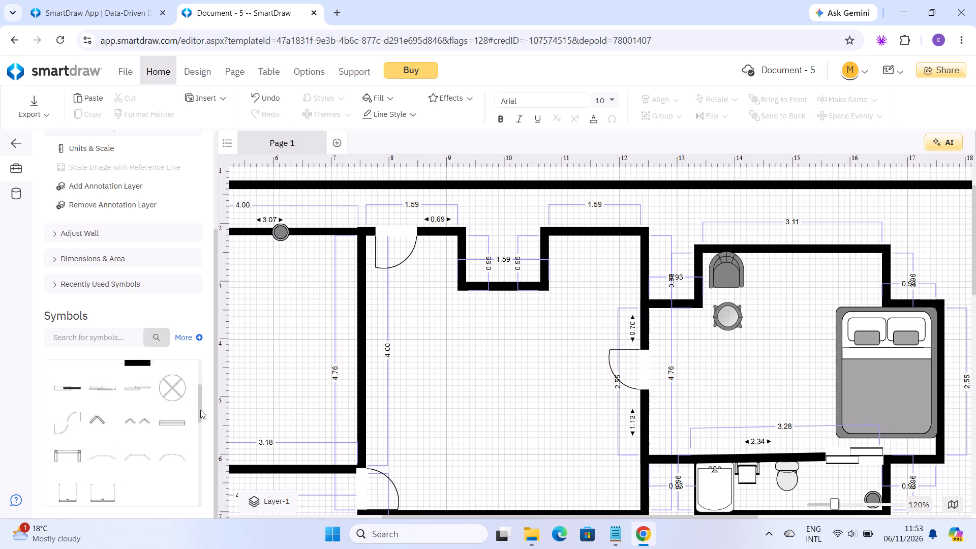
{"action": "left_click_drag", "start_coordinate": [200, 410], "coordinate": [200, 445]}
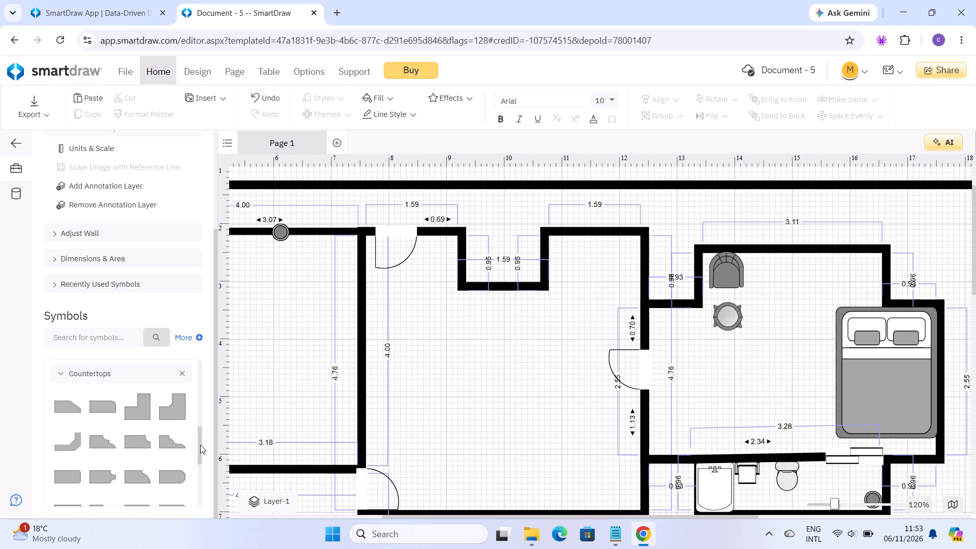
{"action": "left_click_drag", "start_coordinate": [200, 445], "coordinate": [200, 447]}
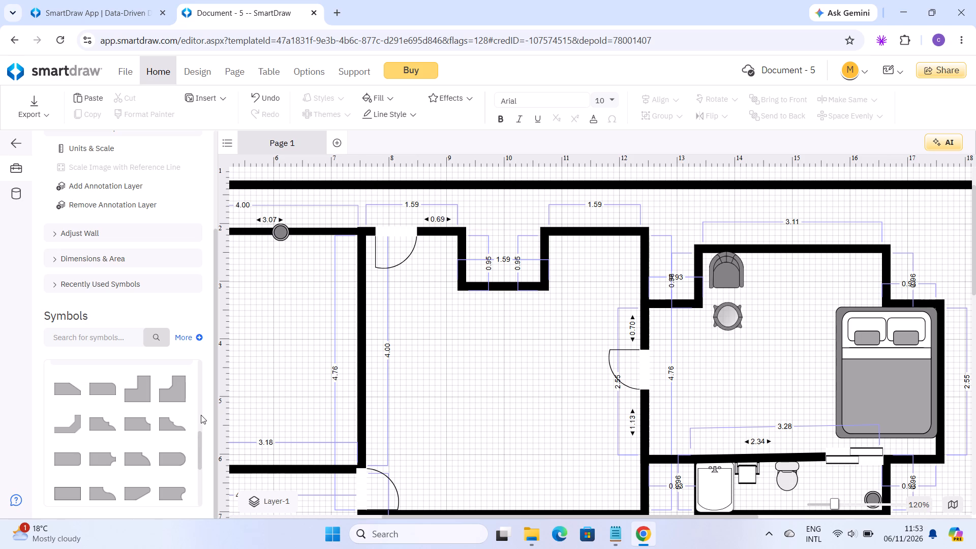
{"action": "left_click", "coordinate": [201, 414]}
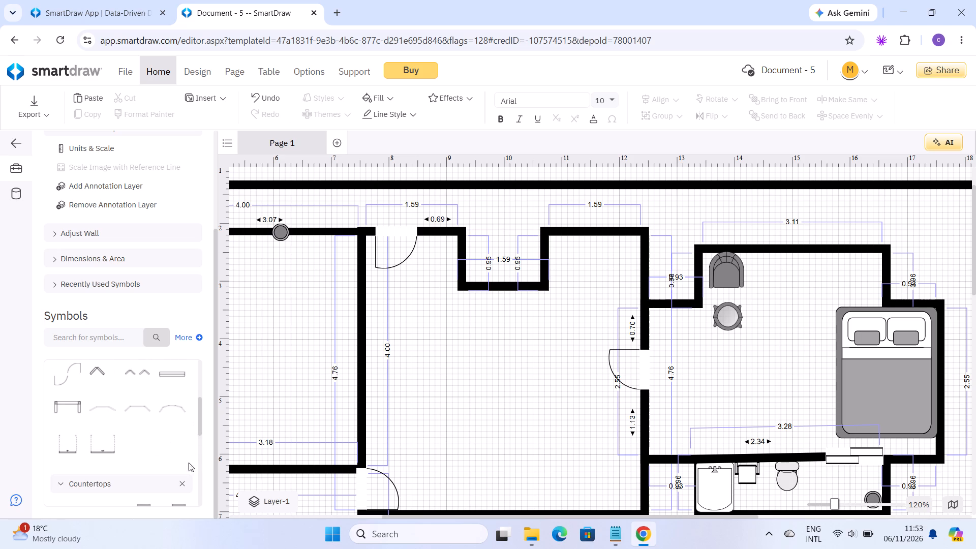
{"action": "left_click", "coordinate": [184, 482]}
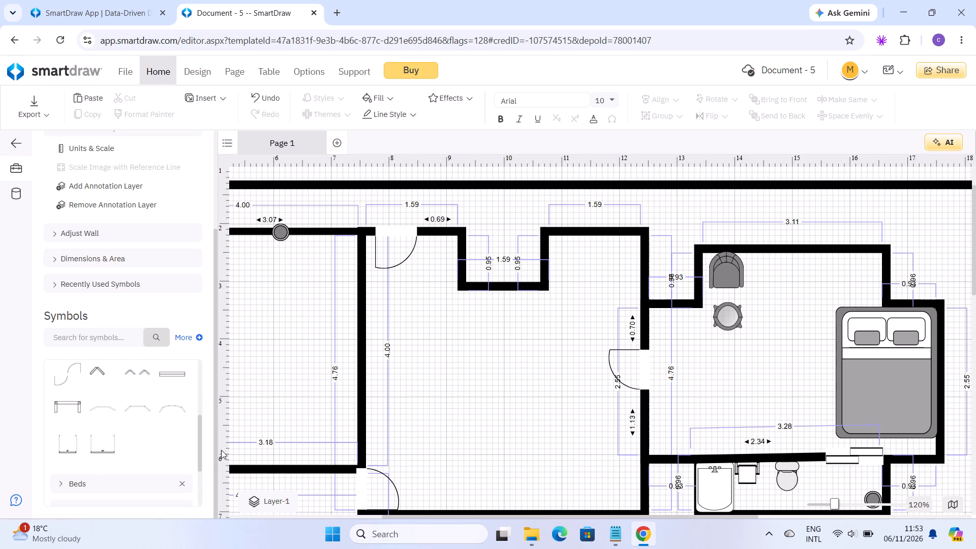
Expand the Tables symbol library and look through its tables for one that suits the empty middle room.
{"action": "left_click", "coordinate": [201, 474]}
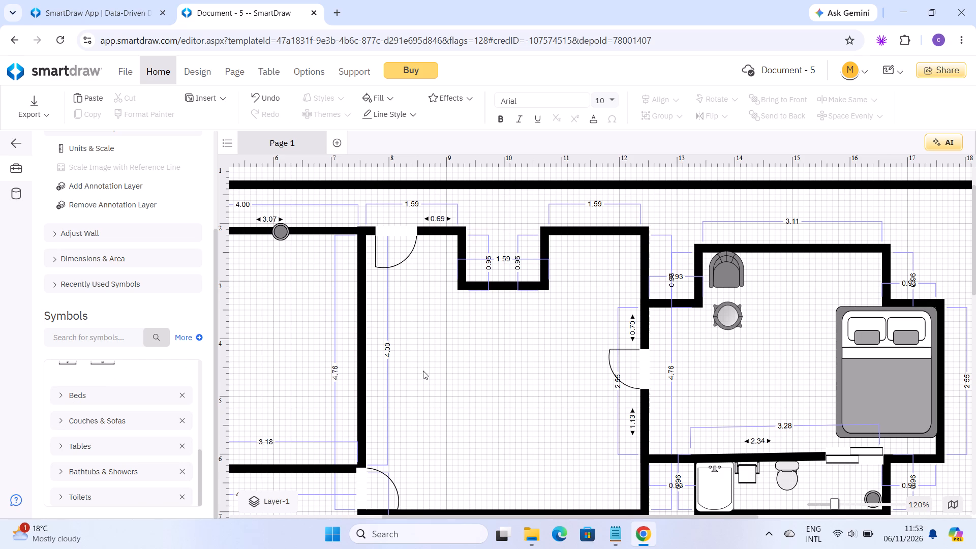
{"action": "left_click", "coordinate": [503, 267]}
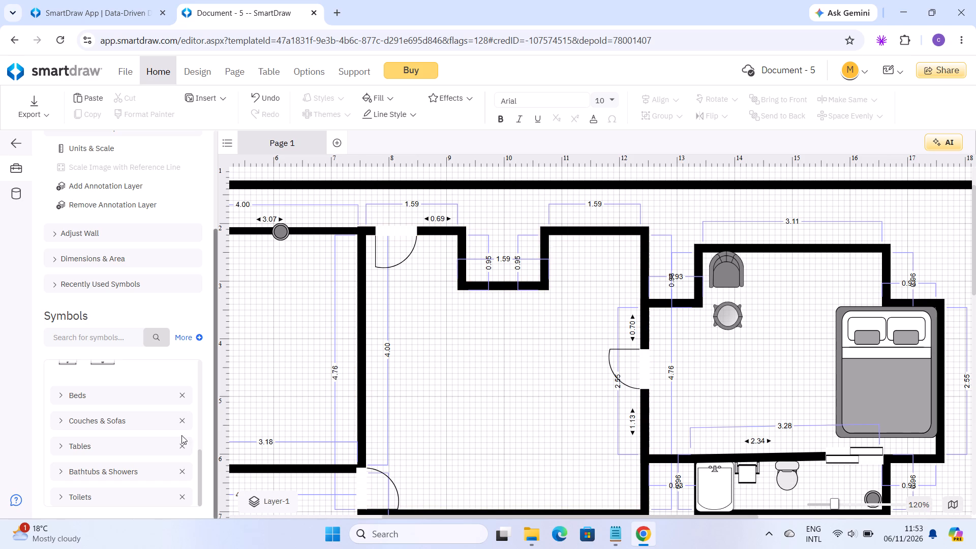
{"action": "left_click", "coordinate": [124, 444]}
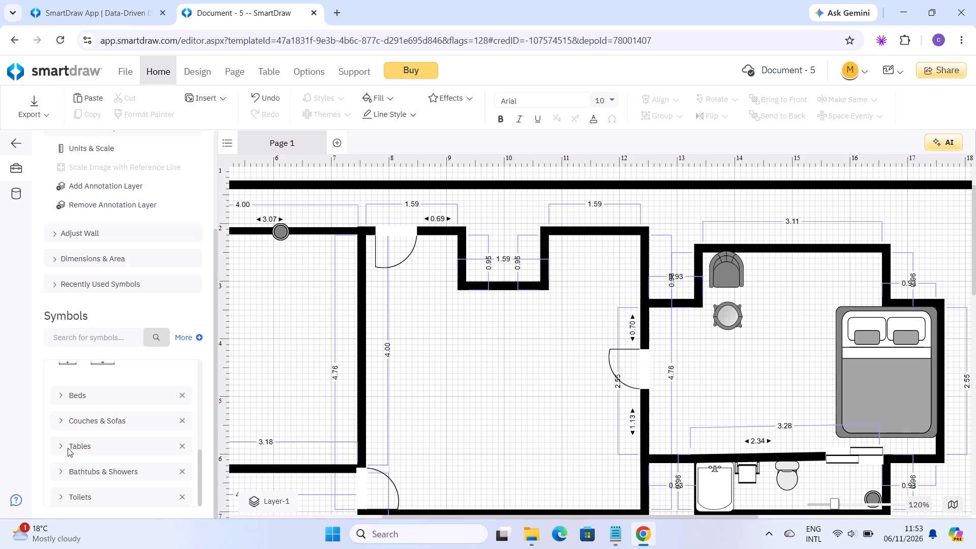
{"action": "left_click", "coordinate": [62, 446]}
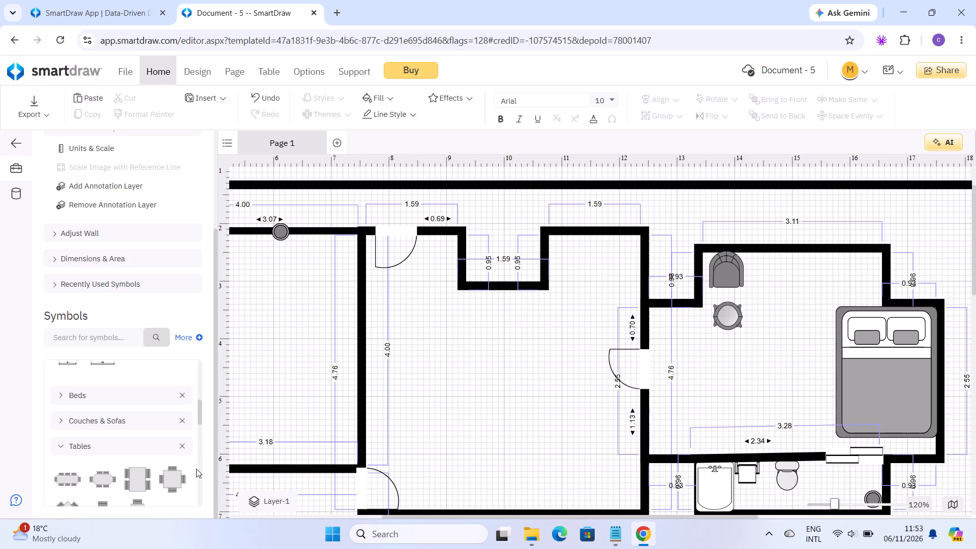
{"action": "left_click", "coordinate": [200, 448]}
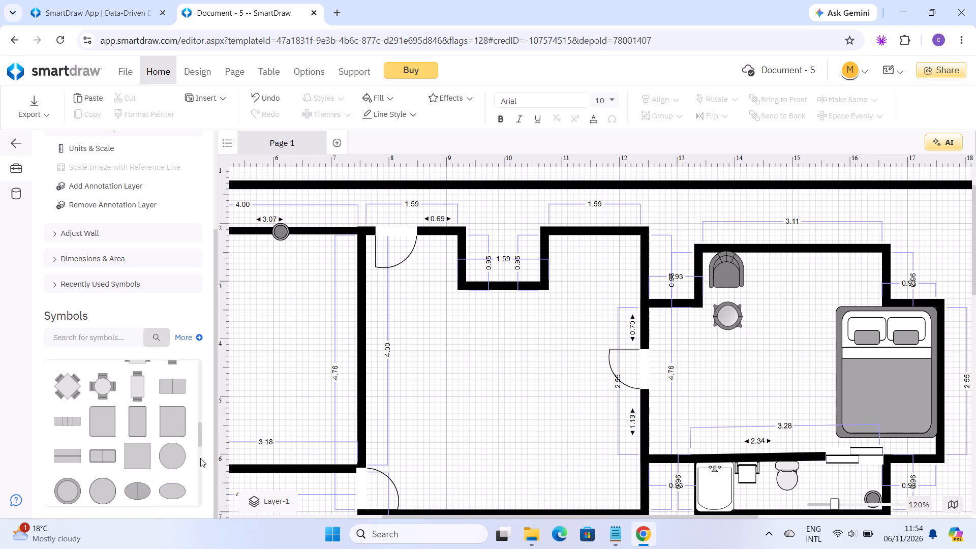
{"action": "left_click", "coordinate": [200, 458]}
{"action": "left_click", "coordinate": [200, 478]}
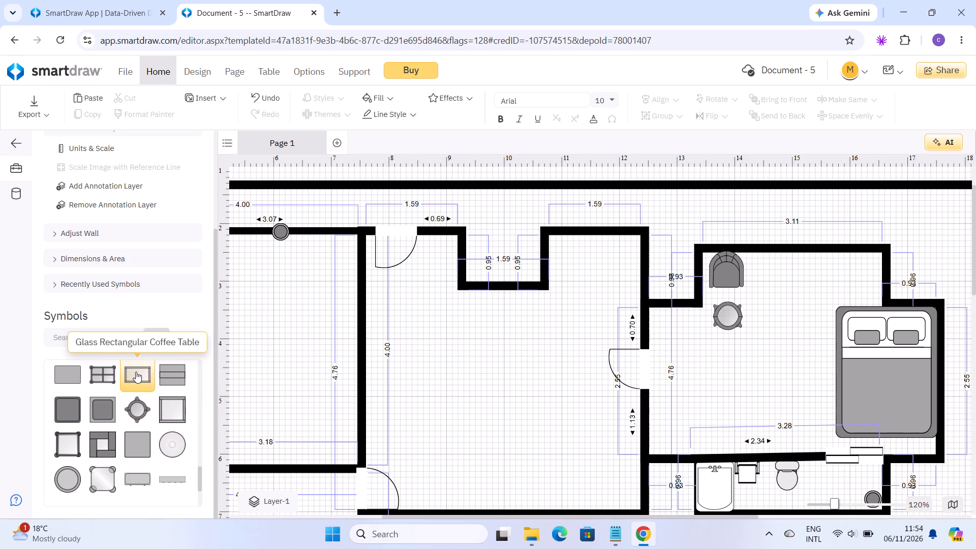
{"action": "left_click", "coordinate": [202, 457]}
{"action": "left_click", "coordinate": [202, 457]}
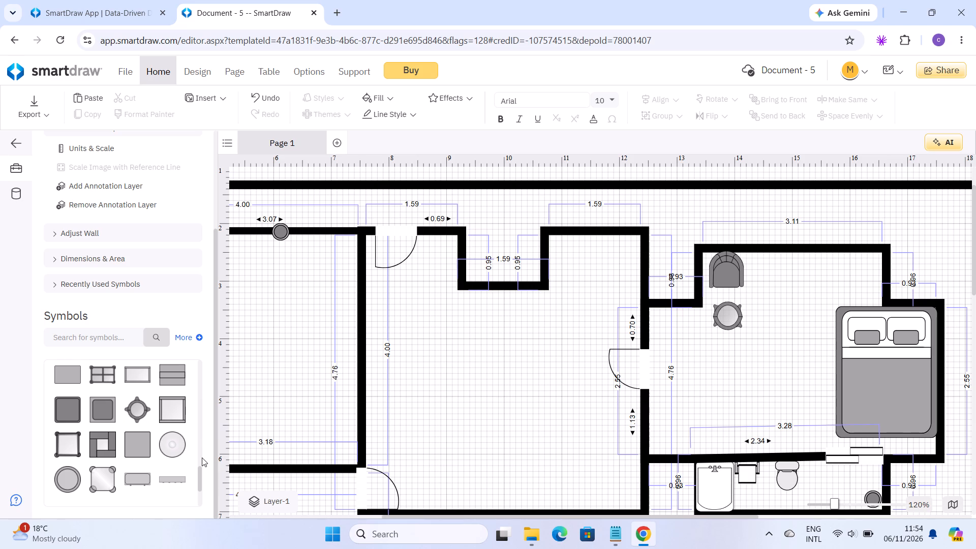
{"action": "left_click", "coordinate": [199, 457]}
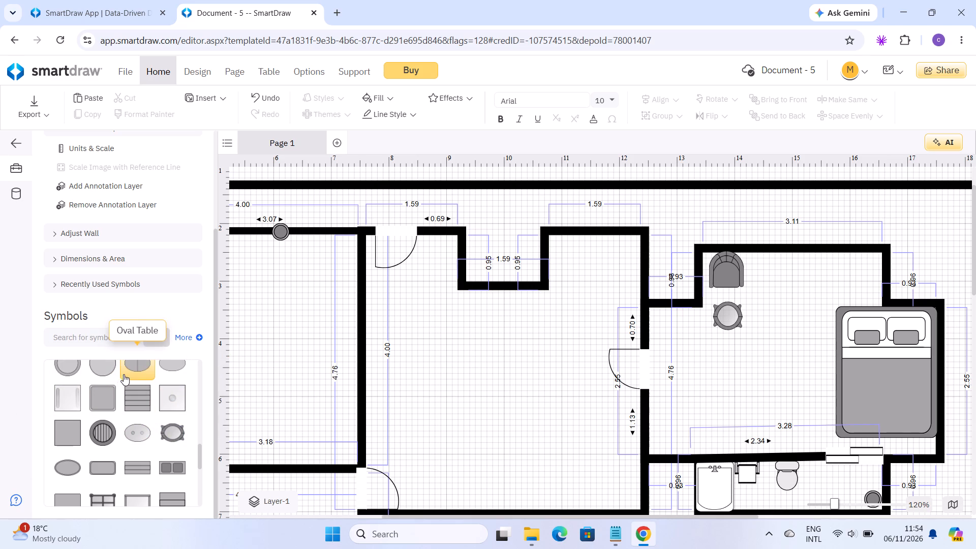
{"action": "left_click", "coordinate": [197, 434]}
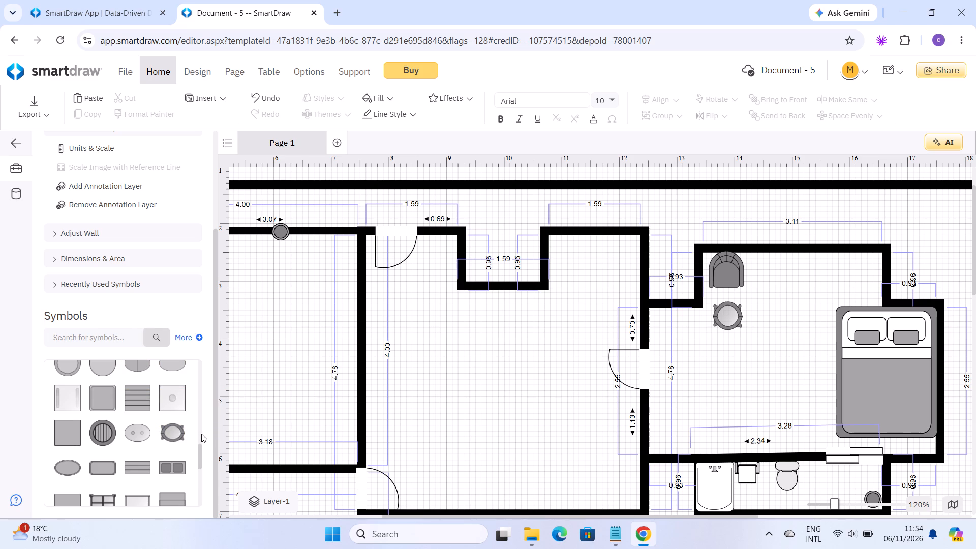
{"action": "left_click", "coordinate": [203, 434]}
{"action": "left_click", "coordinate": [201, 434]}
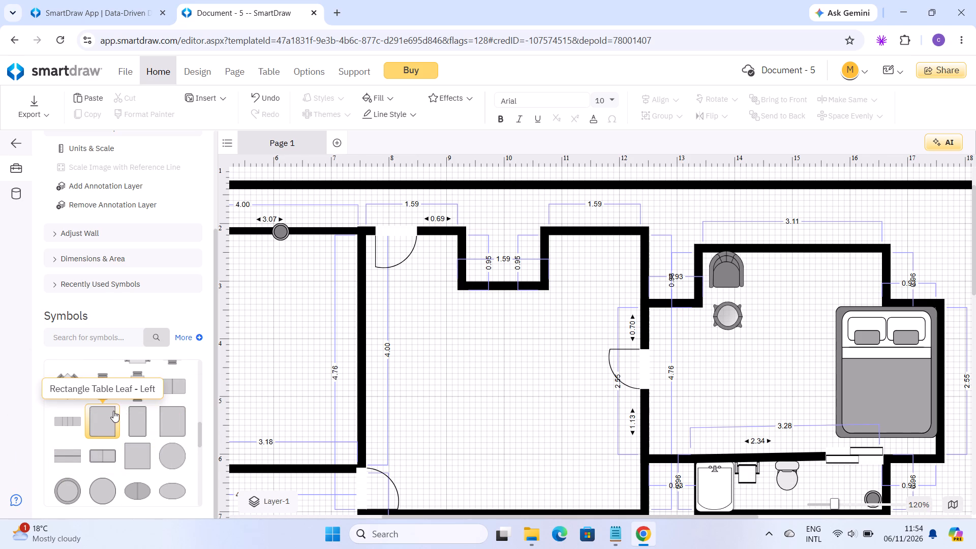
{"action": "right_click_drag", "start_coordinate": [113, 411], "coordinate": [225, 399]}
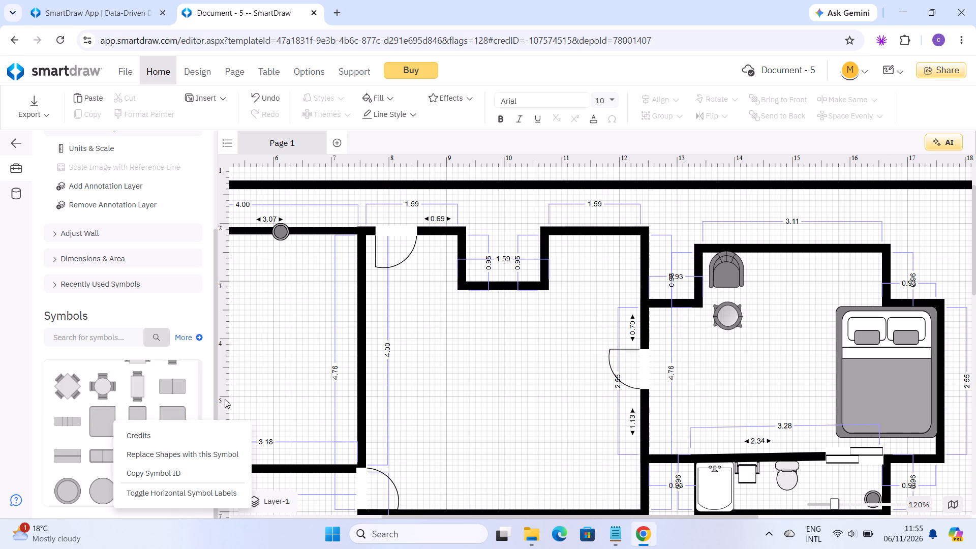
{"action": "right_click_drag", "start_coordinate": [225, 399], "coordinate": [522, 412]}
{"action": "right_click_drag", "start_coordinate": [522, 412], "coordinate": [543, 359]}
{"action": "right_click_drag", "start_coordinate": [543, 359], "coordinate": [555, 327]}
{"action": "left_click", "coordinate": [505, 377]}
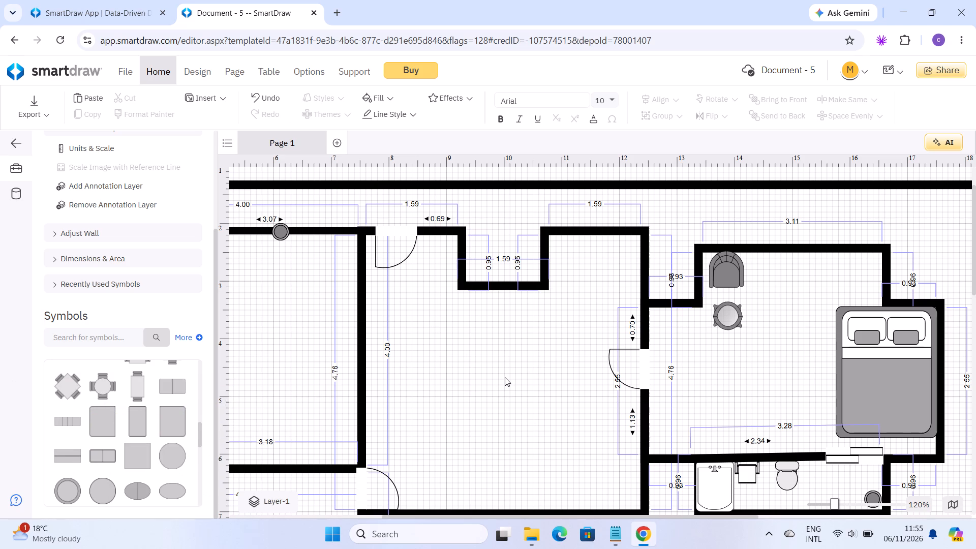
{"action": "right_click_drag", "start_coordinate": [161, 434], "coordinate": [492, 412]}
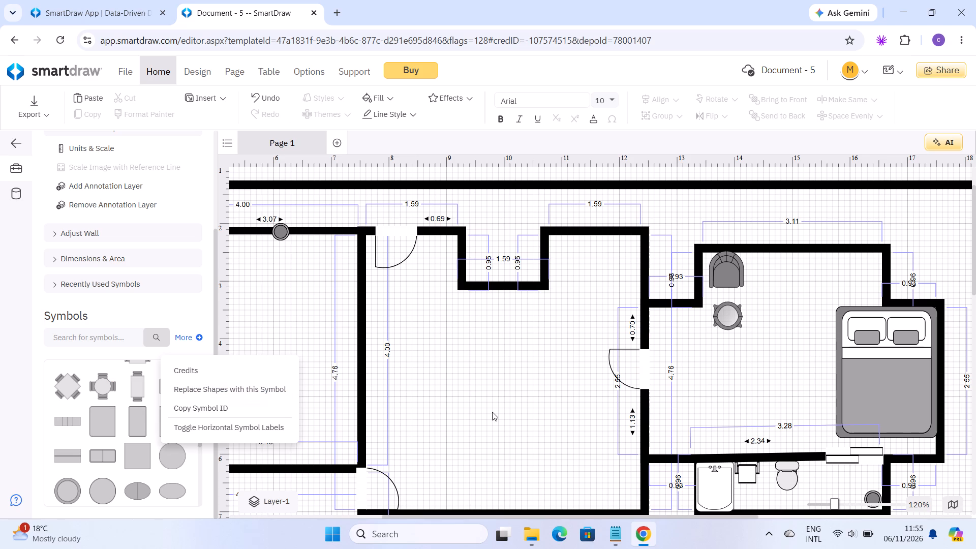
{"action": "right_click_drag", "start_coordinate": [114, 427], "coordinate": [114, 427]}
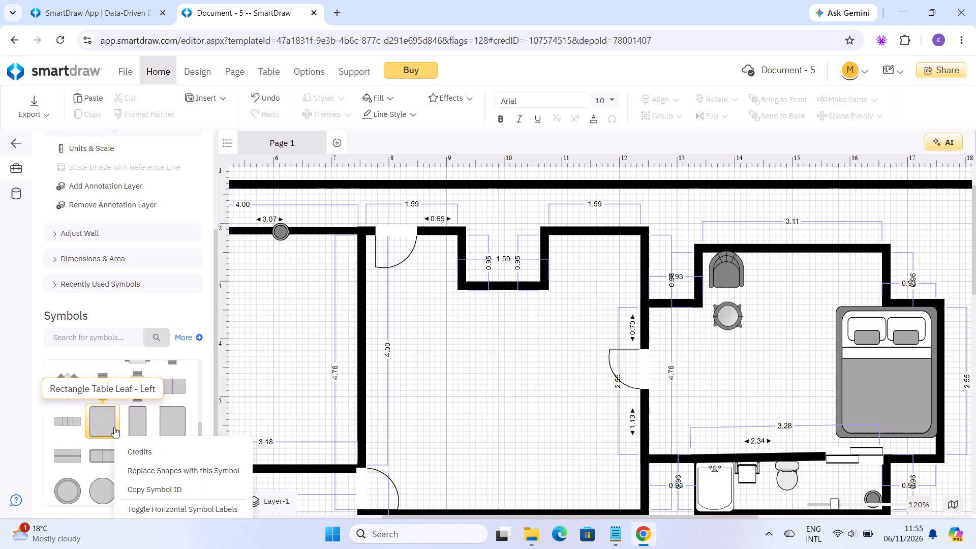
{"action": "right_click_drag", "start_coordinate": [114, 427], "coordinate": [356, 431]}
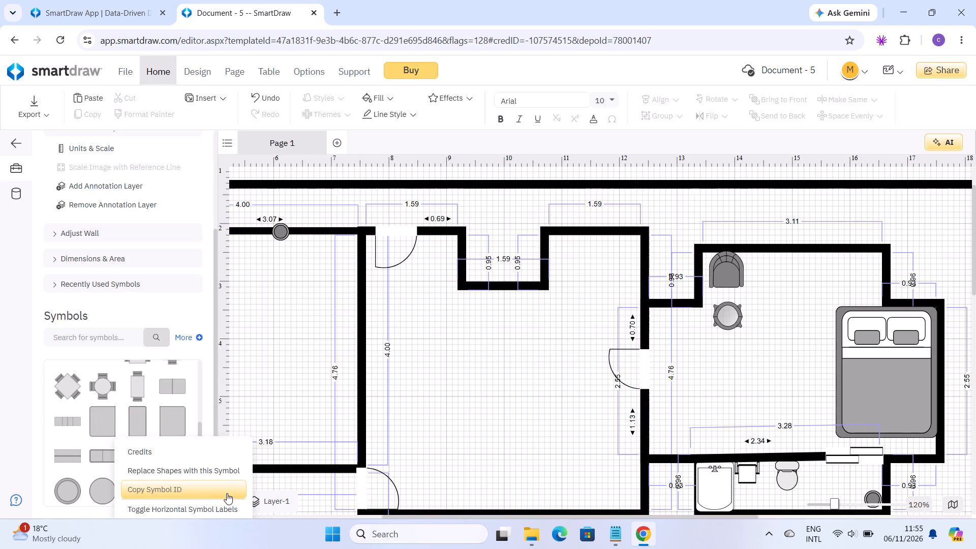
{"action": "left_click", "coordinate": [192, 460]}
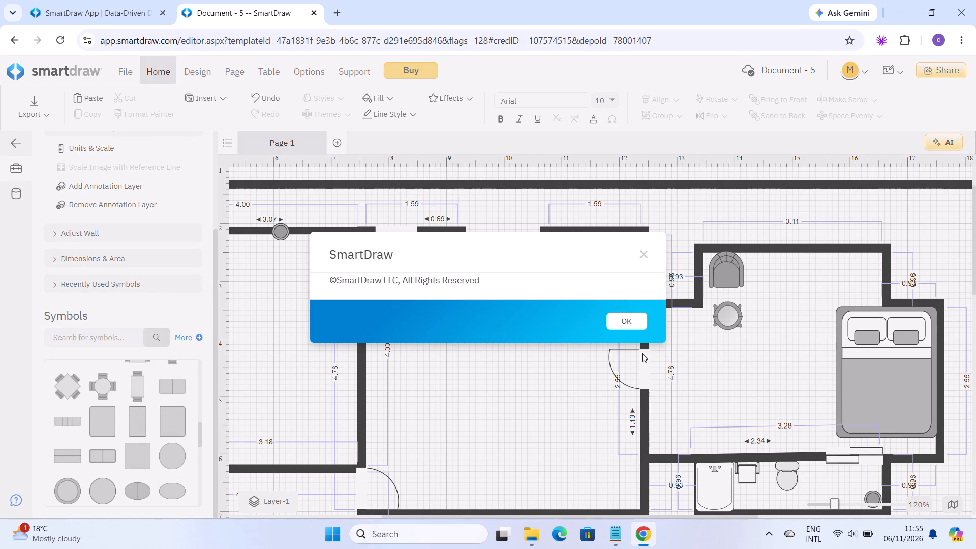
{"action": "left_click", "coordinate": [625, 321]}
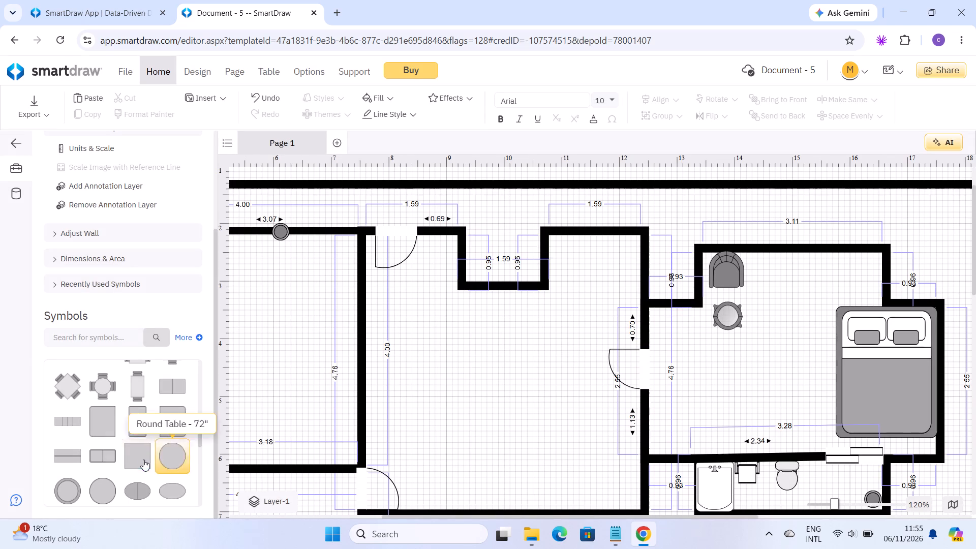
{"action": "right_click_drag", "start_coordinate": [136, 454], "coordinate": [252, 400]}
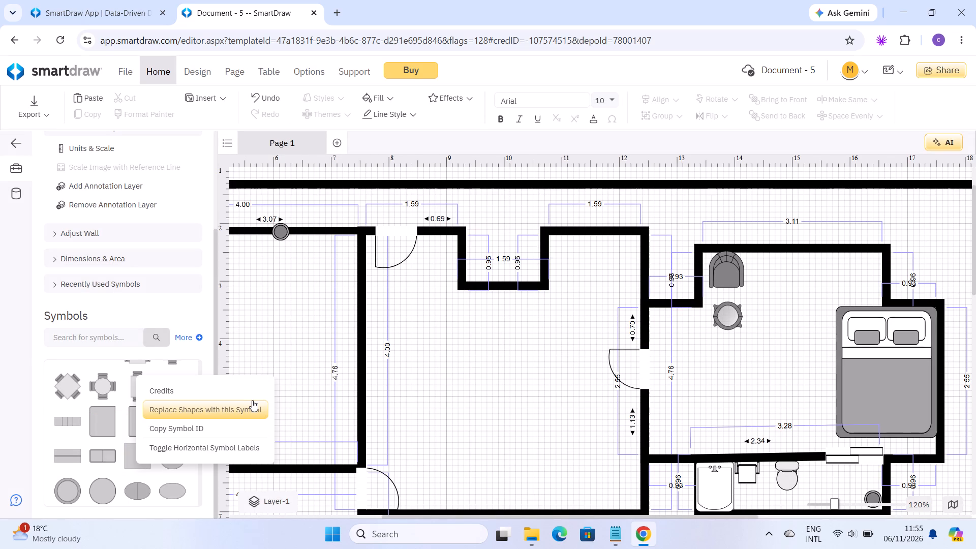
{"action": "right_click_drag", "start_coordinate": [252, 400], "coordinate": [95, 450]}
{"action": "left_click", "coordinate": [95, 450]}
Place a Rectangle Table - 72" near the centre of the empty middle room, at about Left 9.00, Top 4.12.
{"action": "left_click", "coordinate": [95, 450]}
{"action": "left_click_drag", "start_coordinate": [95, 450], "coordinate": [103, 452]}
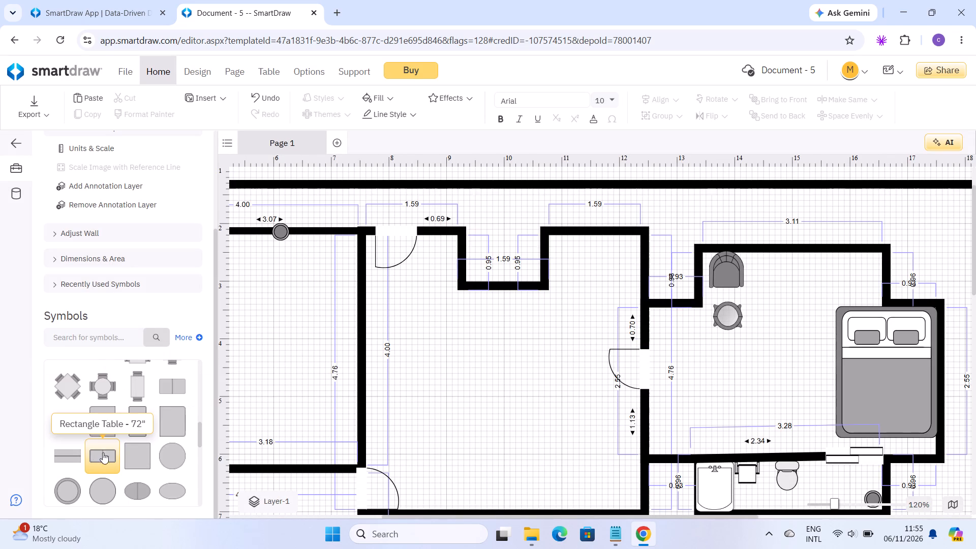
{"action": "left_click_drag", "start_coordinate": [103, 452], "coordinate": [465, 410]}
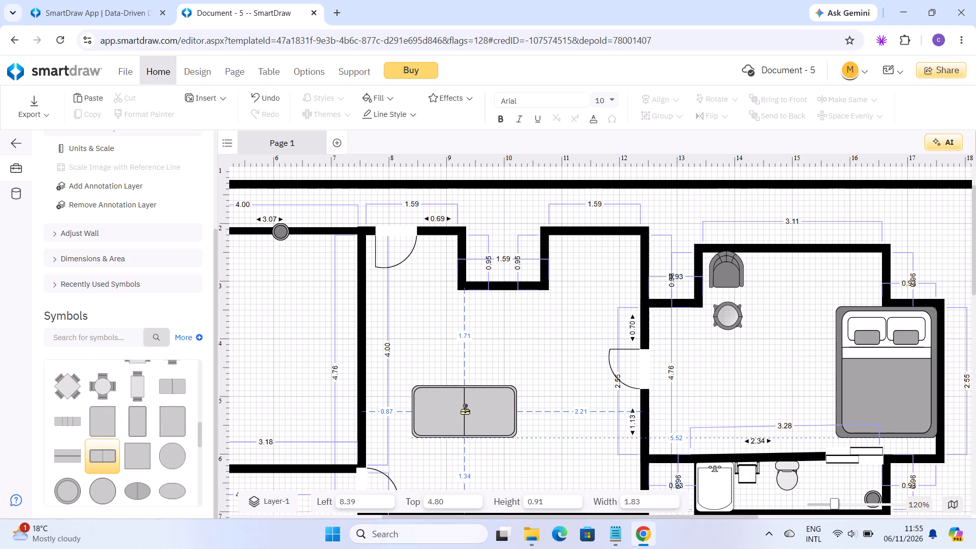
{"action": "left_click_drag", "start_coordinate": [465, 410], "coordinate": [484, 378]}
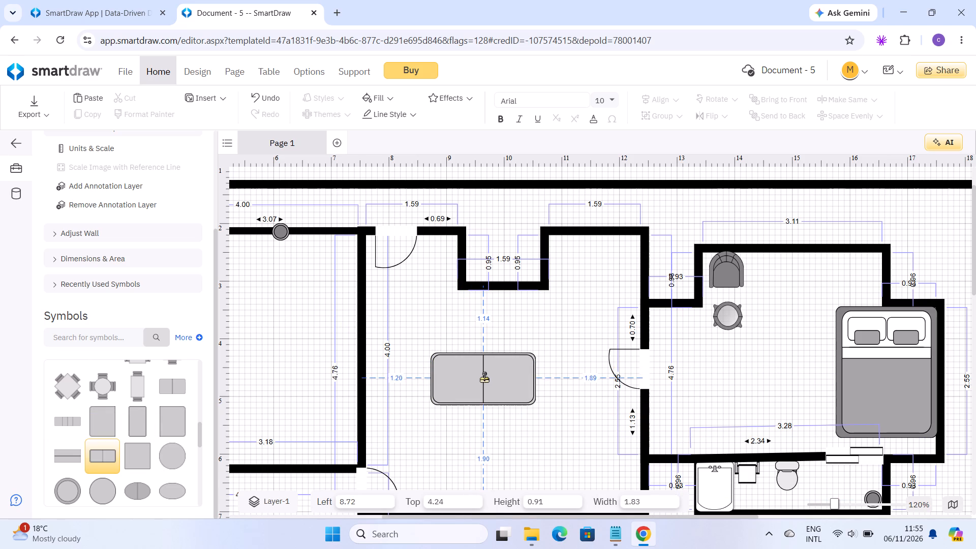
{"action": "left_click_drag", "start_coordinate": [484, 378], "coordinate": [484, 378]}
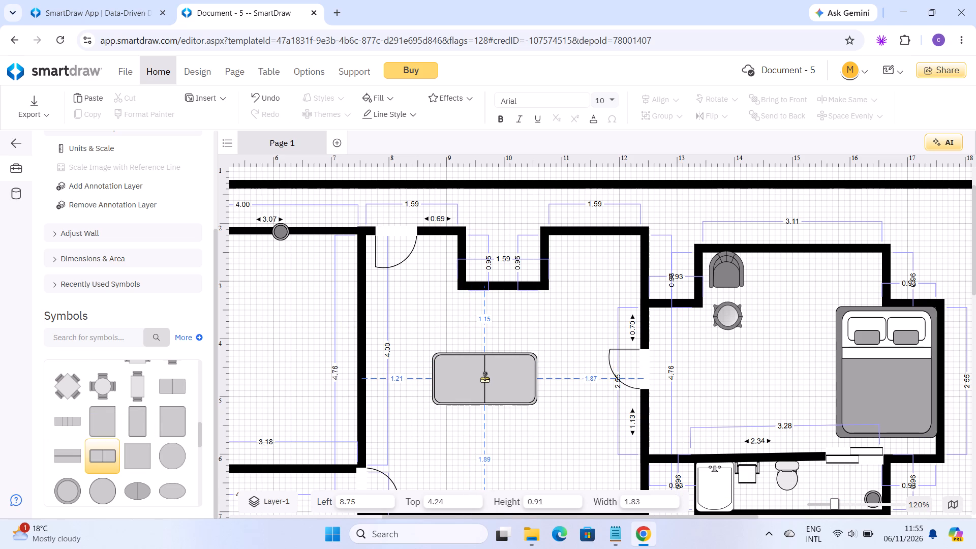
{"action": "left_click_drag", "start_coordinate": [484, 378], "coordinate": [486, 363]}
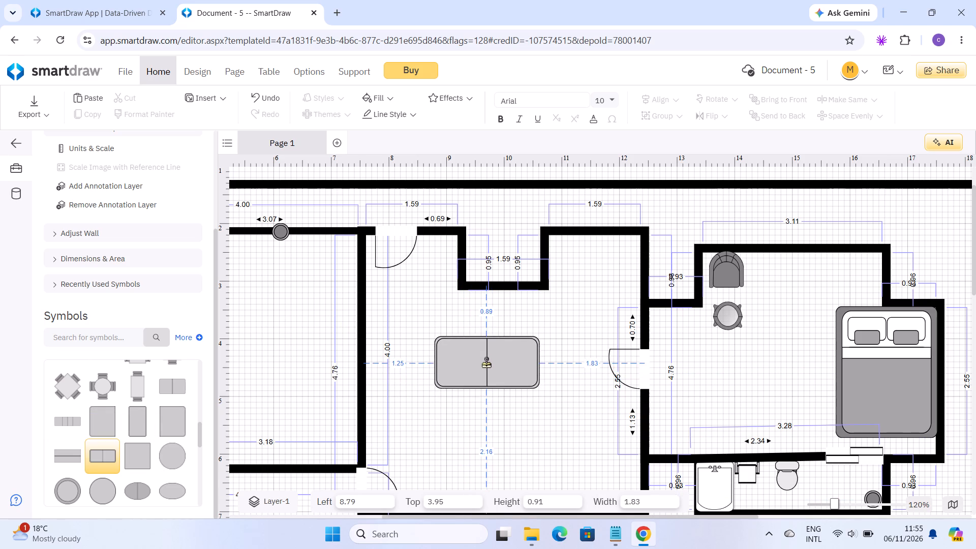
{"action": "left_click_drag", "start_coordinate": [486, 363], "coordinate": [493, 364]}
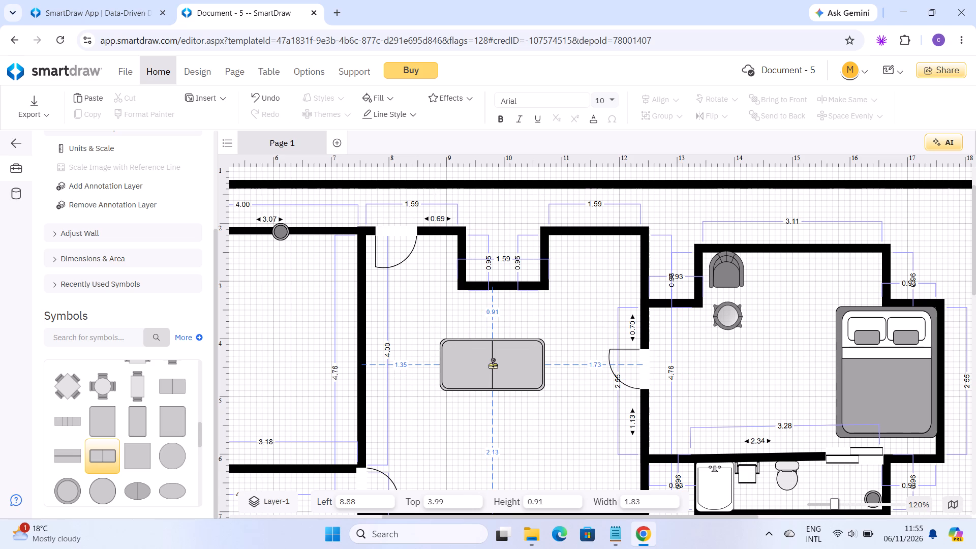
{"action": "left_click_drag", "start_coordinate": [493, 364], "coordinate": [495, 377]}
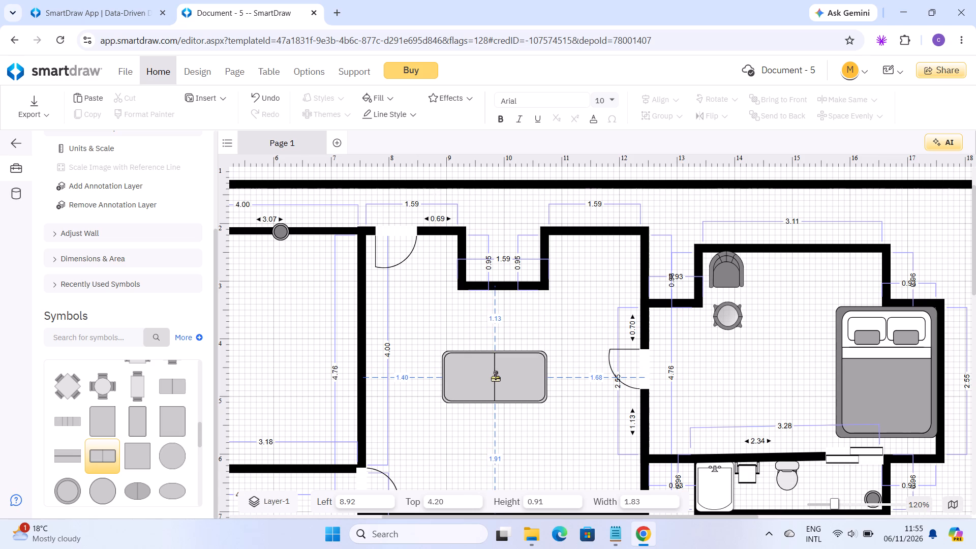
{"action": "left_click_drag", "start_coordinate": [495, 377], "coordinate": [494, 358]}
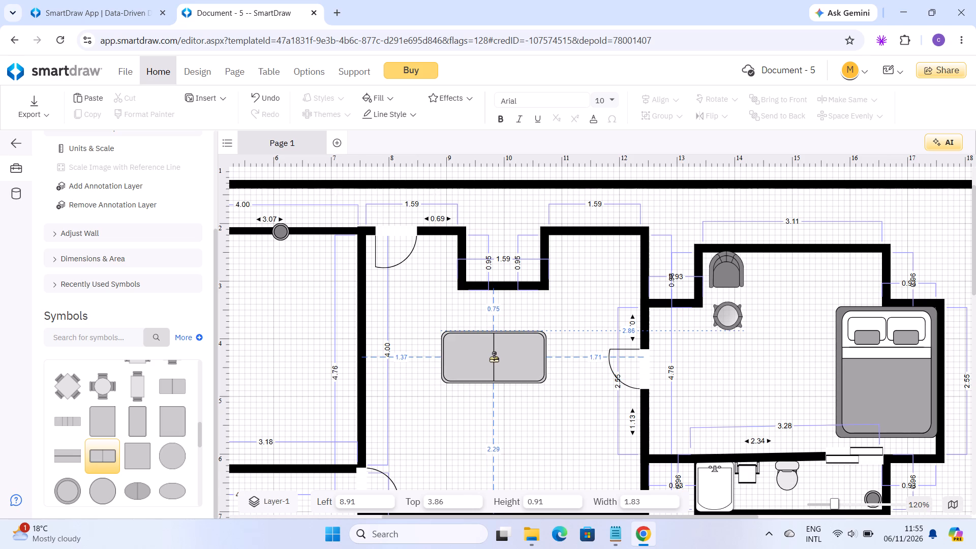
{"action": "left_click_drag", "start_coordinate": [494, 358], "coordinate": [502, 370]}
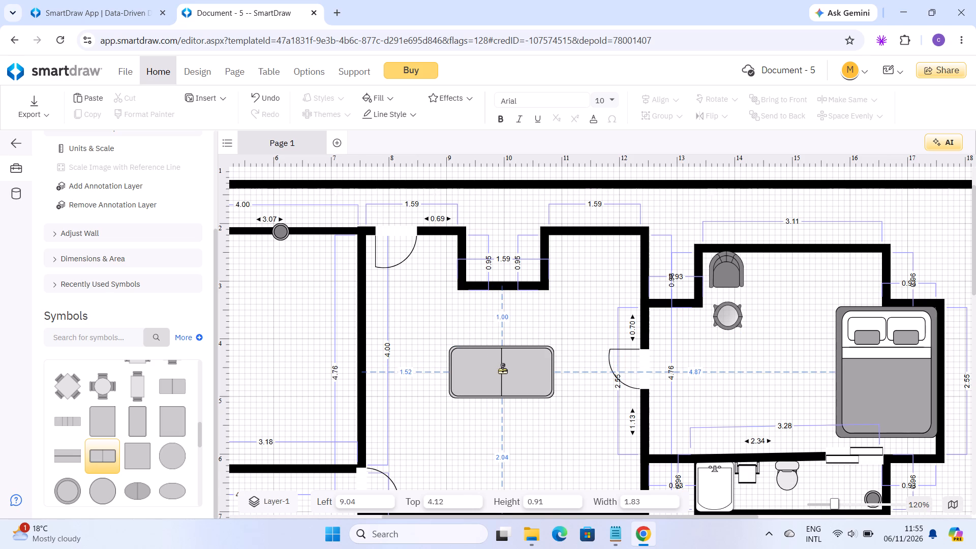
{"action": "left_click_drag", "start_coordinate": [502, 370], "coordinate": [501, 373]}
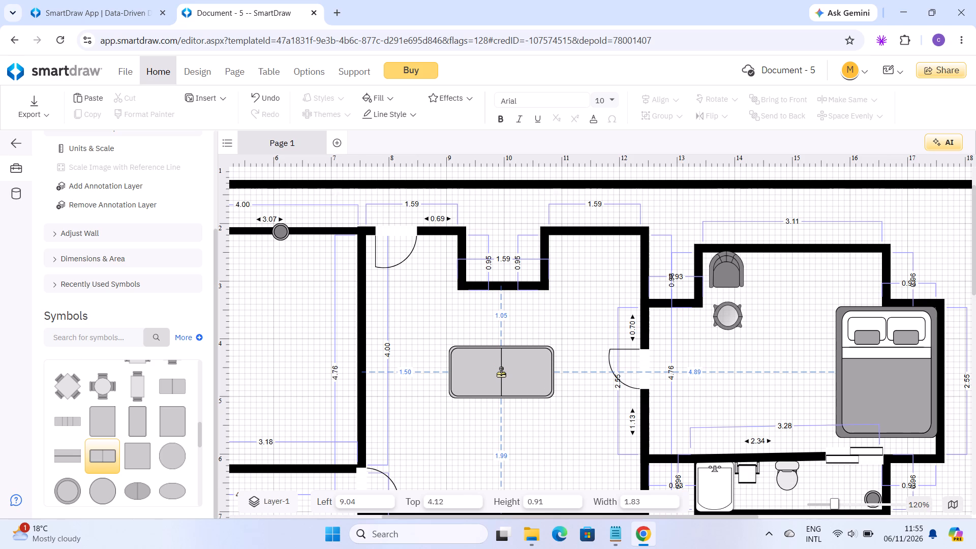
{"action": "left_click_drag", "start_coordinate": [501, 373], "coordinate": [500, 374]}
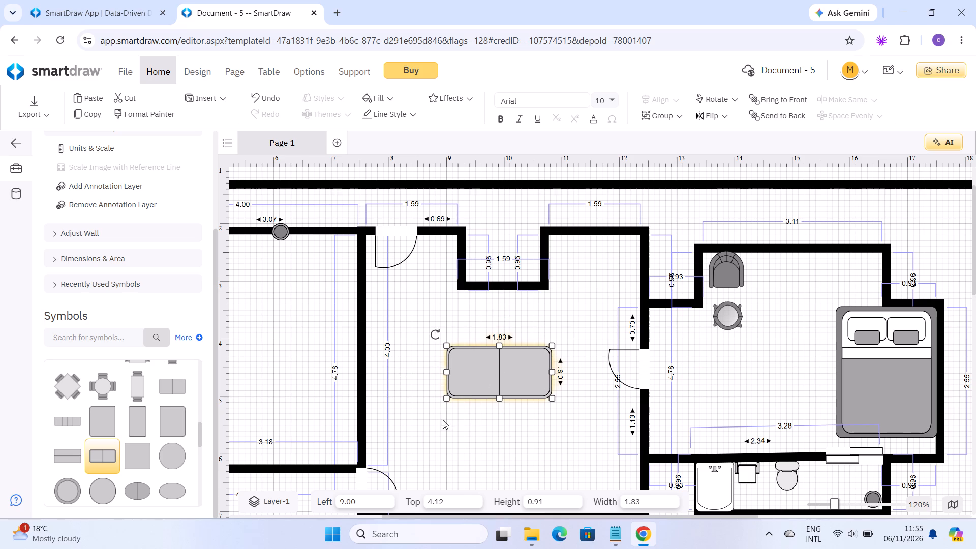
{"action": "left_click", "coordinate": [429, 433]}
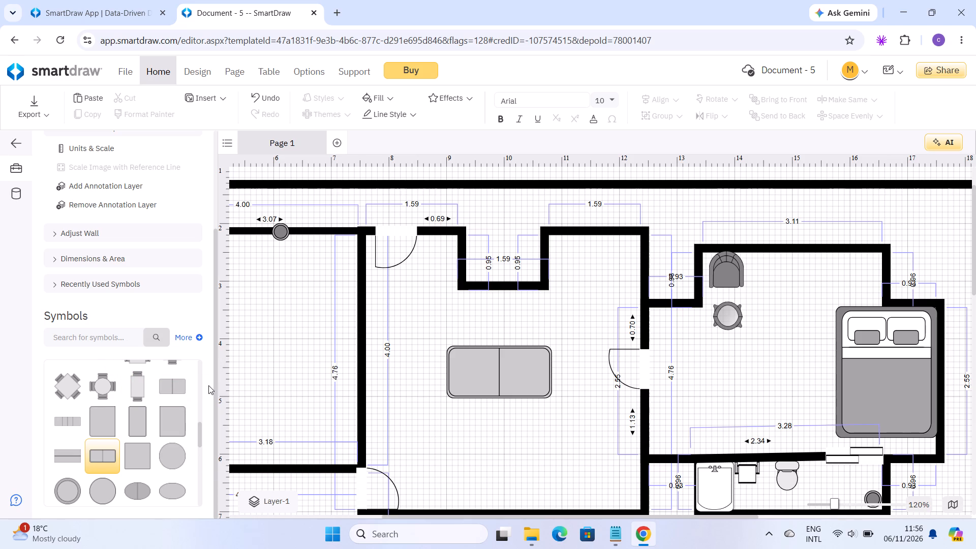
Place a Sectional Sofa with Pillows from the Couches & Sofas library in the middle room's lower corner, at about Left 9.41, Top 4.88.
{"action": "left_click", "coordinate": [202, 414]}
{"action": "left_click", "coordinate": [202, 414]}
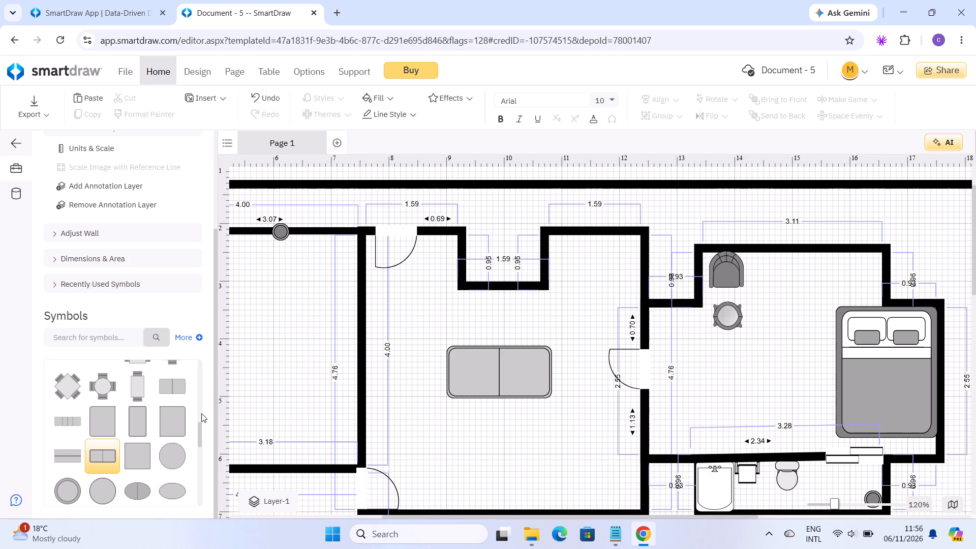
{"action": "left_click", "coordinate": [199, 413]}
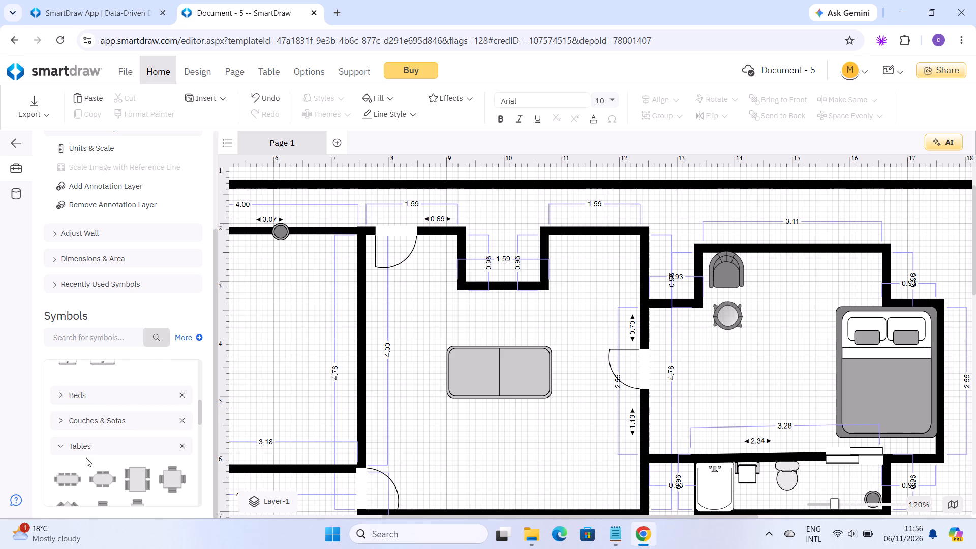
{"action": "left_click", "coordinate": [58, 443]}
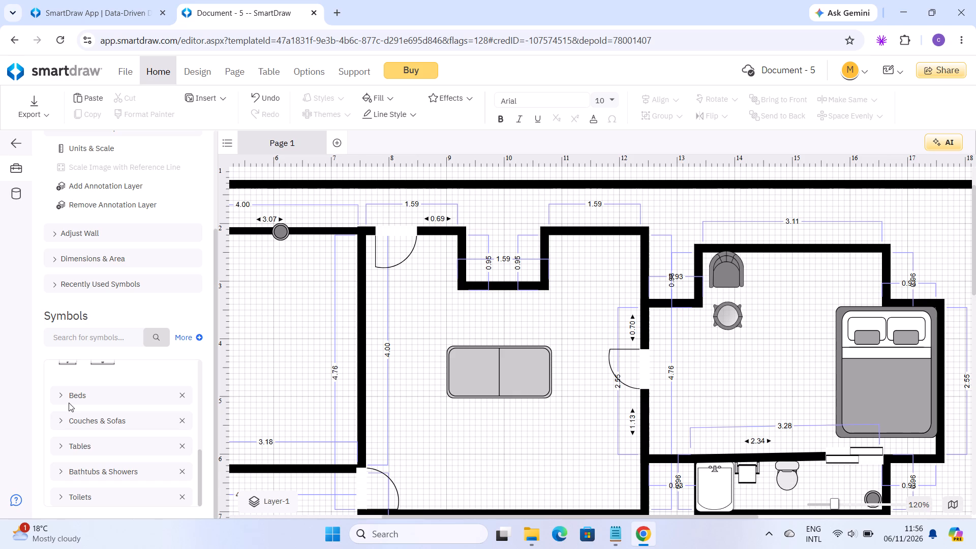
{"action": "left_click", "coordinate": [63, 422]}
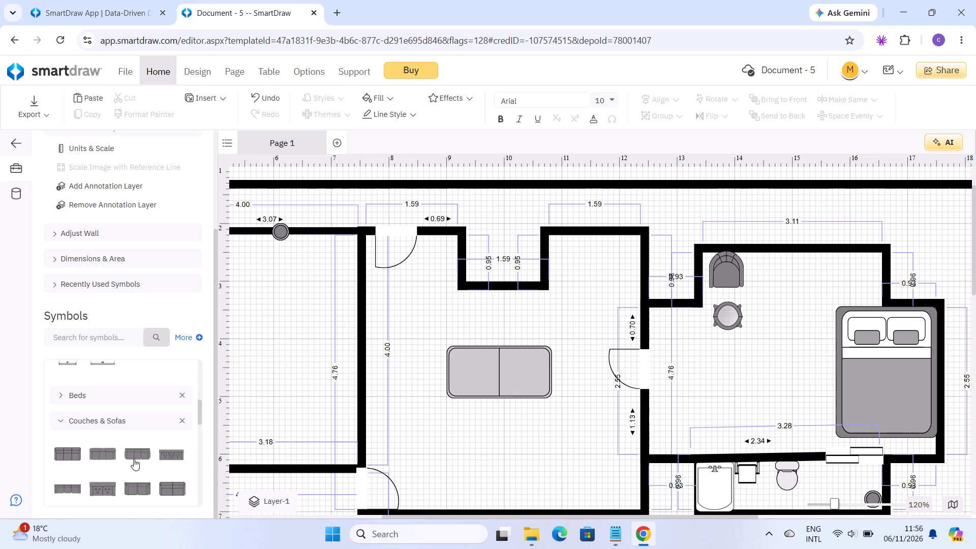
{"action": "left_click", "coordinate": [199, 462]}
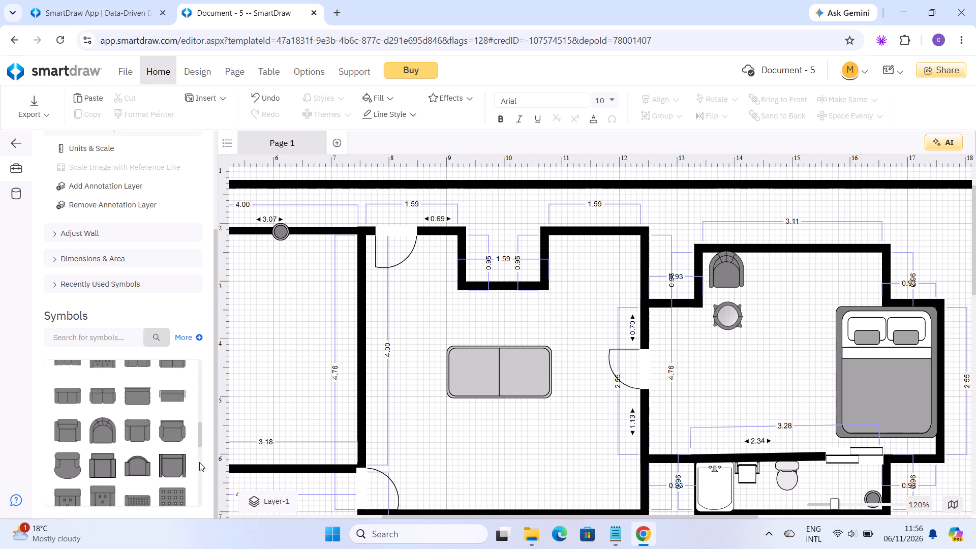
{"action": "left_click", "coordinate": [196, 472]}
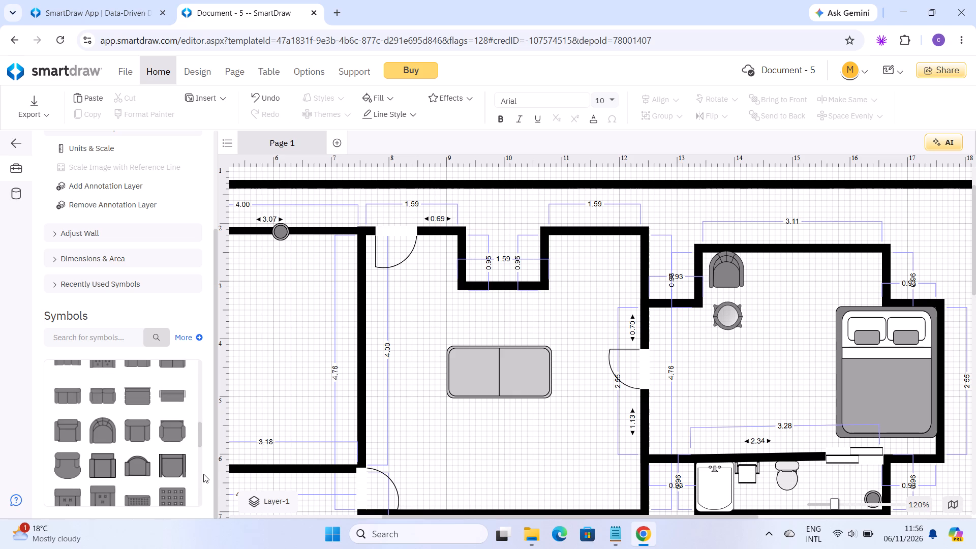
{"action": "left_click", "coordinate": [203, 474]}
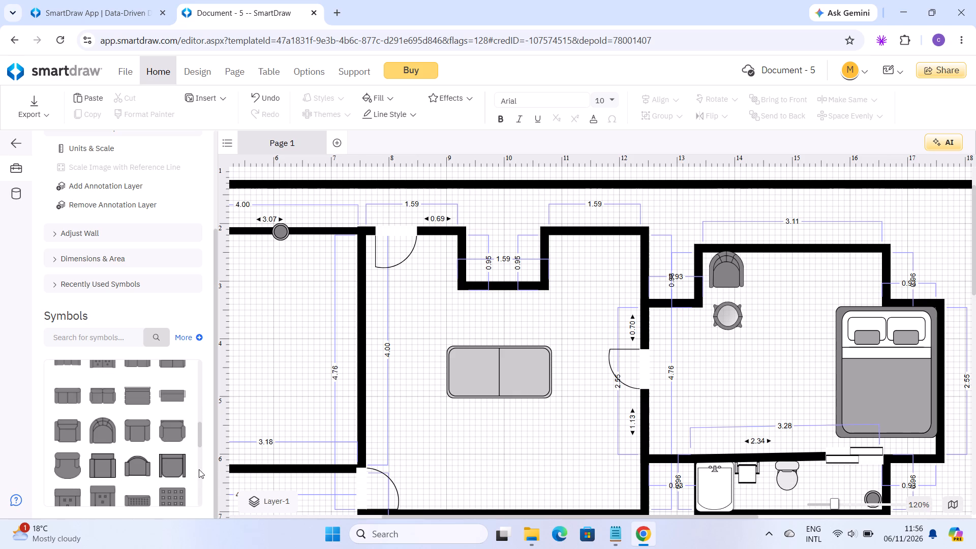
{"action": "left_click", "coordinate": [199, 469]}
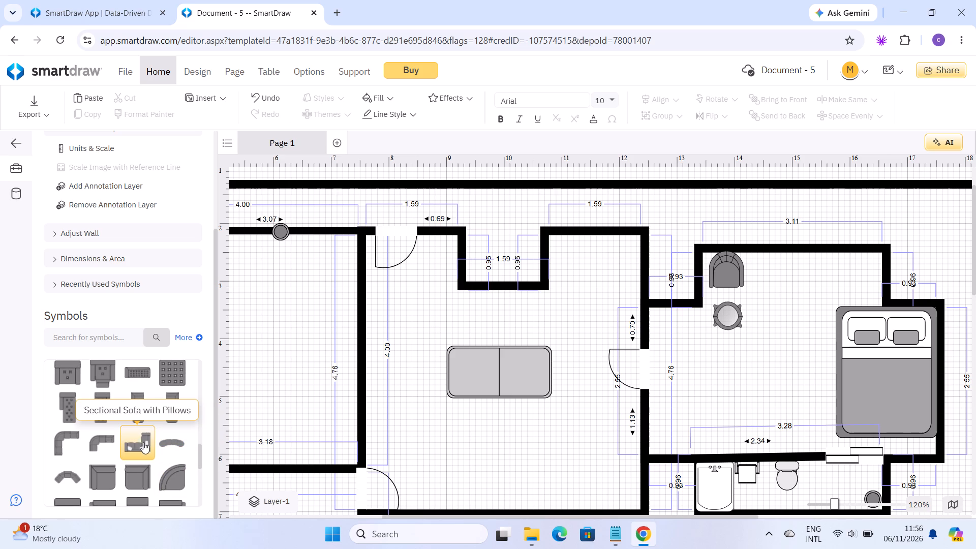
{"action": "left_click_drag", "start_coordinate": [132, 440], "coordinate": [142, 441]}
{"action": "left_click_drag", "start_coordinate": [142, 441], "coordinate": [437, 500]}
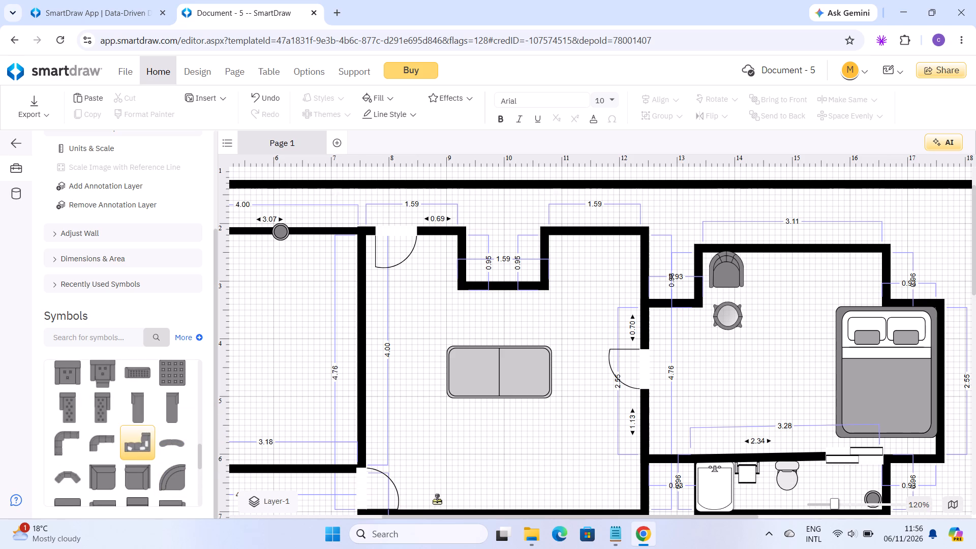
{"action": "left_click_drag", "start_coordinate": [437, 500], "coordinate": [625, 475]}
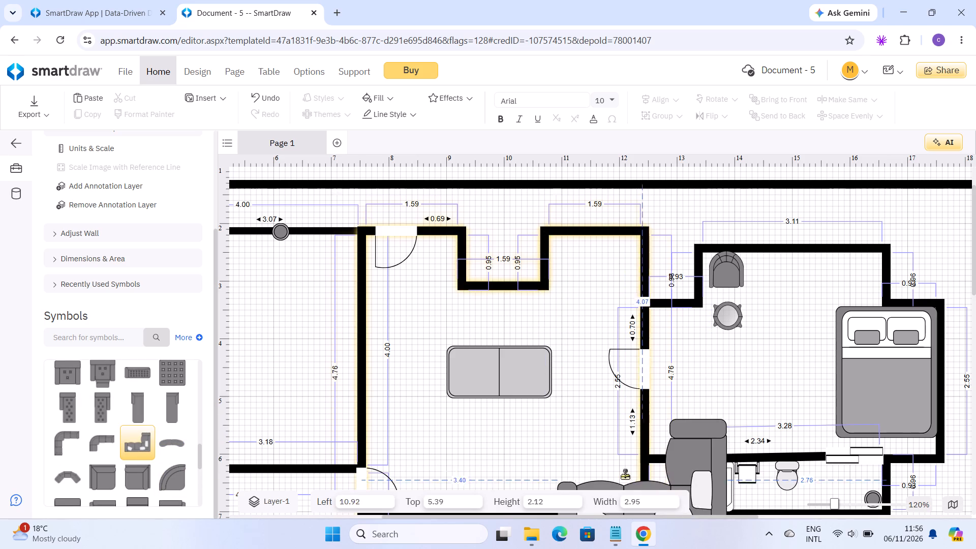
{"action": "left_click_drag", "start_coordinate": [625, 475], "coordinate": [560, 447]}
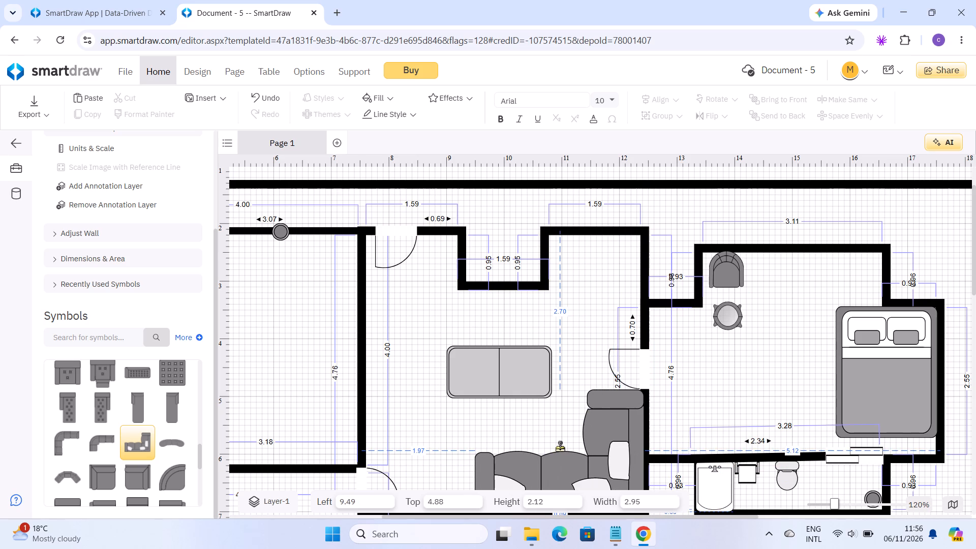
{"action": "left_click_drag", "start_coordinate": [560, 447], "coordinate": [555, 448]}
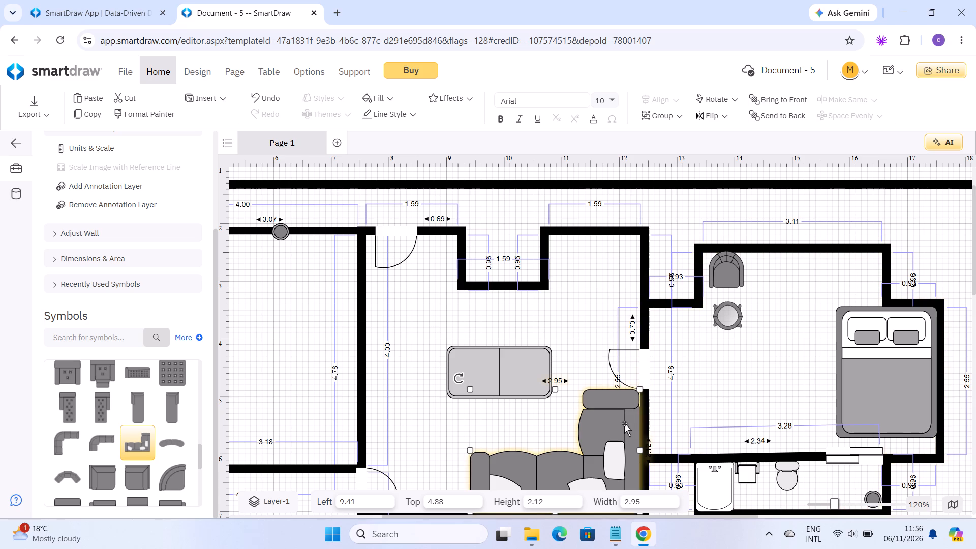
Stretch the sectional sofa to a height of about 2.17 and move it down to about Top 5.02.
{"action": "left_click", "coordinate": [641, 387]}
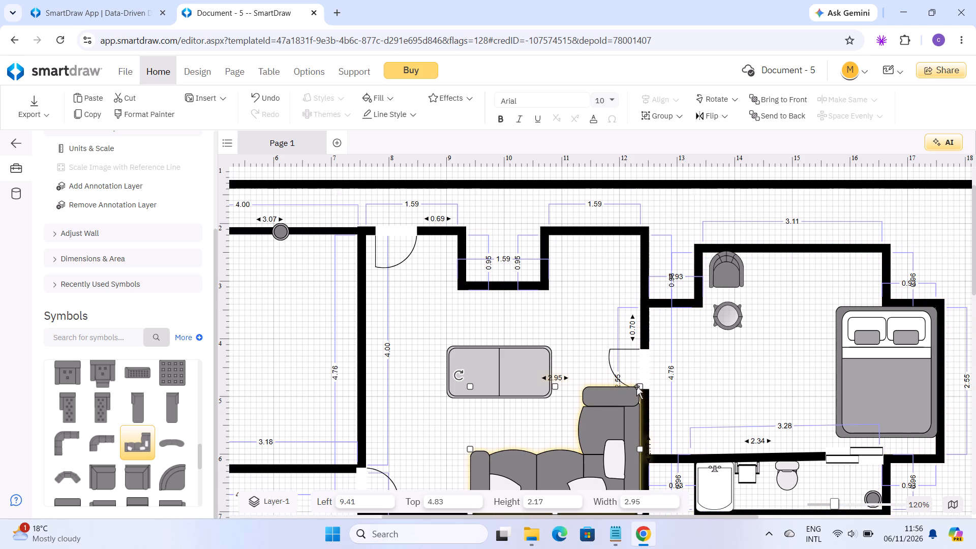
{"action": "left_click_drag", "start_coordinate": [636, 386], "coordinate": [636, 397]}
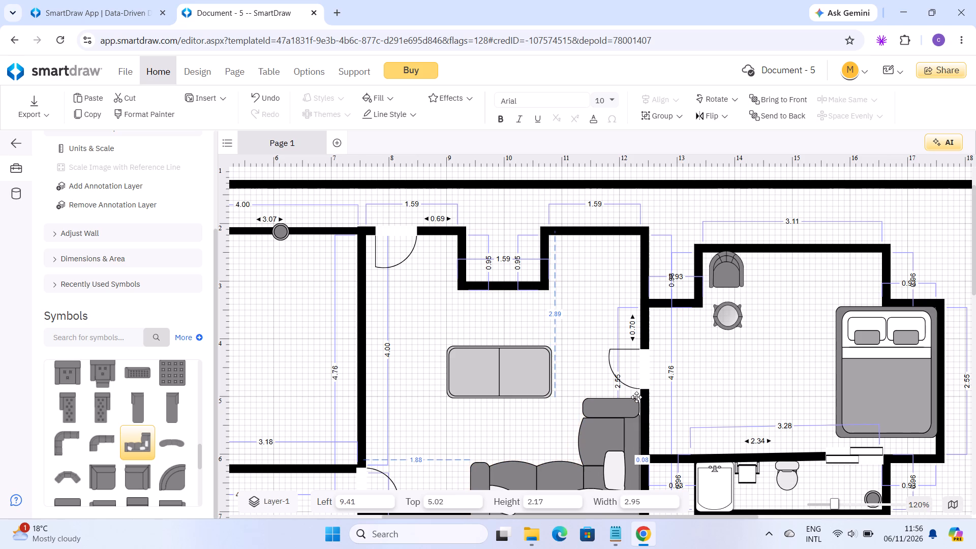
{"action": "left_click_drag", "start_coordinate": [636, 397], "coordinate": [637, 397]}
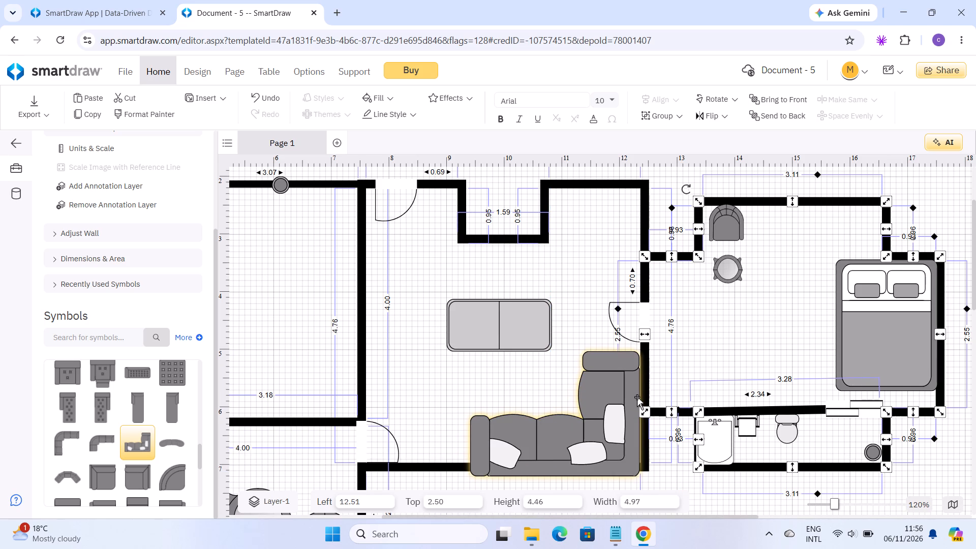
{"action": "left_click", "coordinate": [557, 362]}
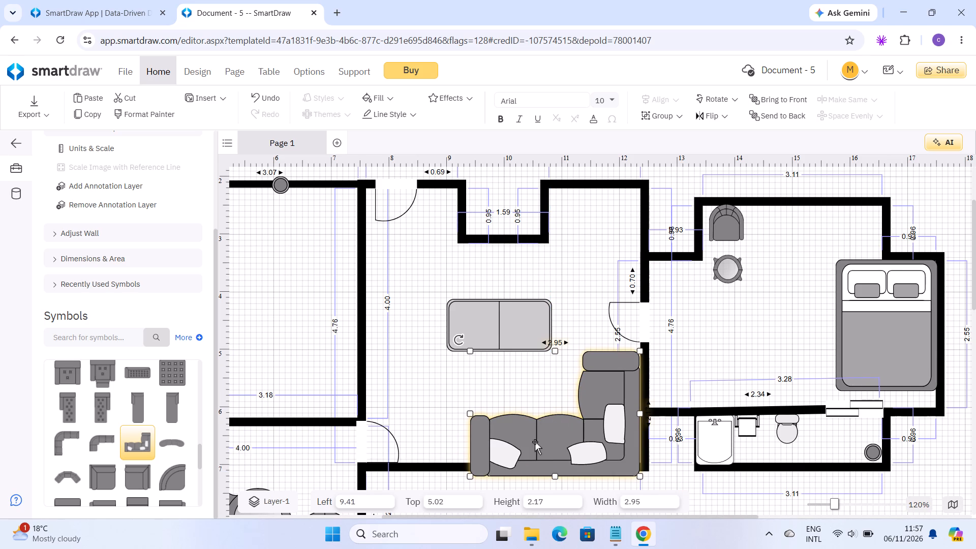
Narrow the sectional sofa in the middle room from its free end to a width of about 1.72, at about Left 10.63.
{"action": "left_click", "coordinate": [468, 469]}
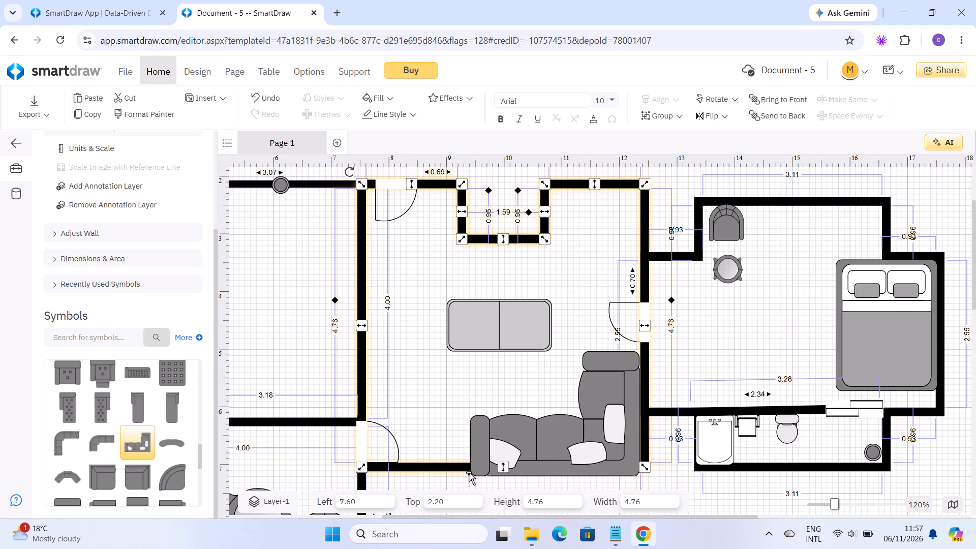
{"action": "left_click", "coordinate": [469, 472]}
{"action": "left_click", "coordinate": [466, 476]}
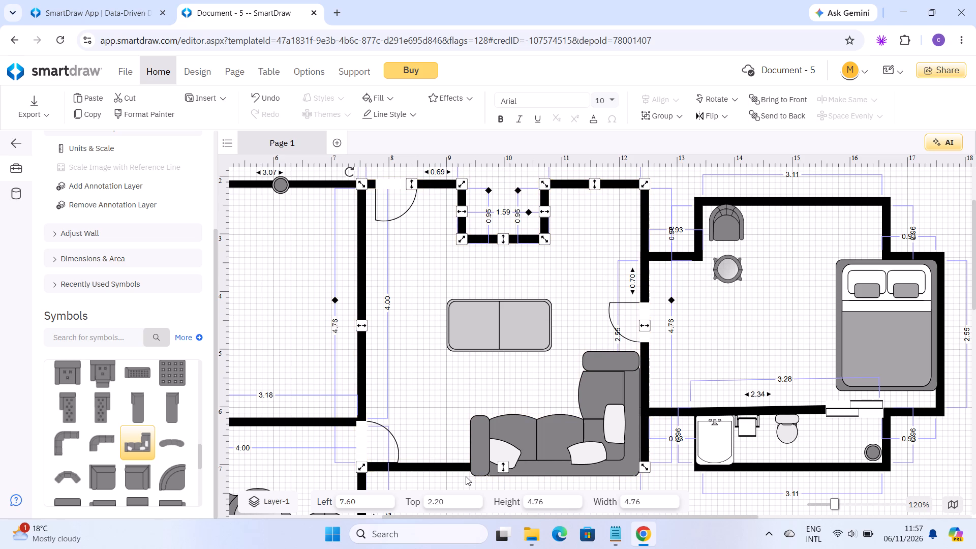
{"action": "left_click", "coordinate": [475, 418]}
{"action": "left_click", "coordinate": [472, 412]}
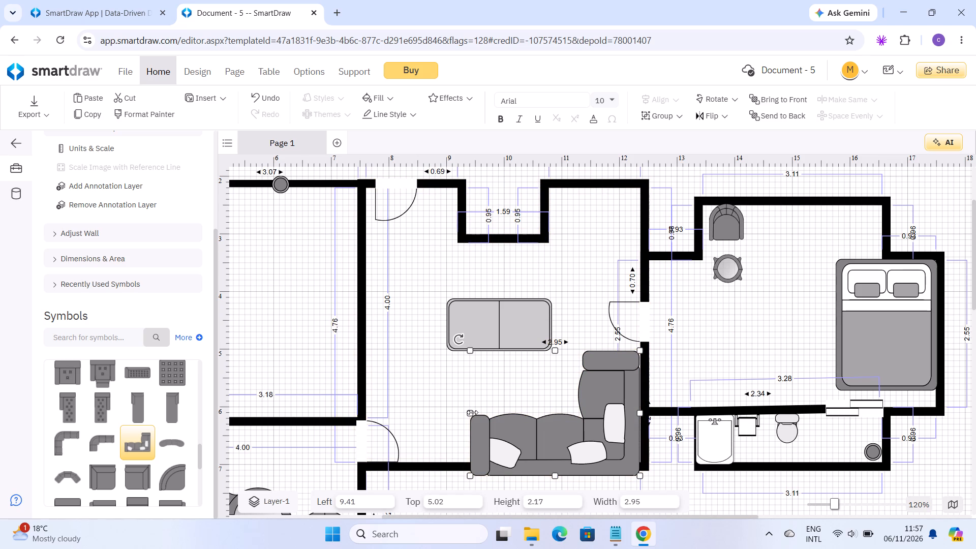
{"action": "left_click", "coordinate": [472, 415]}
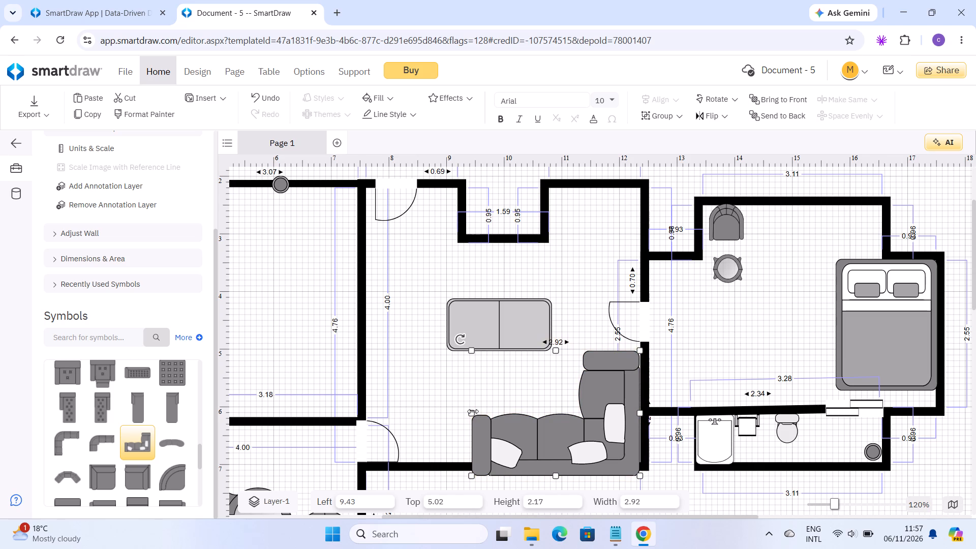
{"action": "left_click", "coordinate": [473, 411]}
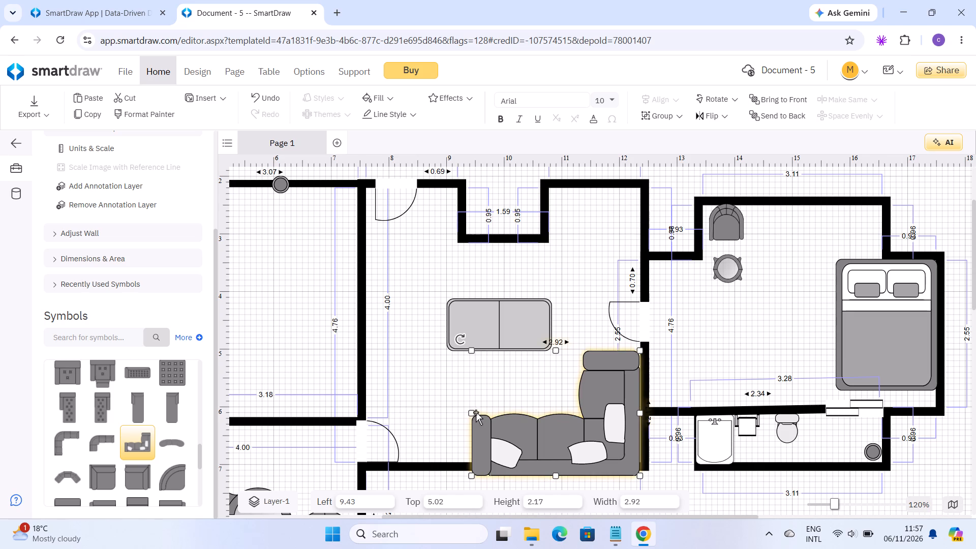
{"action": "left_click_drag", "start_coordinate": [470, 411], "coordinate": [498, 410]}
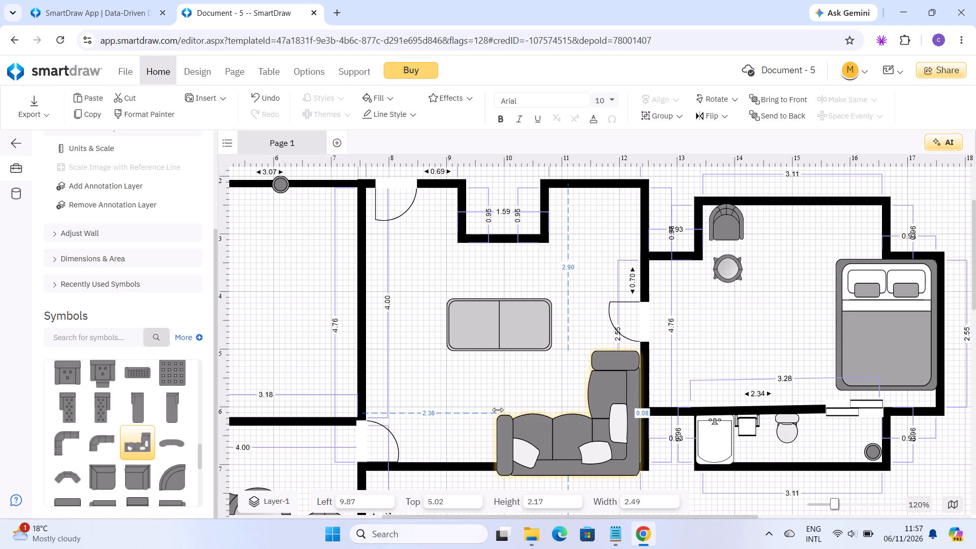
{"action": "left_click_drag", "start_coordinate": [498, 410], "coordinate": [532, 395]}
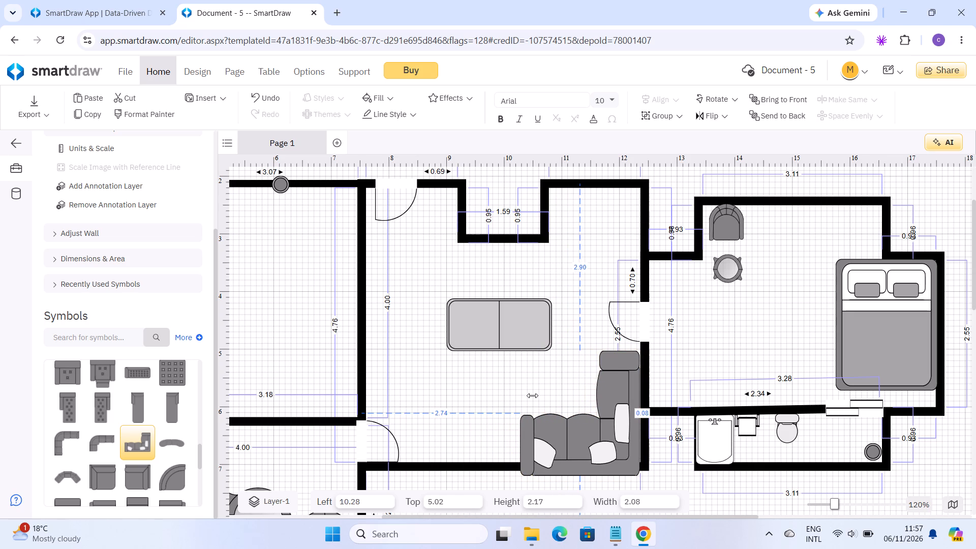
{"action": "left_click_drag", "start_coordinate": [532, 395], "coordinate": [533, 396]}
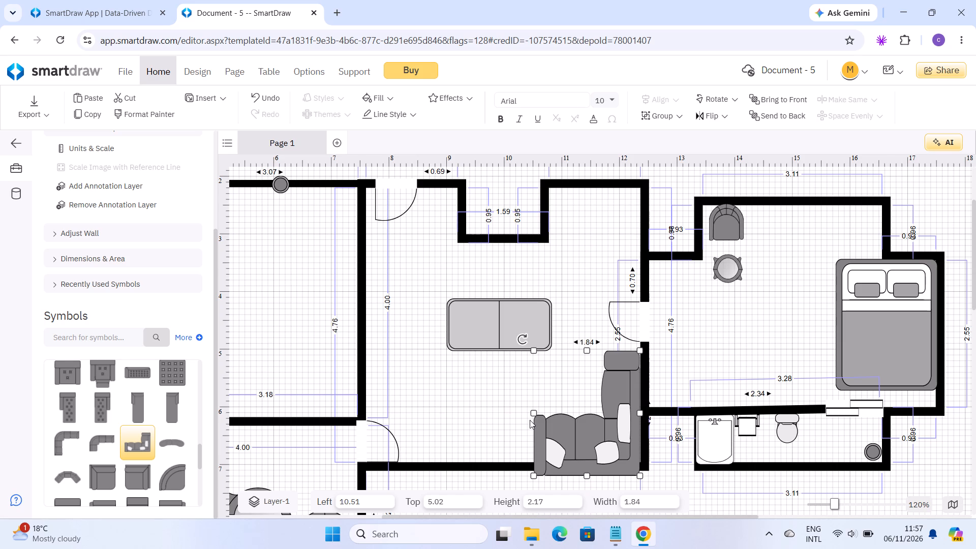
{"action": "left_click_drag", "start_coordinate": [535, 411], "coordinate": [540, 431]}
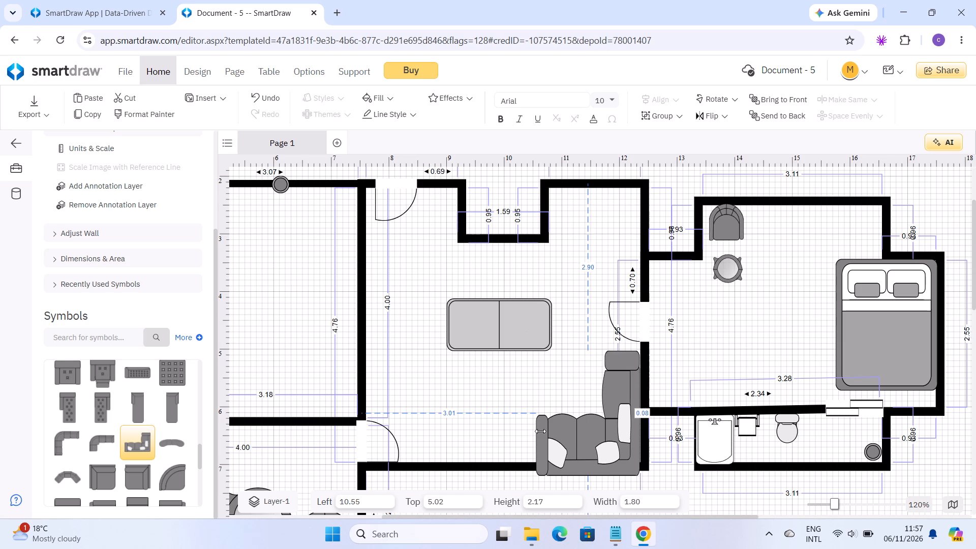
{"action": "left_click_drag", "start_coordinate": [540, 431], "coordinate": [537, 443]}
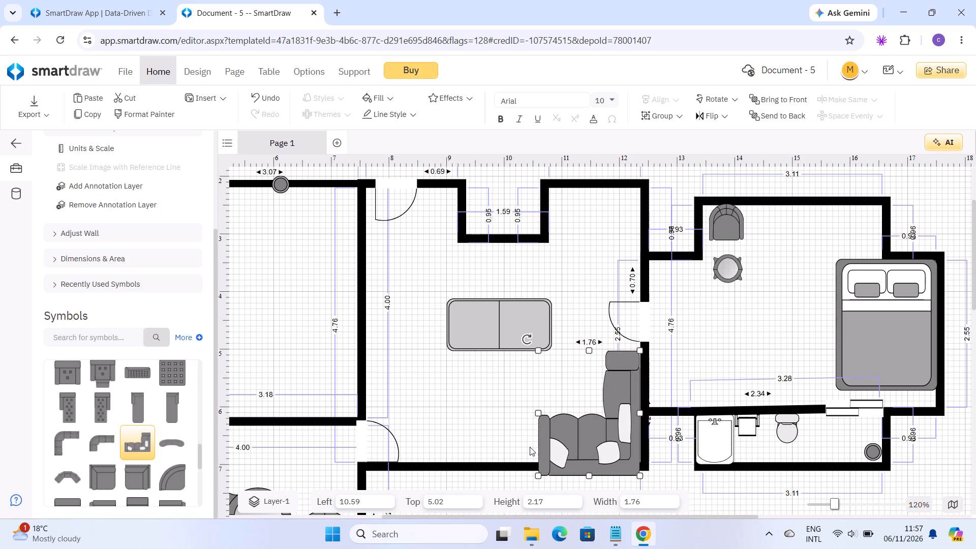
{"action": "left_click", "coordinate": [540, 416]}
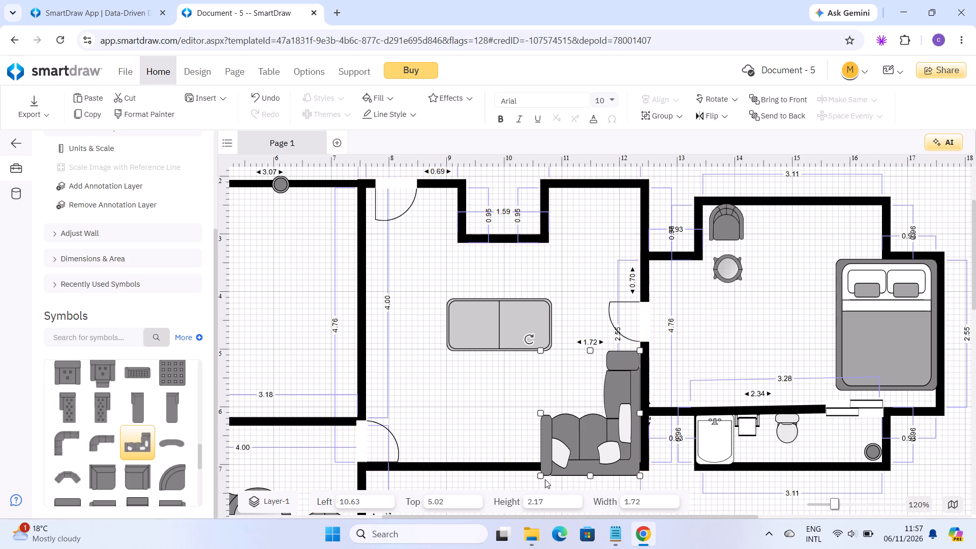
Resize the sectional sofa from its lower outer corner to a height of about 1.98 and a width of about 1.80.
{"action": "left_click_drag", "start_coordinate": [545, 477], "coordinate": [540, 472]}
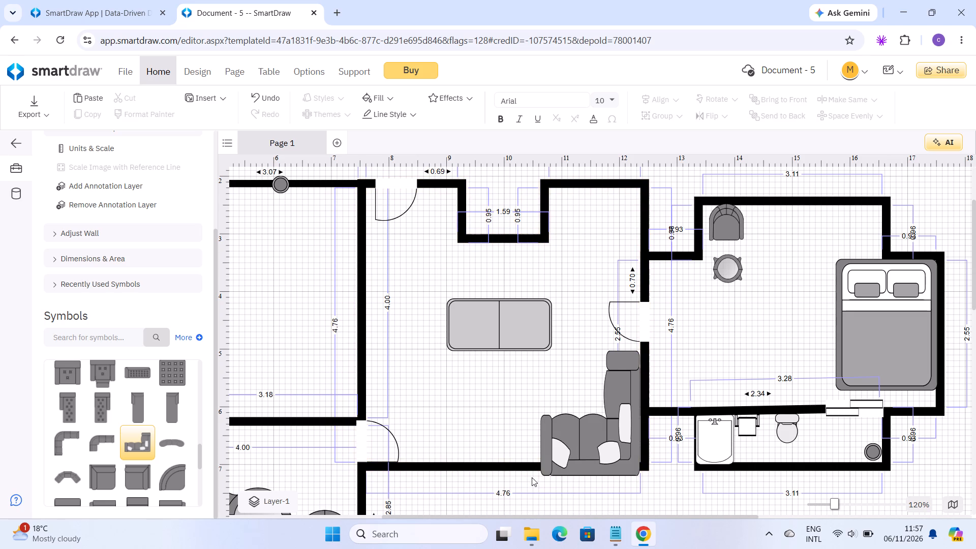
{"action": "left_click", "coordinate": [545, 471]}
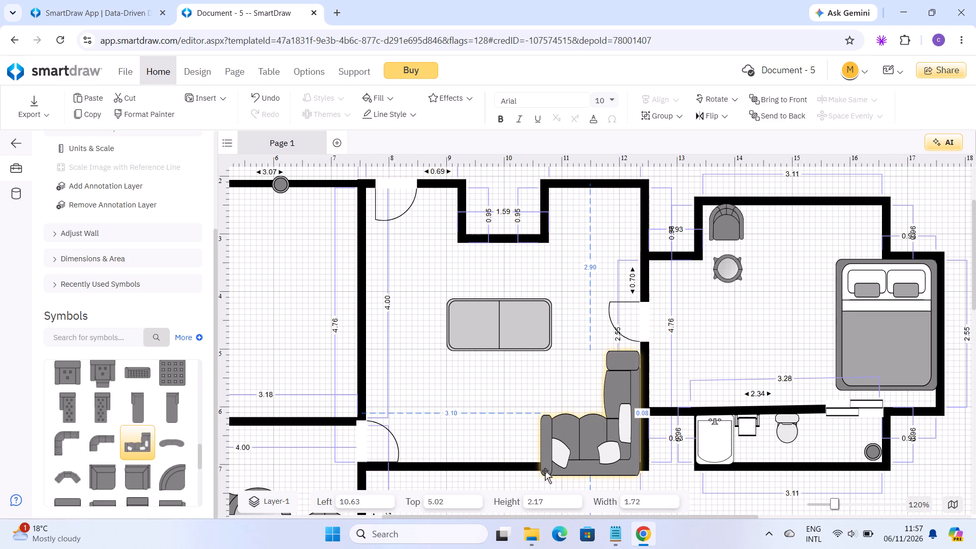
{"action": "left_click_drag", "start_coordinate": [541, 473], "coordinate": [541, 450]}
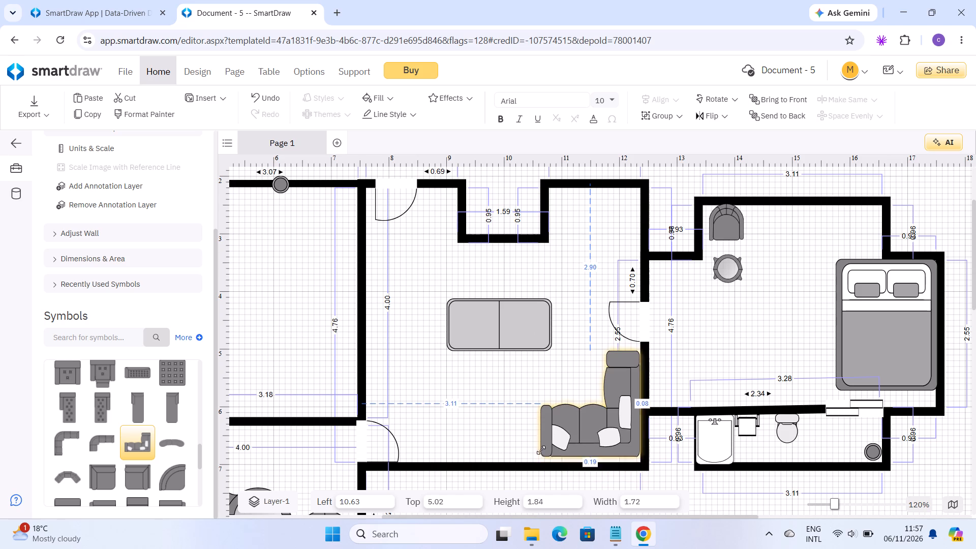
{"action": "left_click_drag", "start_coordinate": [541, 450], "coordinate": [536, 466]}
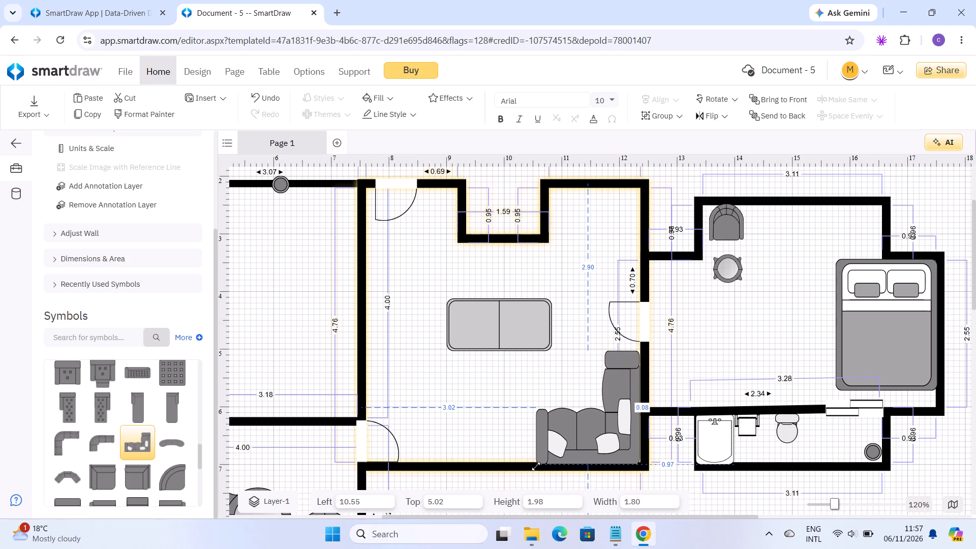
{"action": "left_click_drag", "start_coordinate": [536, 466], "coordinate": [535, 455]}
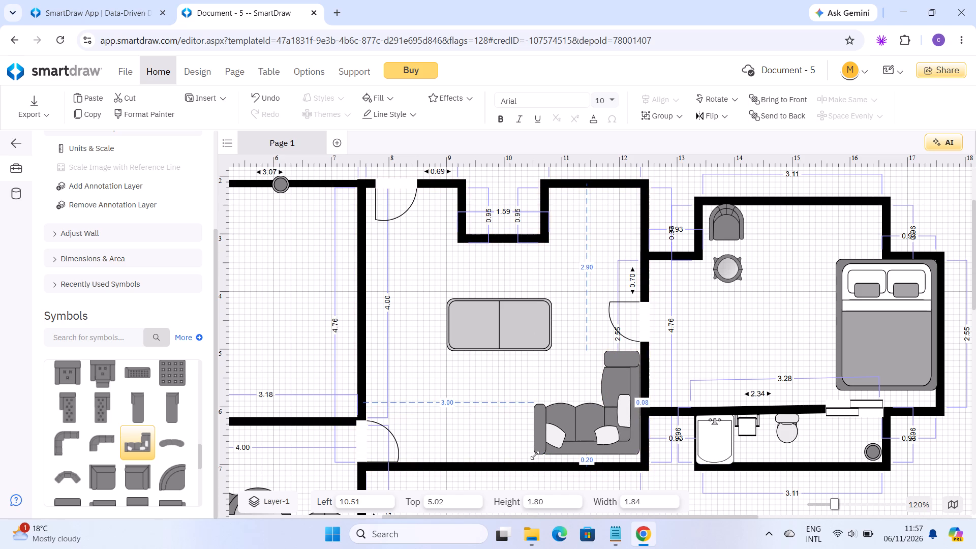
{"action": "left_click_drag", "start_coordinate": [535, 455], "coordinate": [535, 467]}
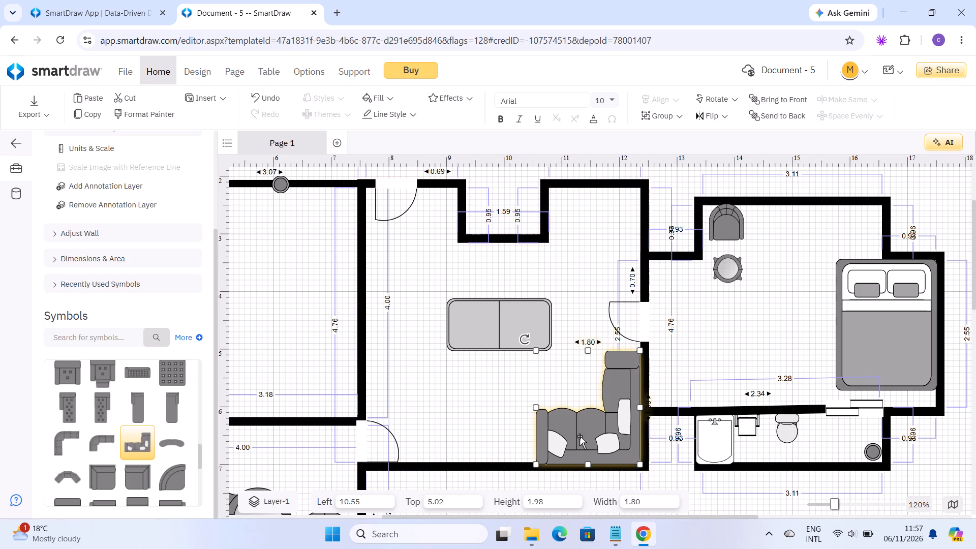
Delete the resized sectional sofa from the middle room.
{"action": "left_click", "coordinate": [580, 436]}
{"action": "right_click", "coordinate": [580, 436]}
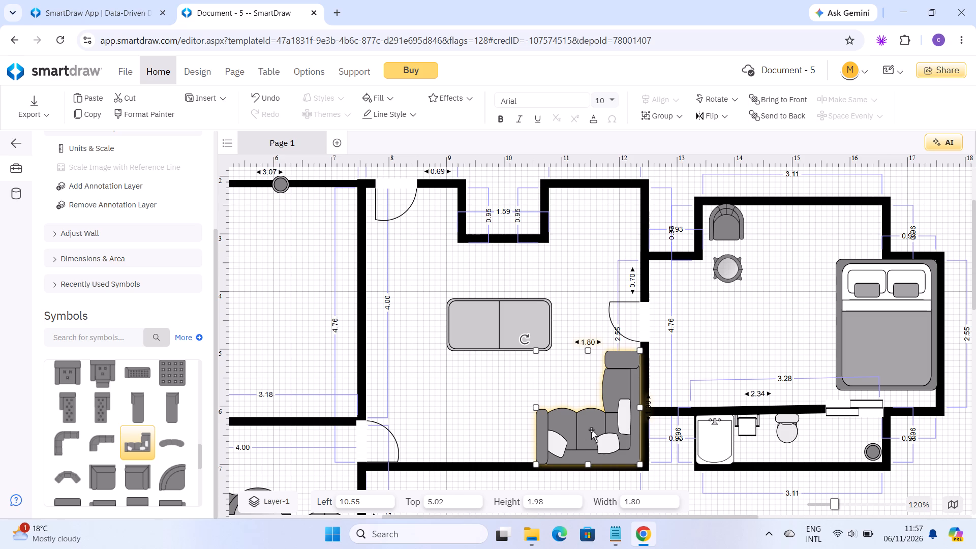
{"action": "right_click", "coordinate": [591, 430]}
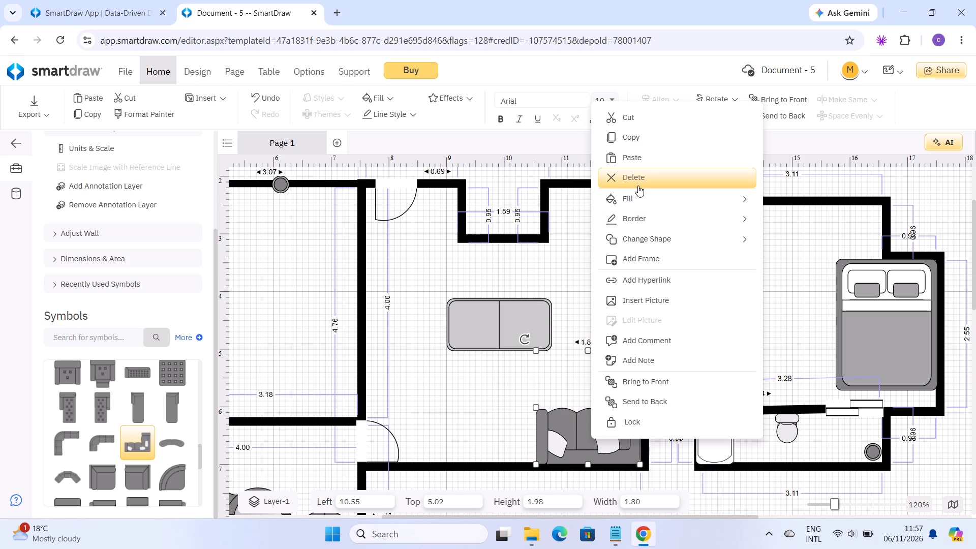
{"action": "left_click", "coordinate": [638, 186]}
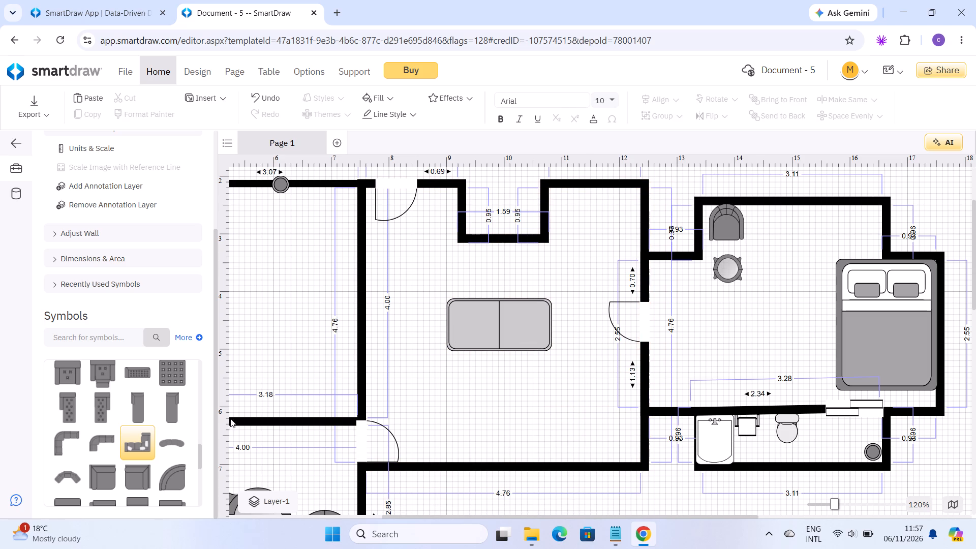
Place a new Sectional Sofa with Pillows in the middle room's lower corner, at about Left 9.39, Top 4.81.
{"action": "left_click", "coordinate": [144, 450]}
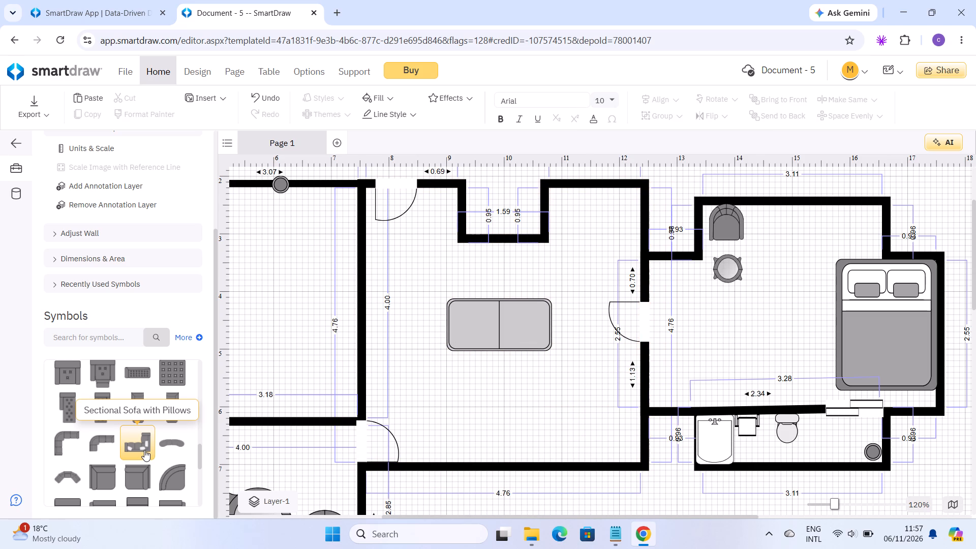
{"action": "left_click_drag", "start_coordinate": [144, 450], "coordinate": [351, 494]}
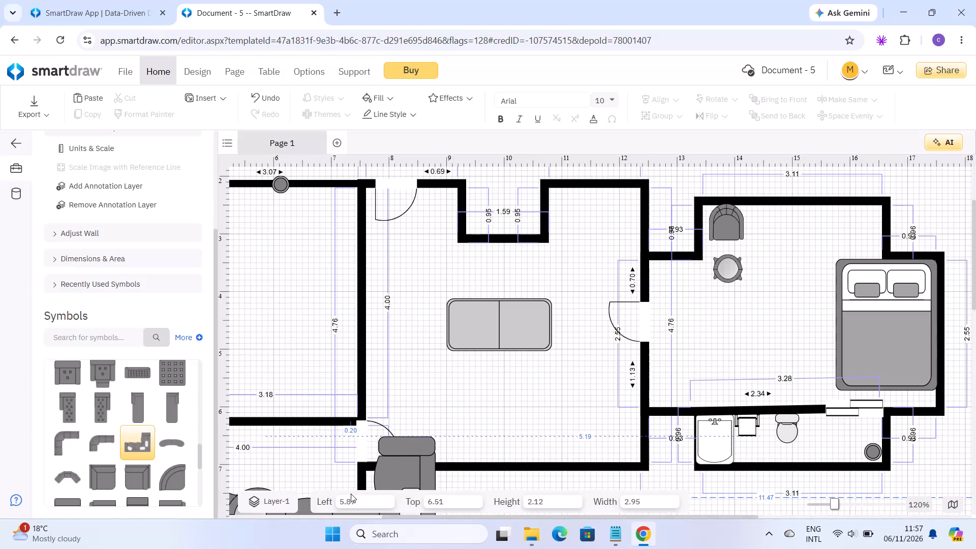
{"action": "left_click_drag", "start_coordinate": [351, 494], "coordinate": [518, 406]}
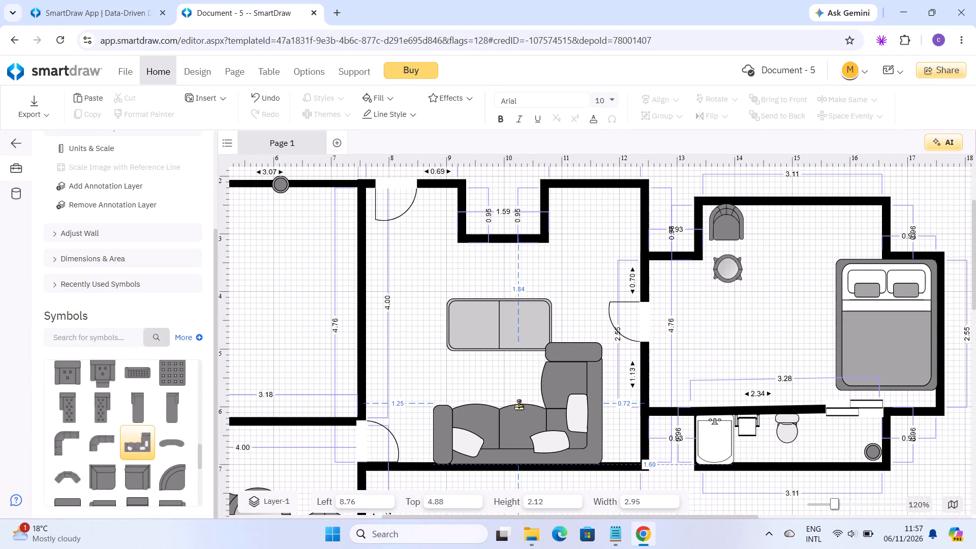
{"action": "left_click_drag", "start_coordinate": [518, 406], "coordinate": [553, 397]}
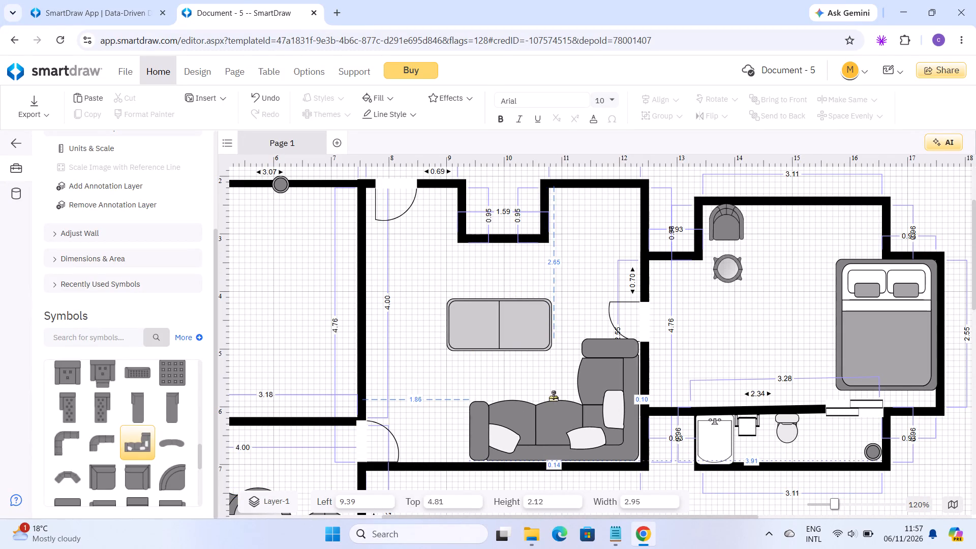
{"action": "left_click_drag", "start_coordinate": [553, 397], "coordinate": [556, 395]}
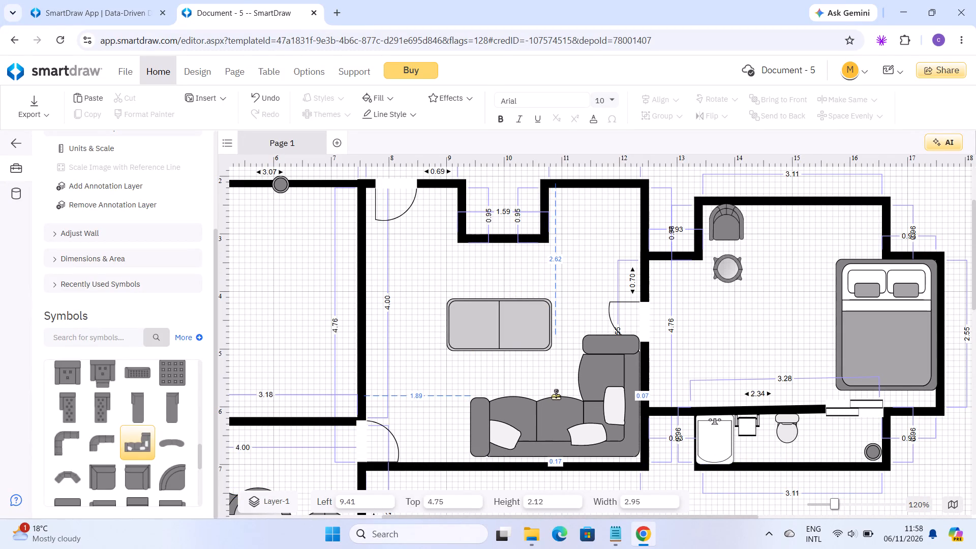
{"action": "left_click_drag", "start_coordinate": [556, 395], "coordinate": [555, 399]}
{"action": "left_click", "coordinate": [554, 392]}
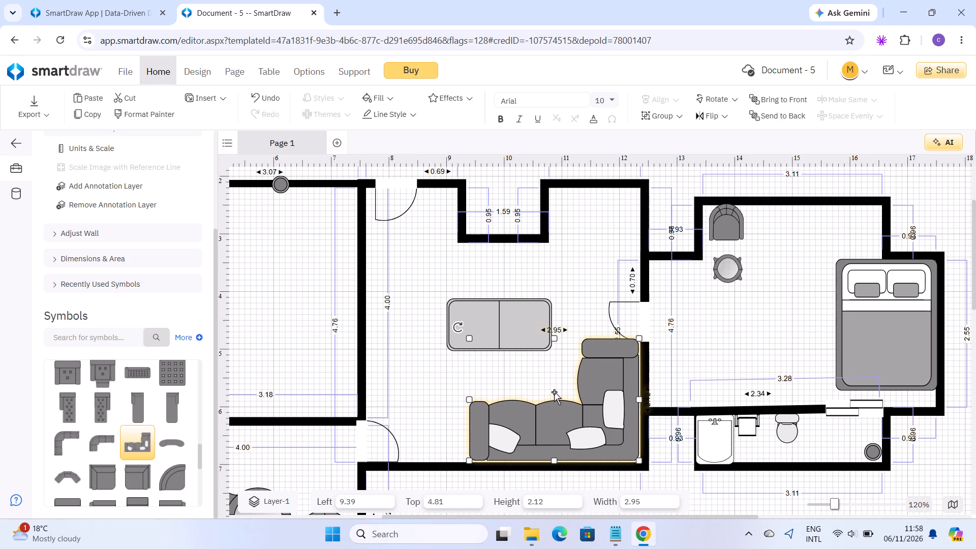
{"action": "left_click", "coordinate": [515, 382]}
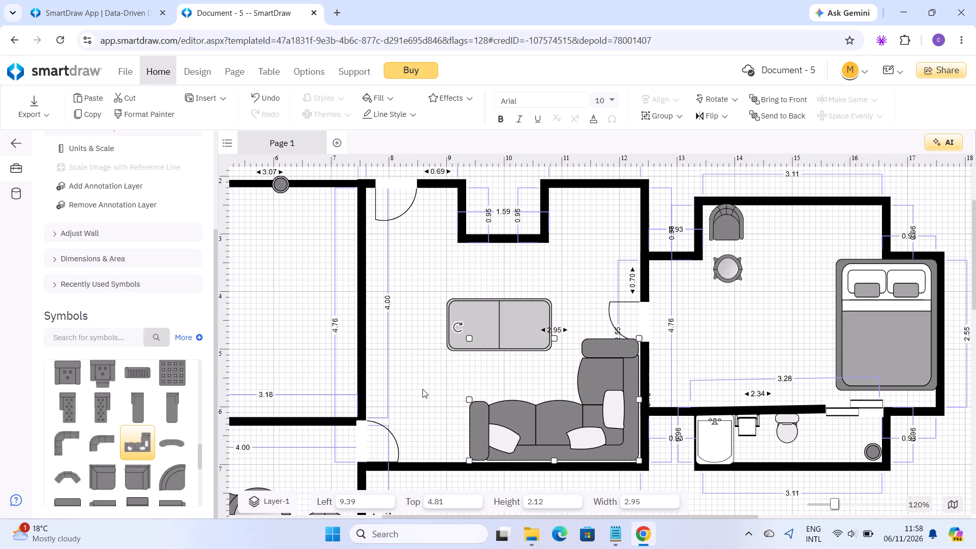
{"action": "left_click", "coordinate": [419, 389]}
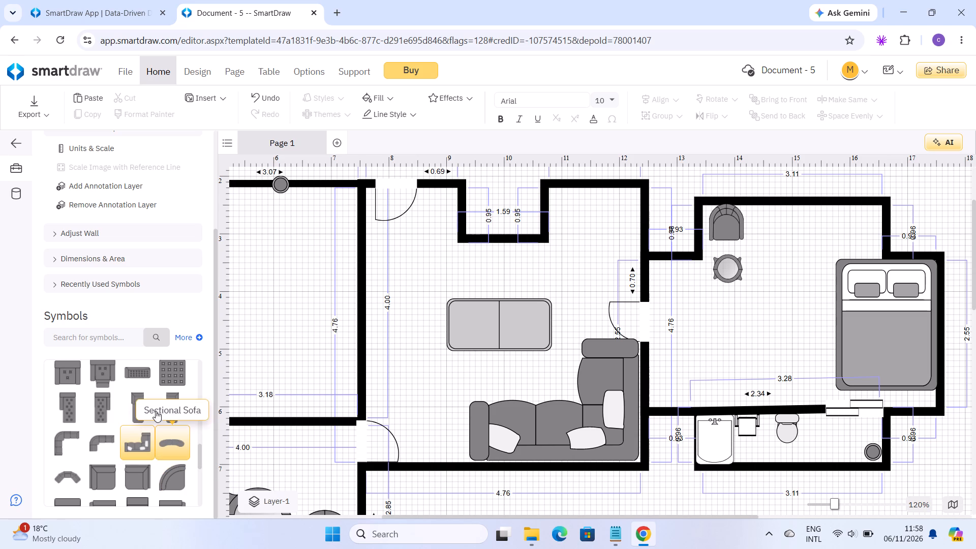
Collapse the Couches & Sofas and Doors & Windows symbol groups and expand the Tables group.
{"action": "left_click", "coordinate": [200, 479]}
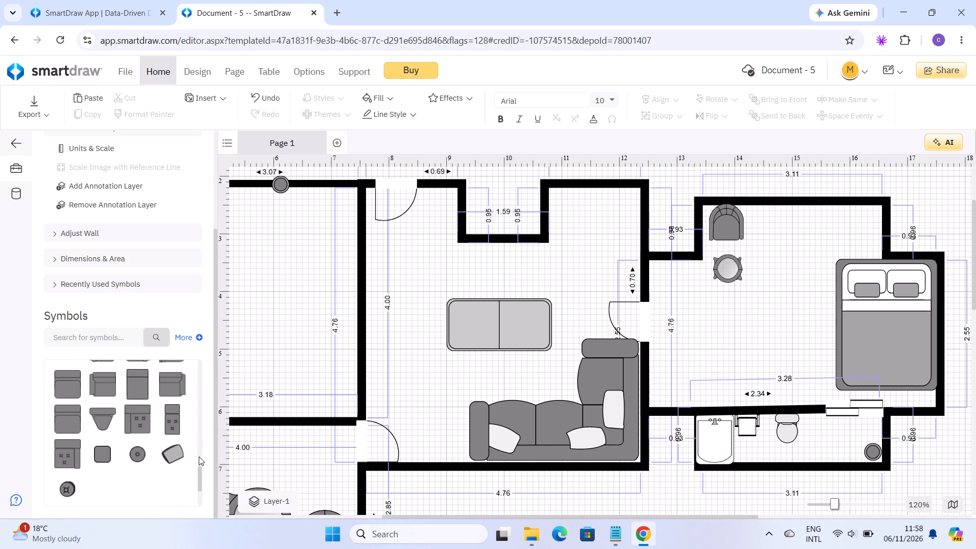
{"action": "triple_click", "coordinate": [199, 385]}
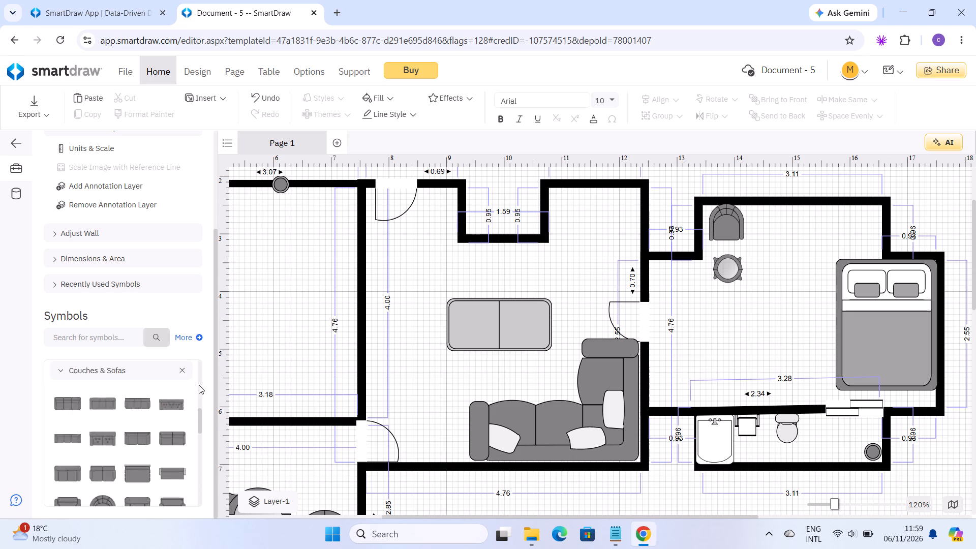
{"action": "left_click_drag", "start_coordinate": [199, 385], "coordinate": [176, 478]}
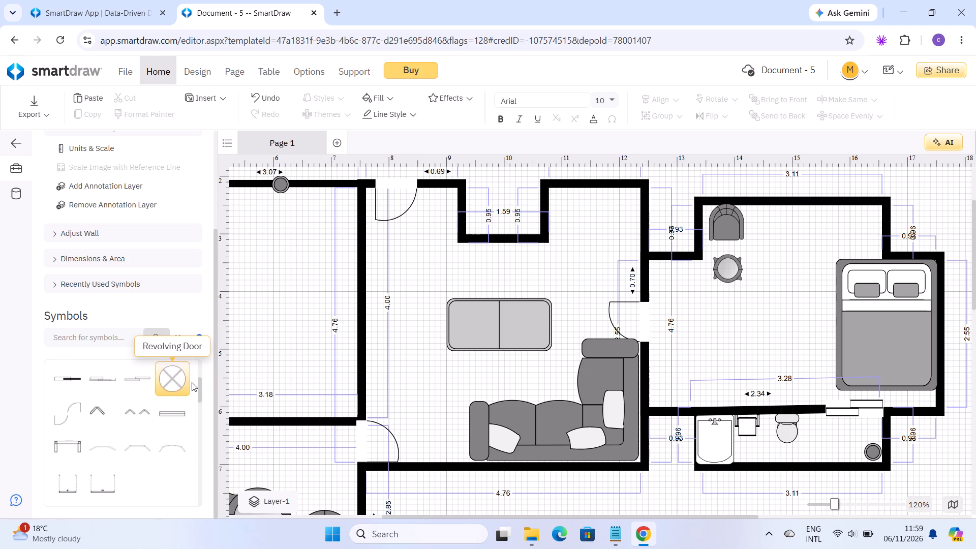
{"action": "left_click", "coordinate": [202, 365]}
{"action": "left_click", "coordinate": [200, 373]}
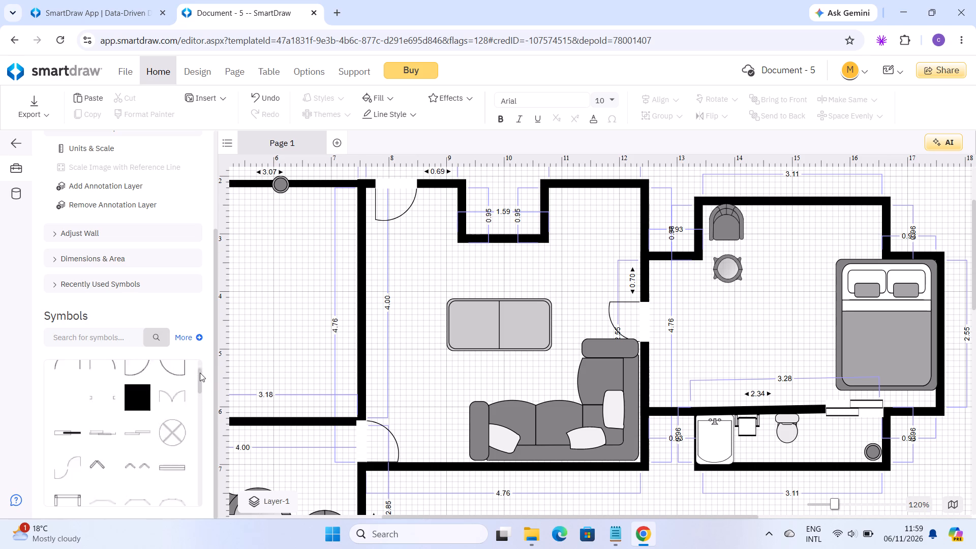
{"action": "left_click_drag", "start_coordinate": [200, 373], "coordinate": [299, 286]}
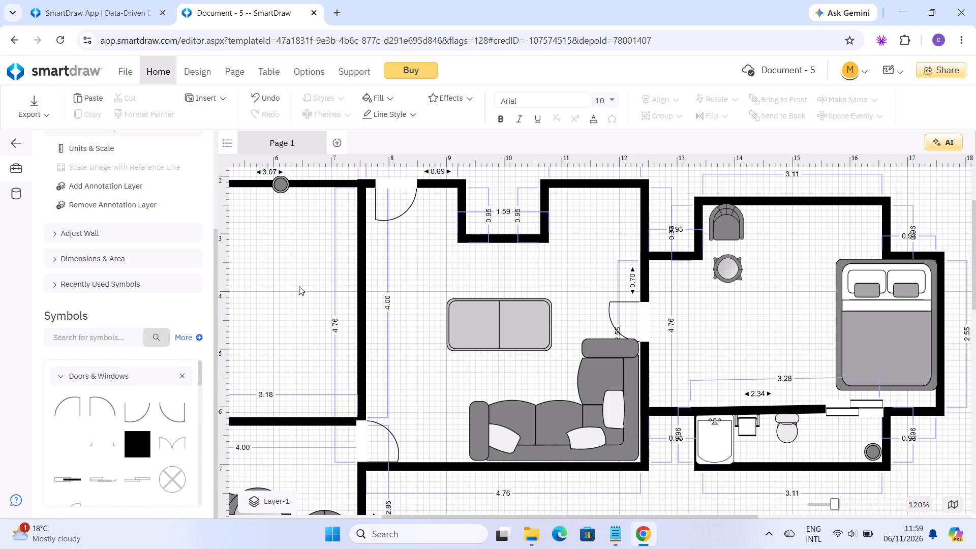
{"action": "left_click_drag", "start_coordinate": [299, 286], "coordinate": [206, 419]}
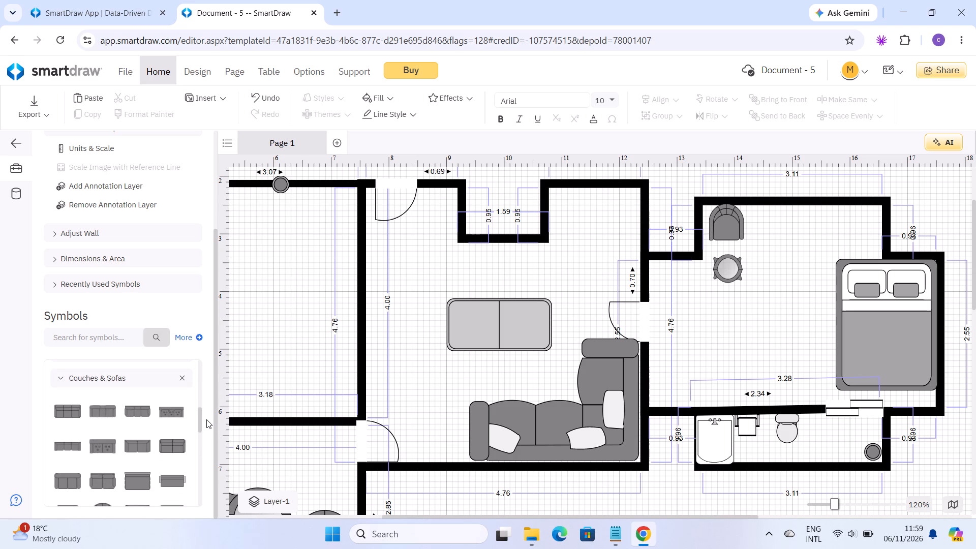
{"action": "left_click_drag", "start_coordinate": [206, 419], "coordinate": [206, 416]}
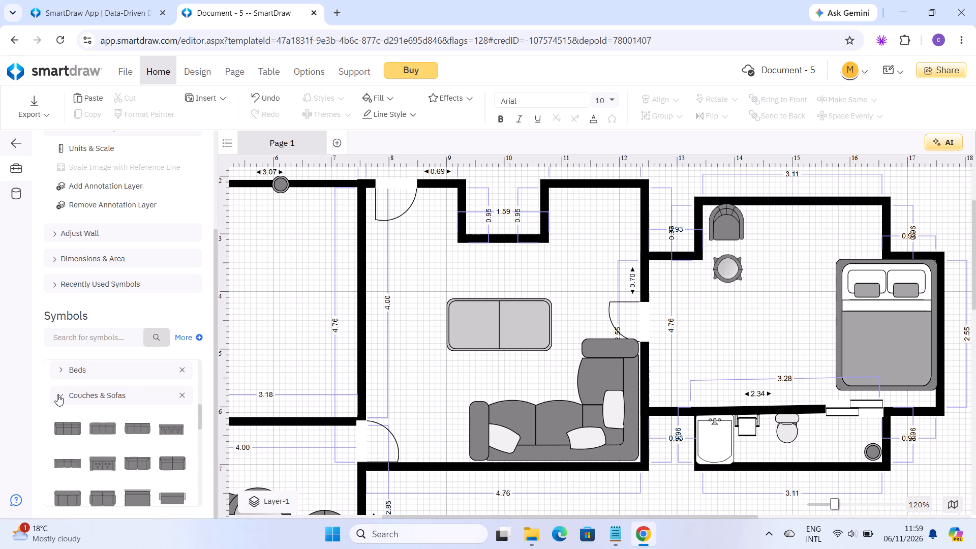
{"action": "left_click", "coordinate": [57, 394]}
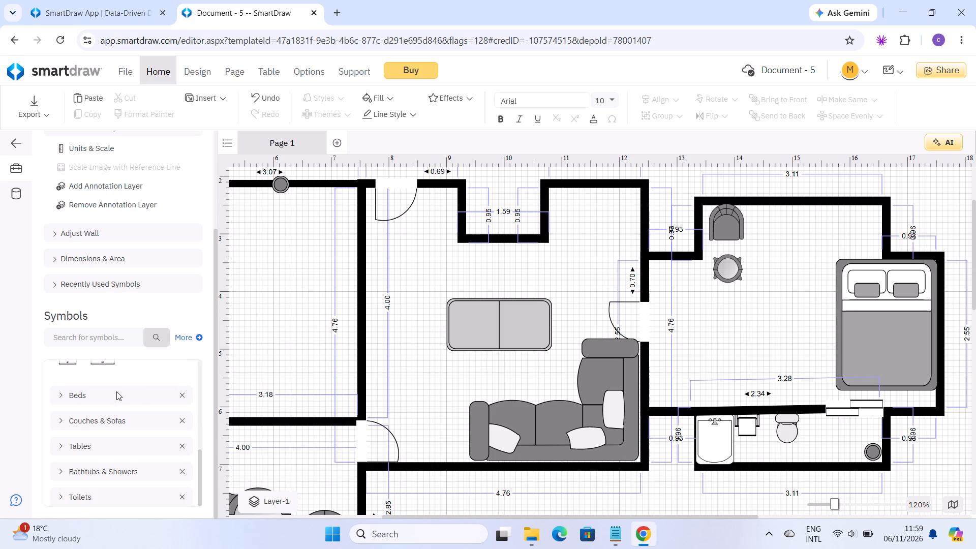
{"action": "left_click", "coordinate": [200, 386]}
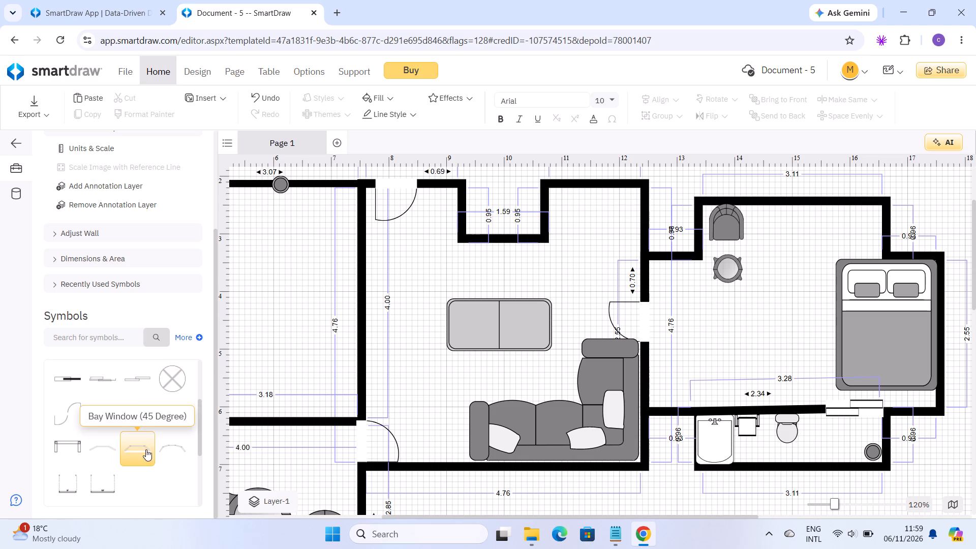
{"action": "double_click", "coordinate": [202, 390]}
{"action": "left_click_drag", "start_coordinate": [202, 390], "coordinate": [326, 354]}
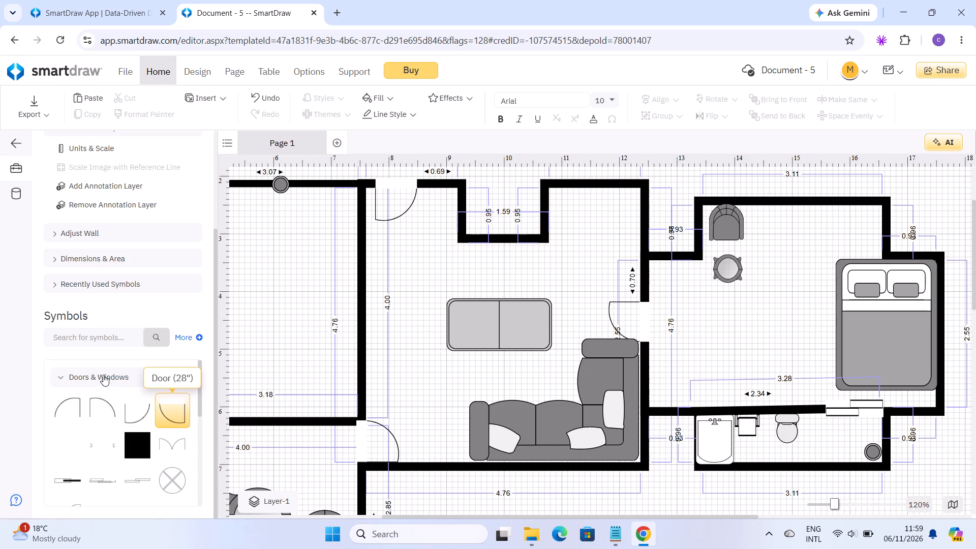
{"action": "left_click", "coordinate": [59, 375]}
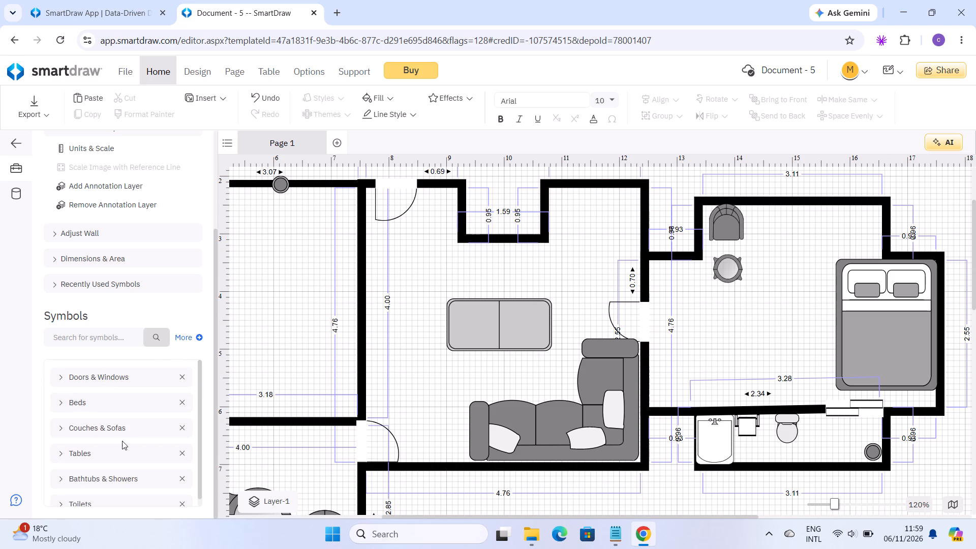
{"action": "left_click", "coordinate": [76, 453]}
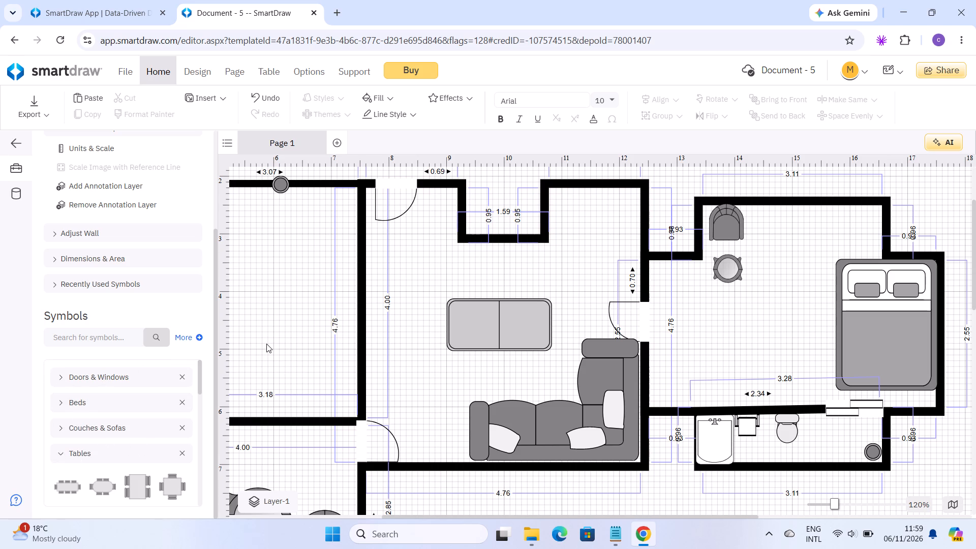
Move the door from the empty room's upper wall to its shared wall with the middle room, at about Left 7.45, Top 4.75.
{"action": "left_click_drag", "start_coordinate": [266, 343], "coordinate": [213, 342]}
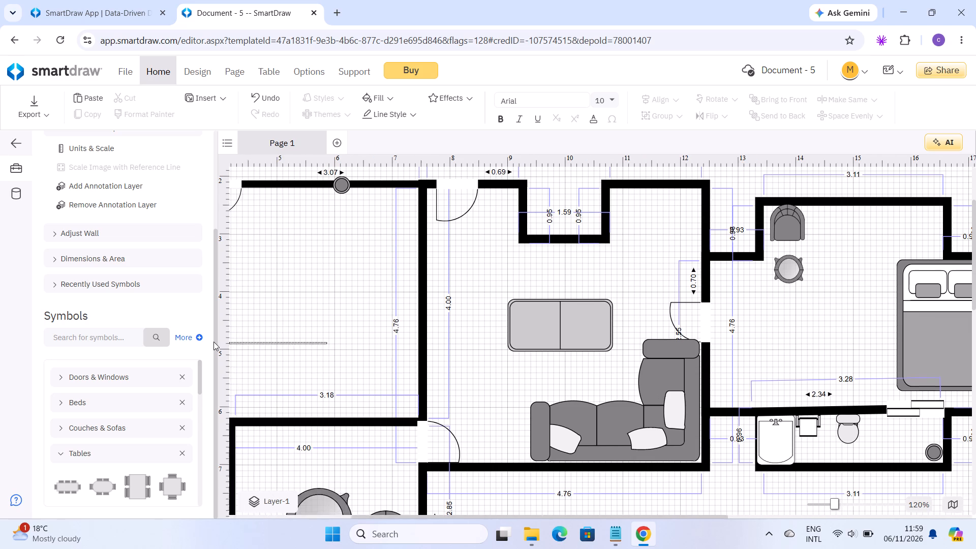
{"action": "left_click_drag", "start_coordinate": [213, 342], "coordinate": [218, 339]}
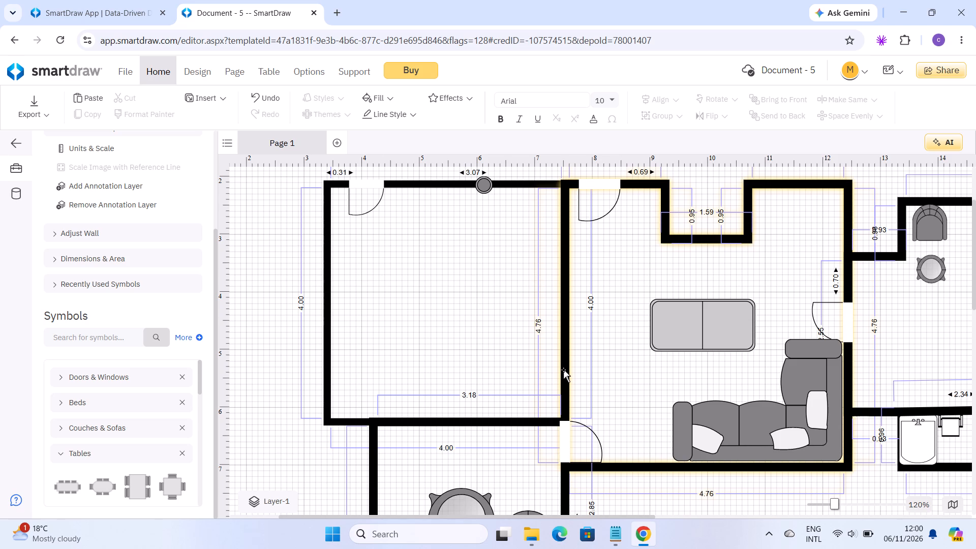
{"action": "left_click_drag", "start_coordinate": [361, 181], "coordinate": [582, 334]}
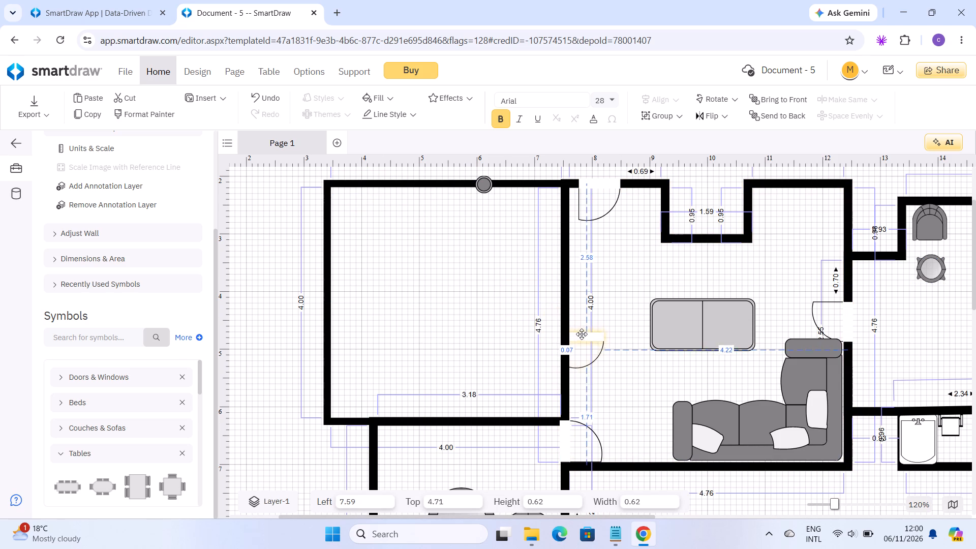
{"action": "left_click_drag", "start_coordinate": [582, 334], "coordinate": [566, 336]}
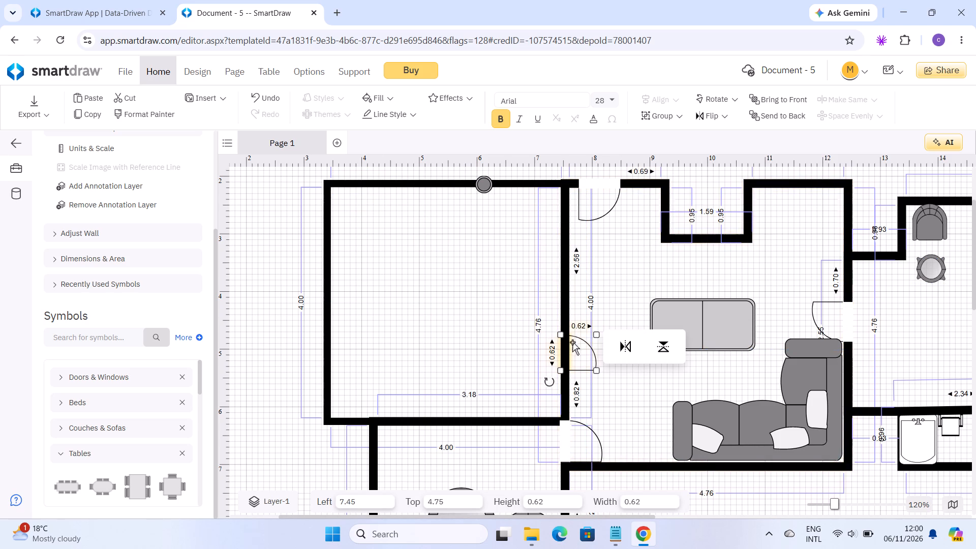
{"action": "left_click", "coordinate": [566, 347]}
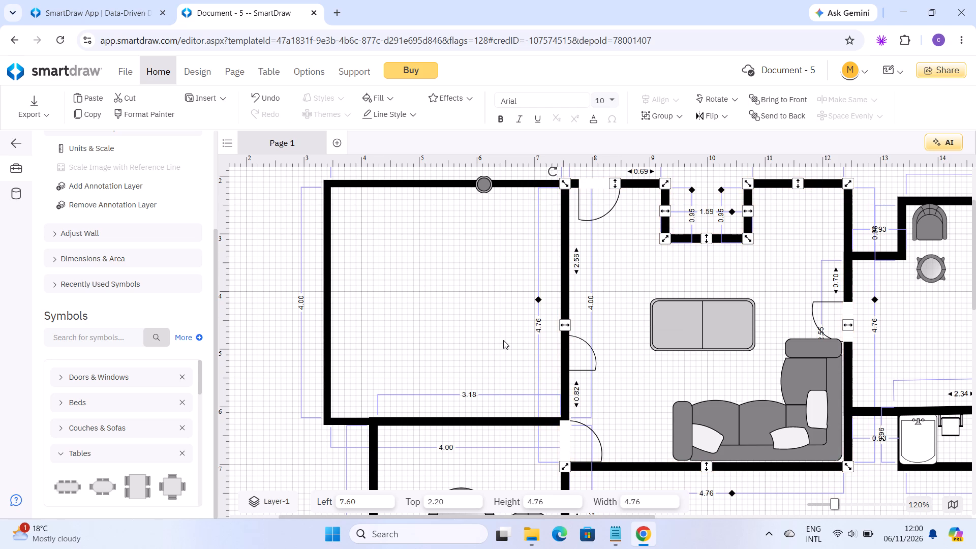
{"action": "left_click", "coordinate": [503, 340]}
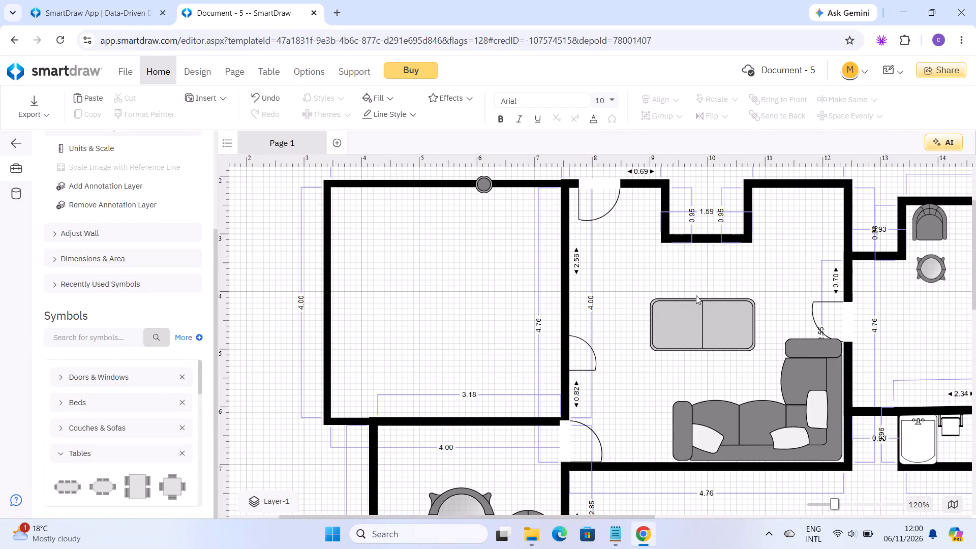
Delete the door in the wall between the middle room and the bedroom.
{"action": "right_click", "coordinate": [846, 312]}
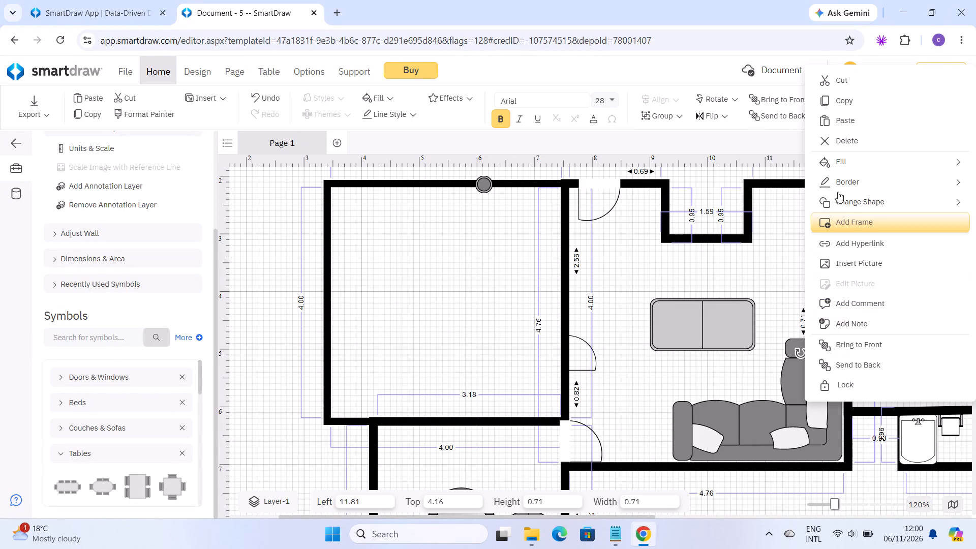
{"action": "left_click", "coordinate": [845, 140]}
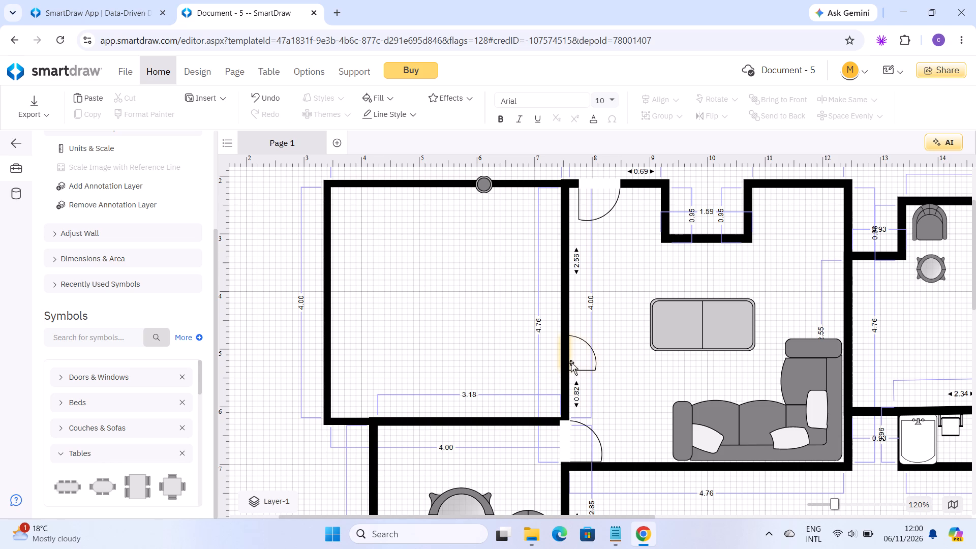
Delete the door in the wall shared by the empty room and the middle room.
{"action": "right_click_drag", "start_coordinate": [572, 362], "coordinate": [572, 367]}
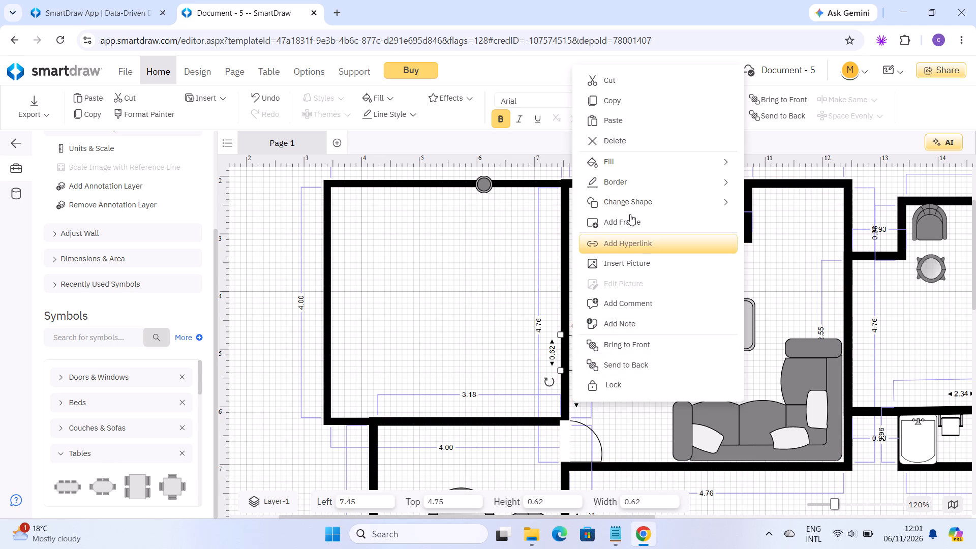
{"action": "left_click", "coordinate": [628, 146]}
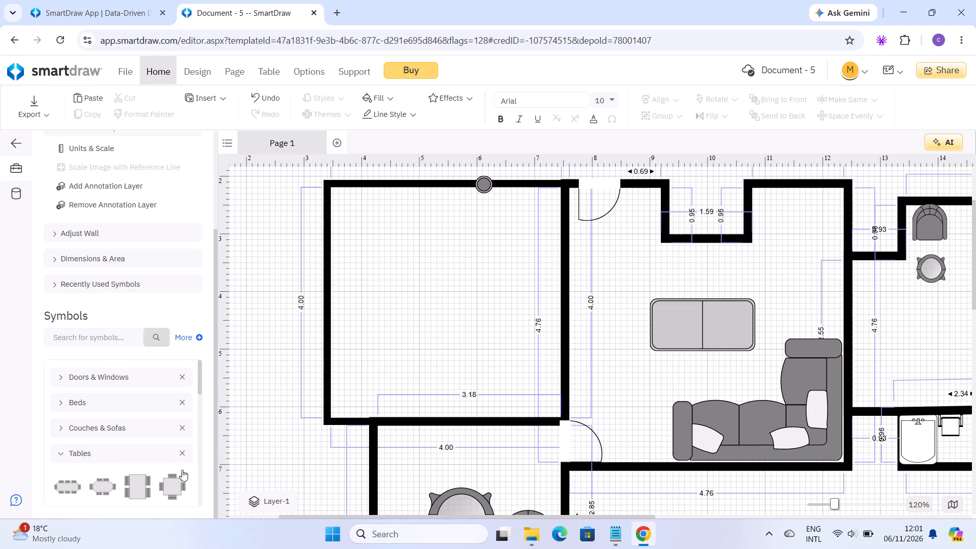
Expand the Doors & Windows symbol group.
{"action": "left_click", "coordinate": [136, 378]}
{"action": "left_click", "coordinate": [95, 374]}
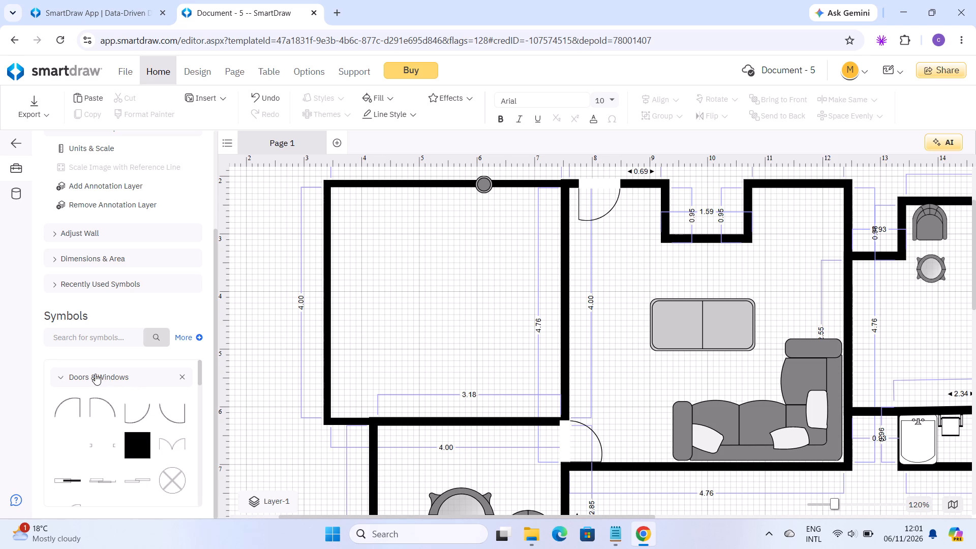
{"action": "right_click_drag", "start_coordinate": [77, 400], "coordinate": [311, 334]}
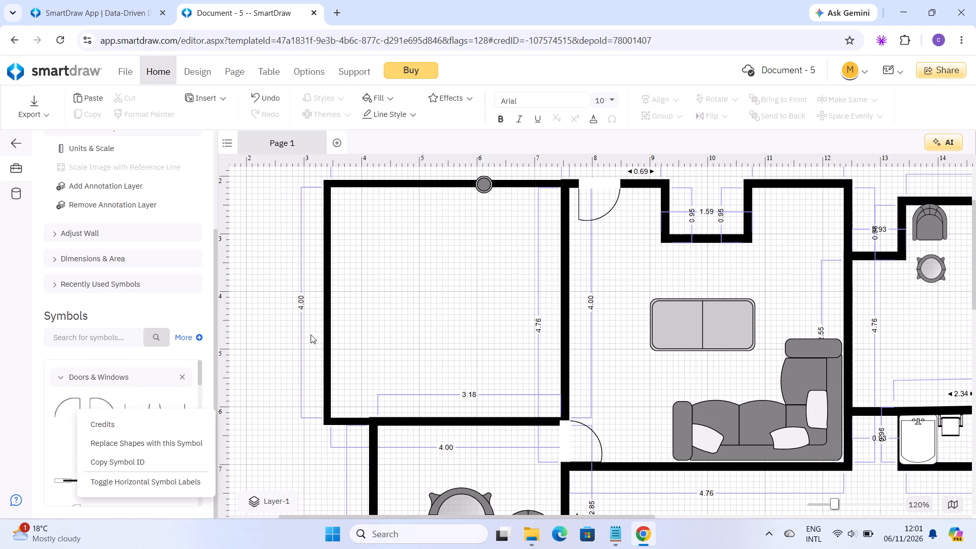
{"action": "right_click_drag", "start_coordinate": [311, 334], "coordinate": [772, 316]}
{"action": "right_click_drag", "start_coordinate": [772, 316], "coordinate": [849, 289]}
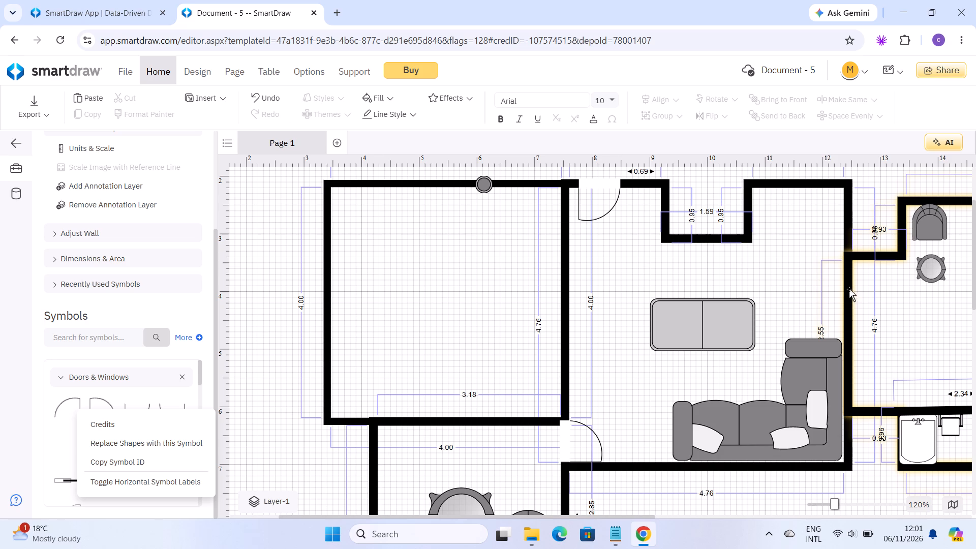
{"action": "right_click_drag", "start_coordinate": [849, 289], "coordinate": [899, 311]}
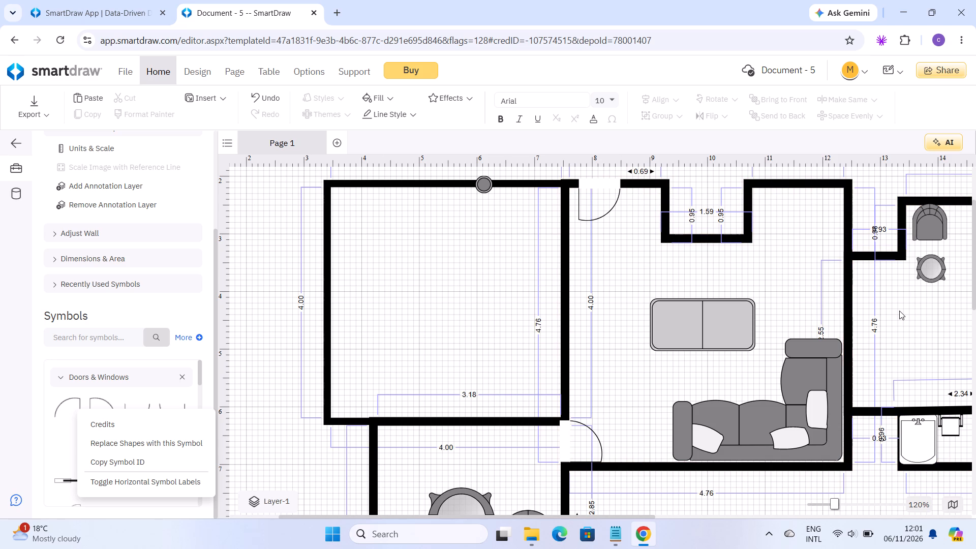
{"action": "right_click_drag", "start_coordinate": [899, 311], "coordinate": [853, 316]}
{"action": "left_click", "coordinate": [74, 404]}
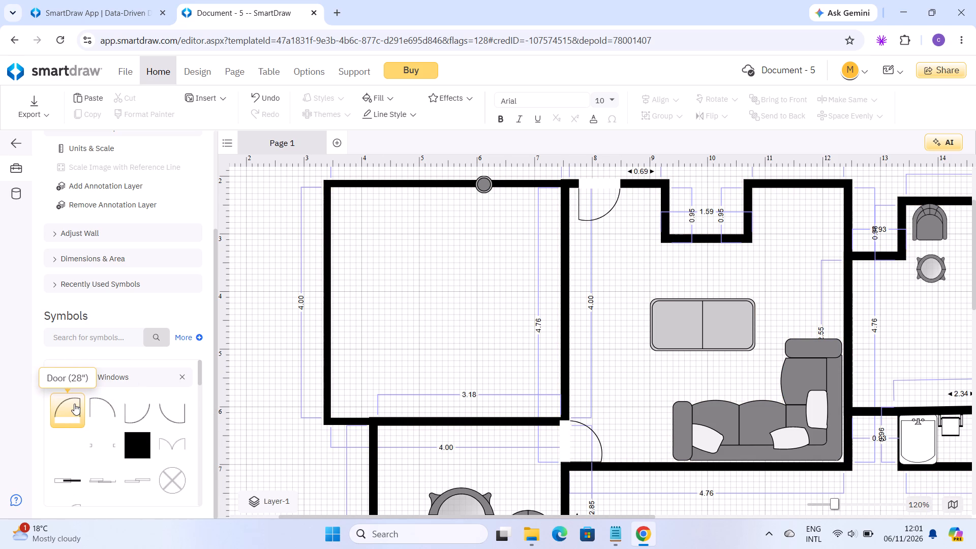
Place a Door (28") in the wall between the middle room and the bedroom, at about Left 11.81, Top 3.41.
{"action": "left_click_drag", "start_coordinate": [74, 404], "coordinate": [714, 179]}
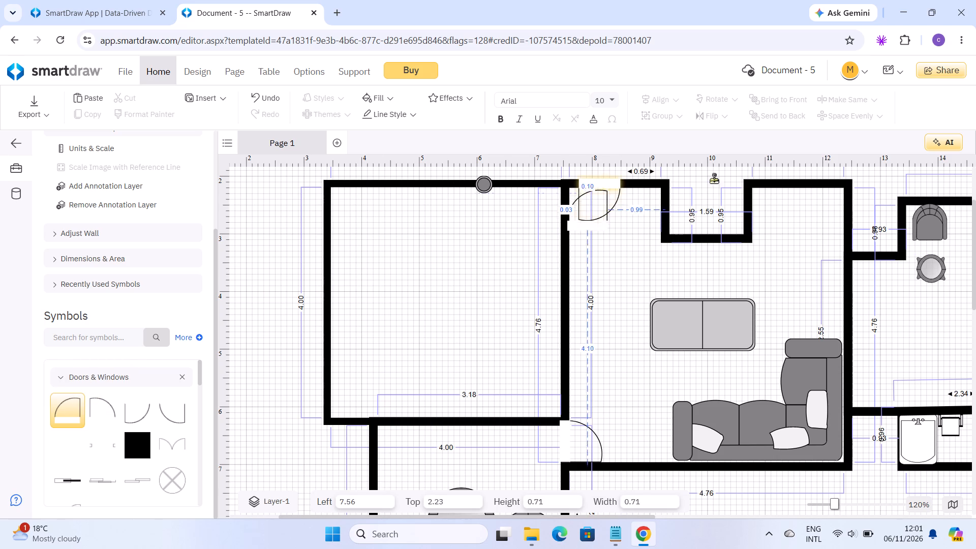
{"action": "left_click_drag", "start_coordinate": [714, 179], "coordinate": [851, 278]}
Delete the newly placed door in the wall between the middle room and the bedroom.
{"action": "right_click", "coordinate": [871, 295]}
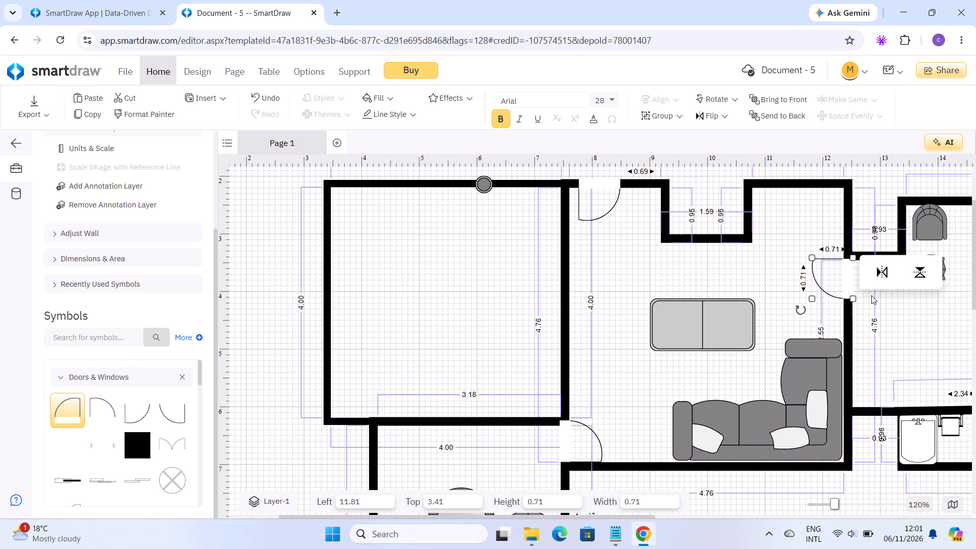
{"action": "left_click", "coordinate": [846, 291]}
{"action": "right_click", "coordinate": [839, 311]}
{"action": "left_click", "coordinate": [820, 274]}
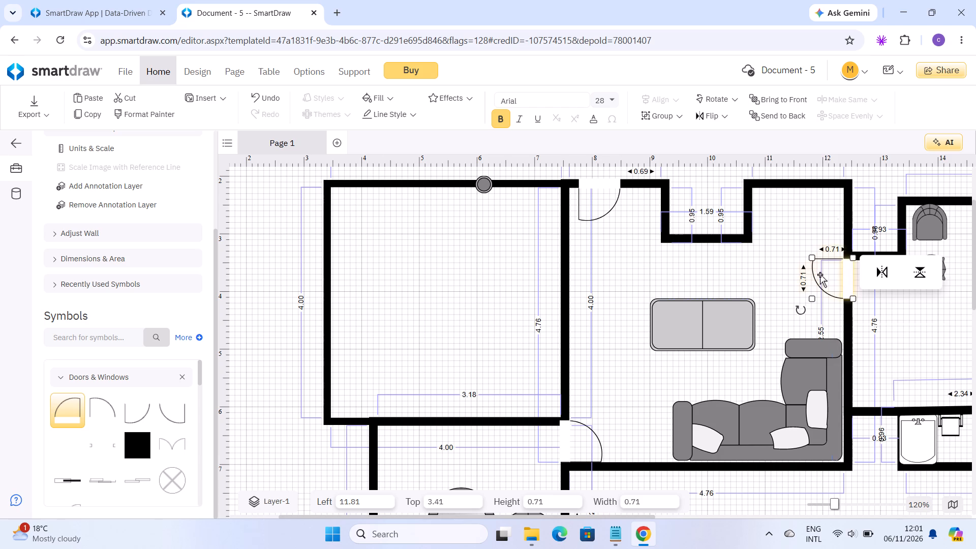
{"action": "right_click", "coordinate": [820, 274]}
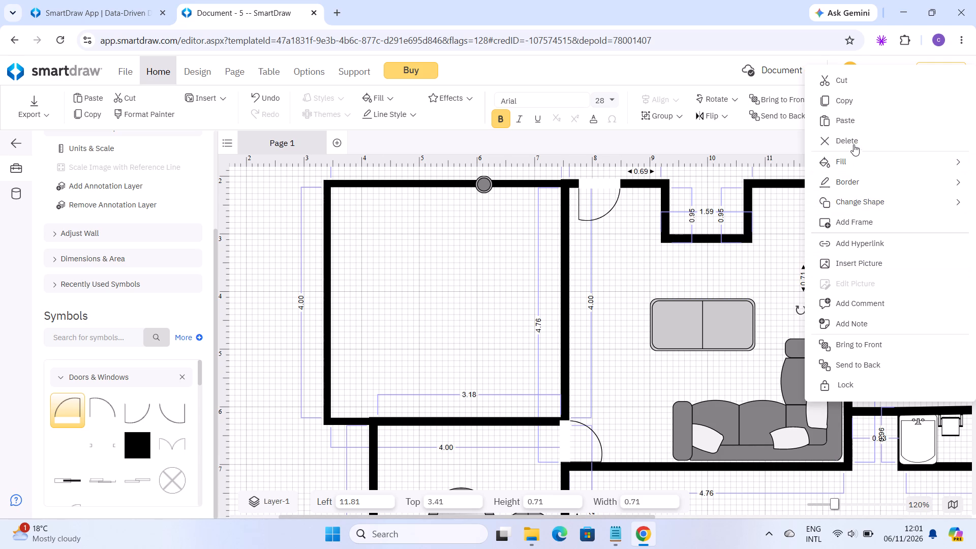
{"action": "left_click", "coordinate": [853, 142]}
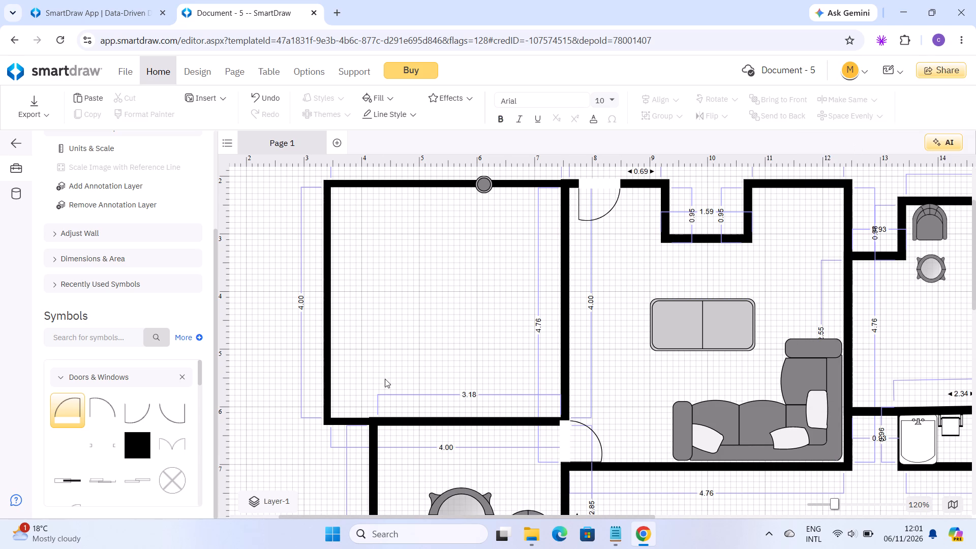
Place another Door (28") in the wall between the middle room and the bedroom, flipped horizontally to swing into the bedroom, at about Left 12.35, Top 3.66.
{"action": "left_click_drag", "start_coordinate": [107, 412], "coordinate": [184, 398]}
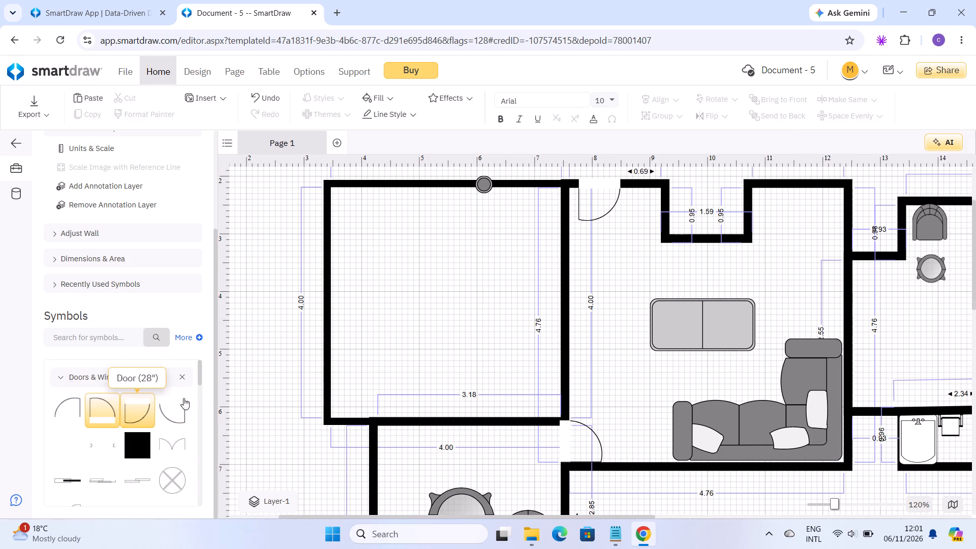
{"action": "left_click_drag", "start_coordinate": [184, 398], "coordinate": [891, 266]}
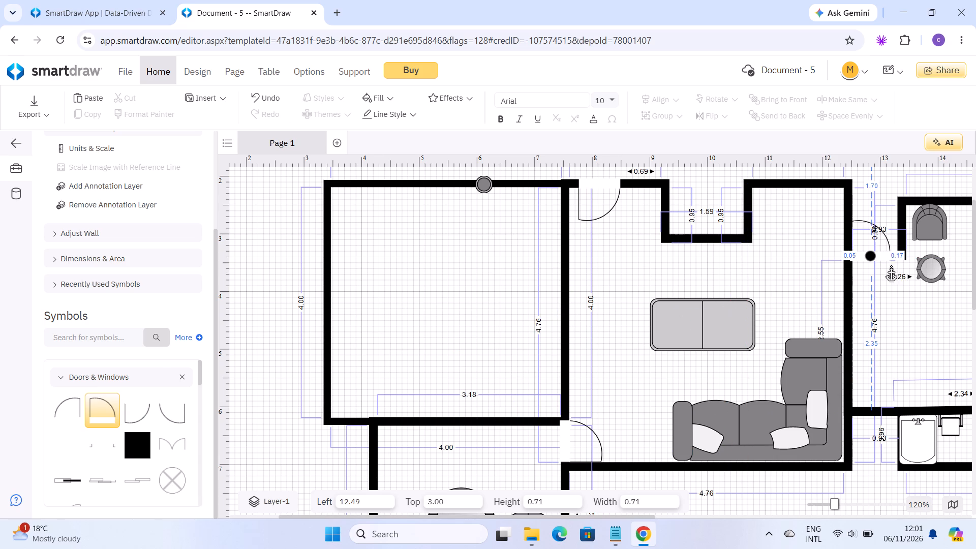
{"action": "left_click_drag", "start_coordinate": [891, 266], "coordinate": [855, 291]}
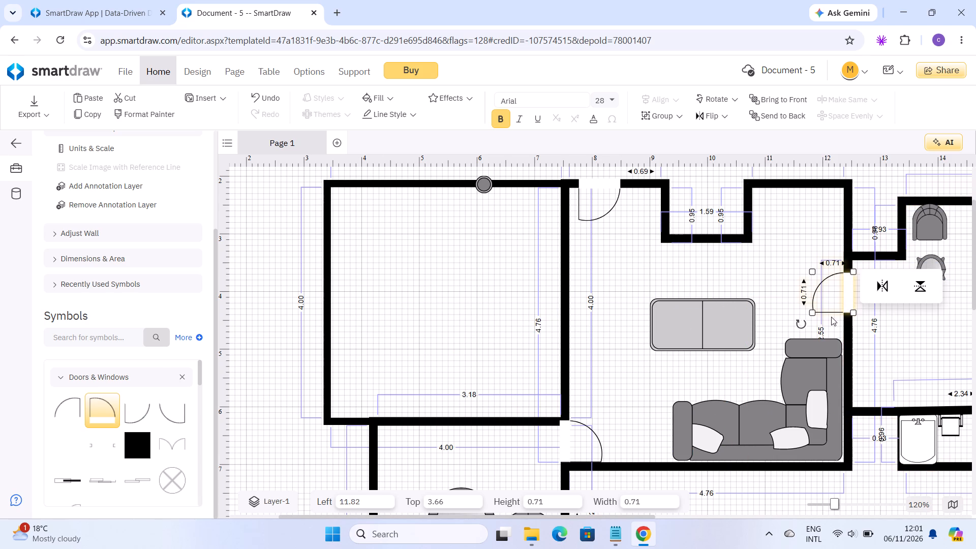
{"action": "left_click", "coordinate": [881, 284]}
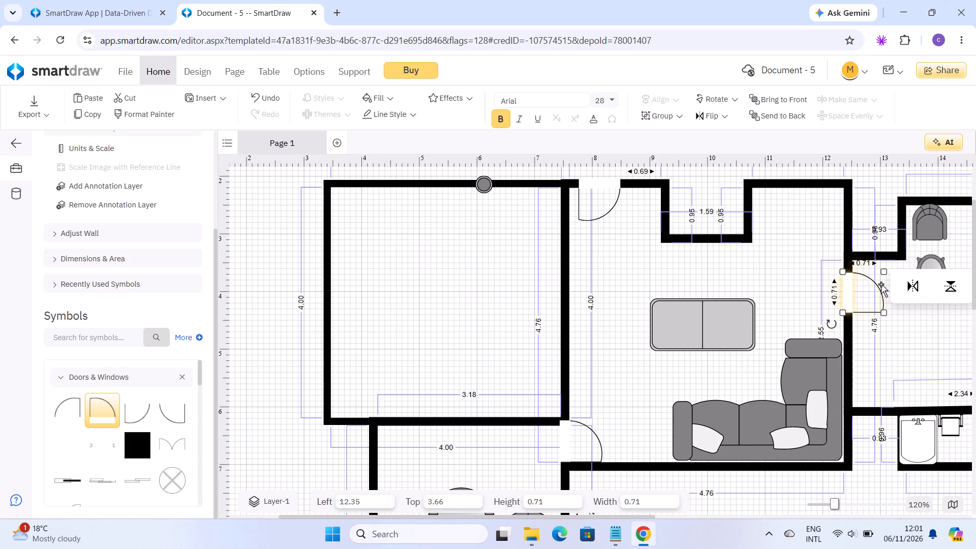
{"action": "left_click", "coordinate": [787, 271]}
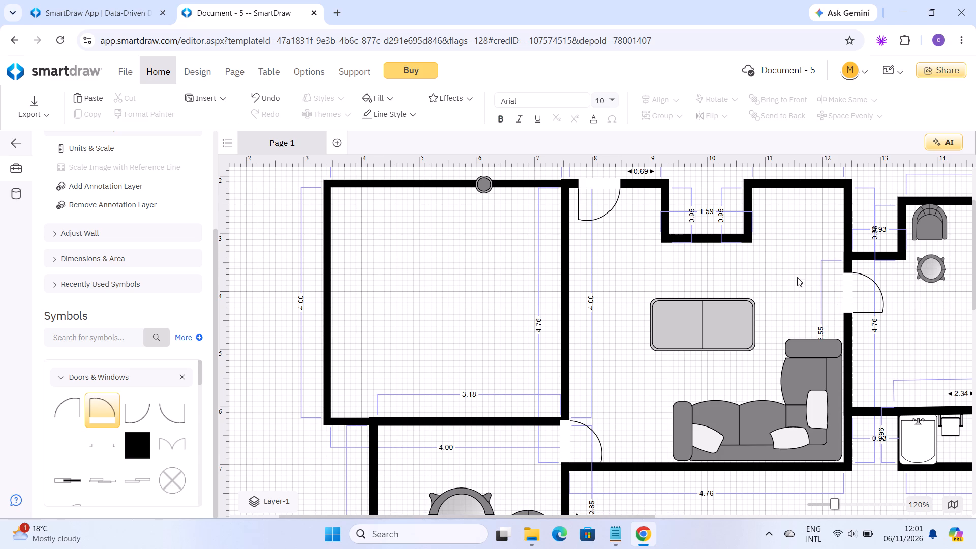
Slide the bedroom door down along its wall to about Top 4.04.
{"action": "left_click", "coordinate": [850, 305]}
{"action": "left_click_drag", "start_coordinate": [850, 305], "coordinate": [844, 311]}
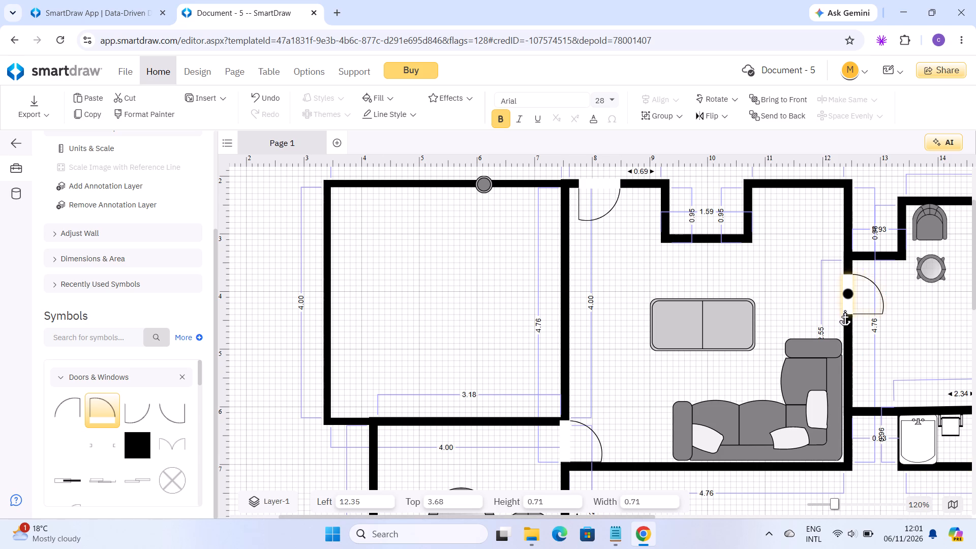
{"action": "left_click_drag", "start_coordinate": [844, 311], "coordinate": [849, 327]}
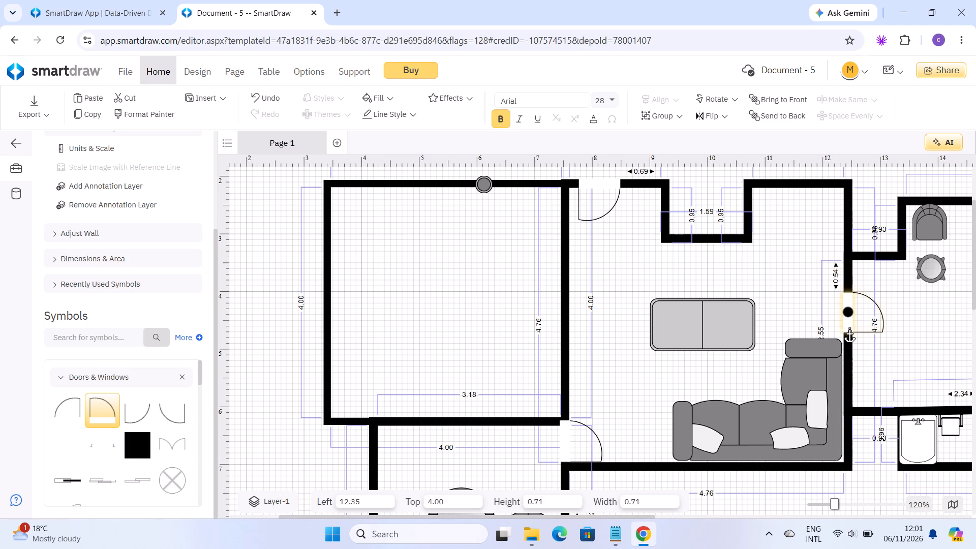
{"action": "left_click_drag", "start_coordinate": [849, 327], "coordinate": [850, 328]}
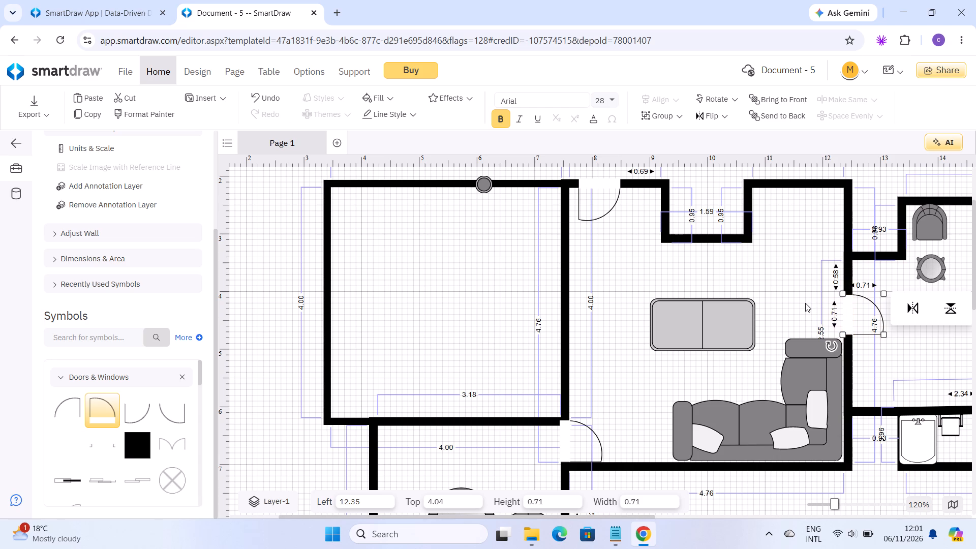
{"action": "left_click", "coordinate": [805, 303]}
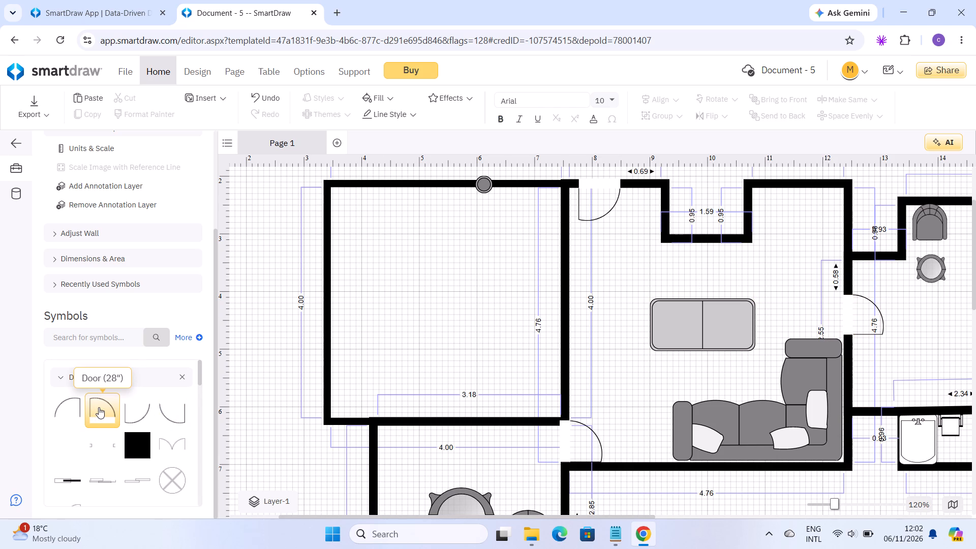
Place a Door (28") in the wall between the empty room and the middle room, swinging into the empty room, at about Left 6.91, Top 4.33.
{"action": "left_click_drag", "start_coordinate": [99, 407], "coordinate": [209, 353]}
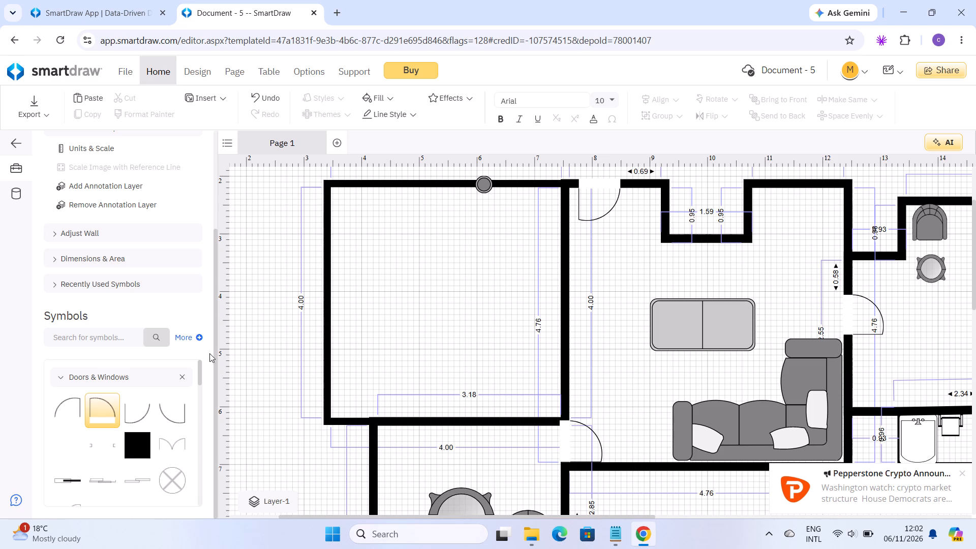
{"action": "left_click_drag", "start_coordinate": [209, 353], "coordinate": [563, 267]}
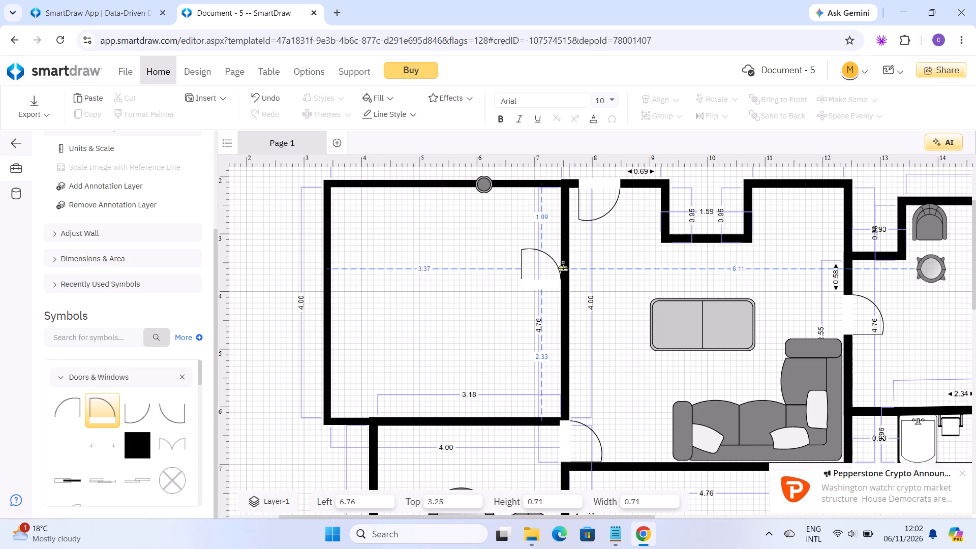
{"action": "left_click_drag", "start_coordinate": [563, 267], "coordinate": [571, 325]}
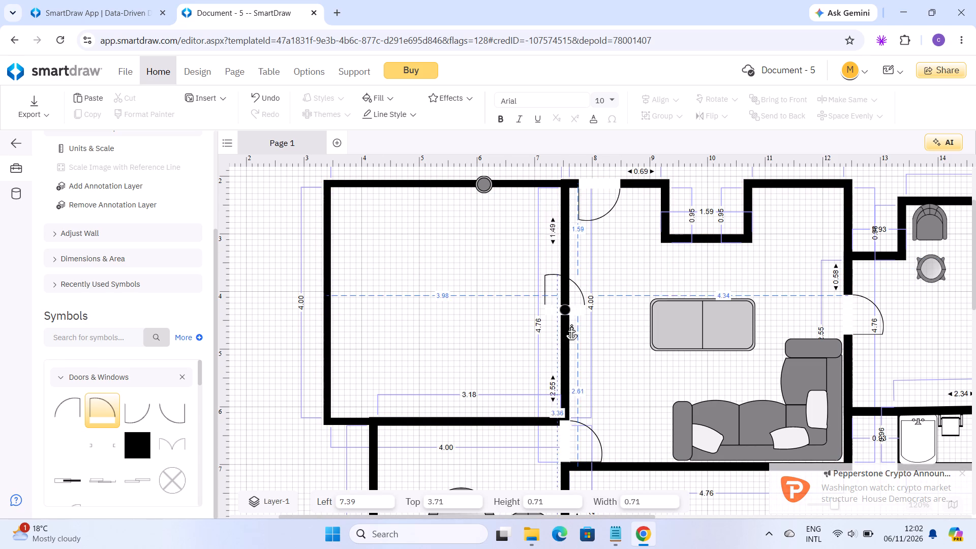
{"action": "left_click_drag", "start_coordinate": [571, 325], "coordinate": [571, 332]}
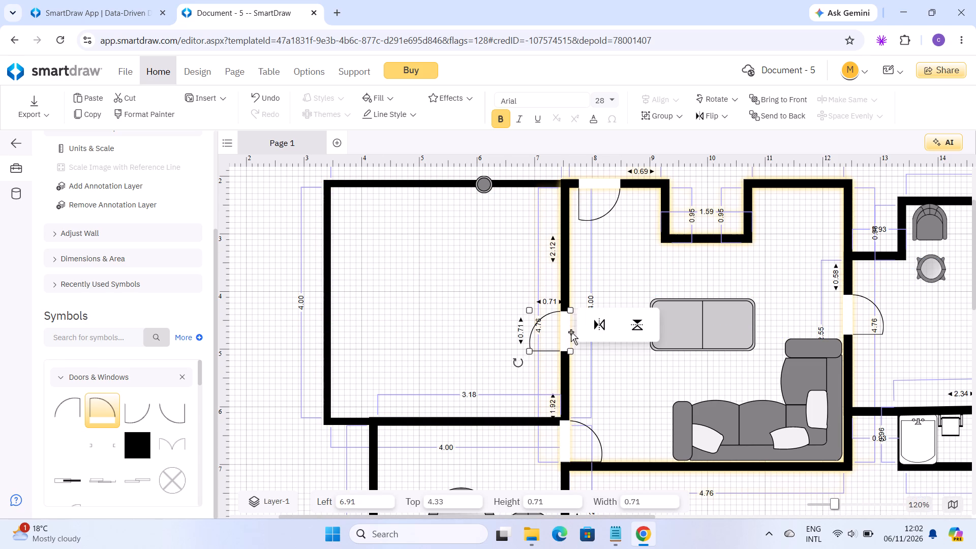
{"action": "left_click", "coordinate": [572, 269]}
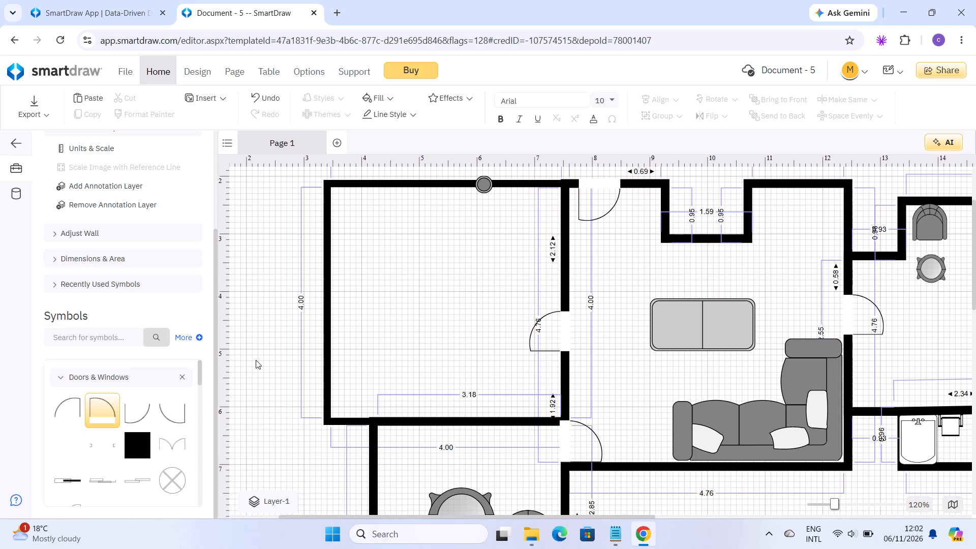
Place a Rectangle Table for 4 in the upper-left corner of the empty room, at about Left 3.45, Top 2.22.
{"action": "left_click", "coordinate": [58, 375]}
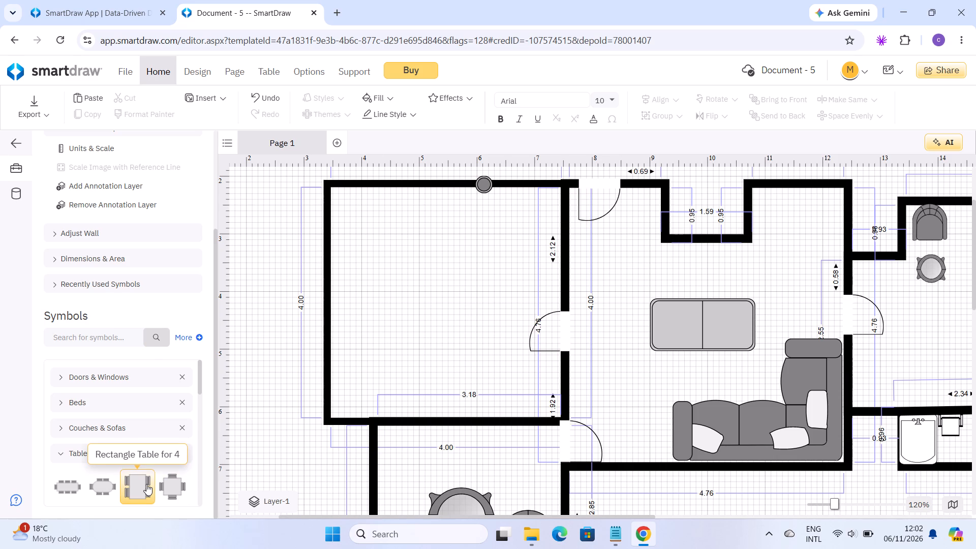
{"action": "left_click", "coordinate": [202, 396]}
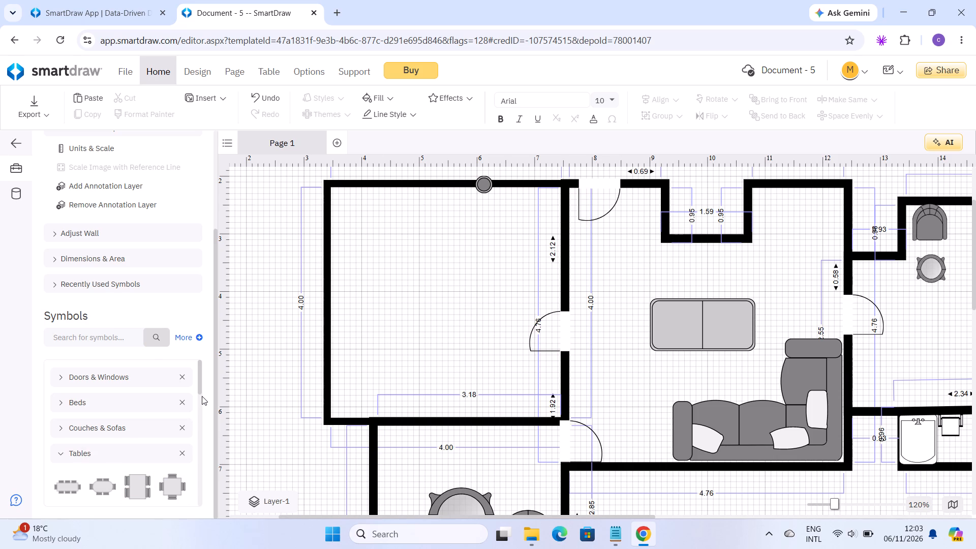
{"action": "left_click", "coordinate": [197, 398]}
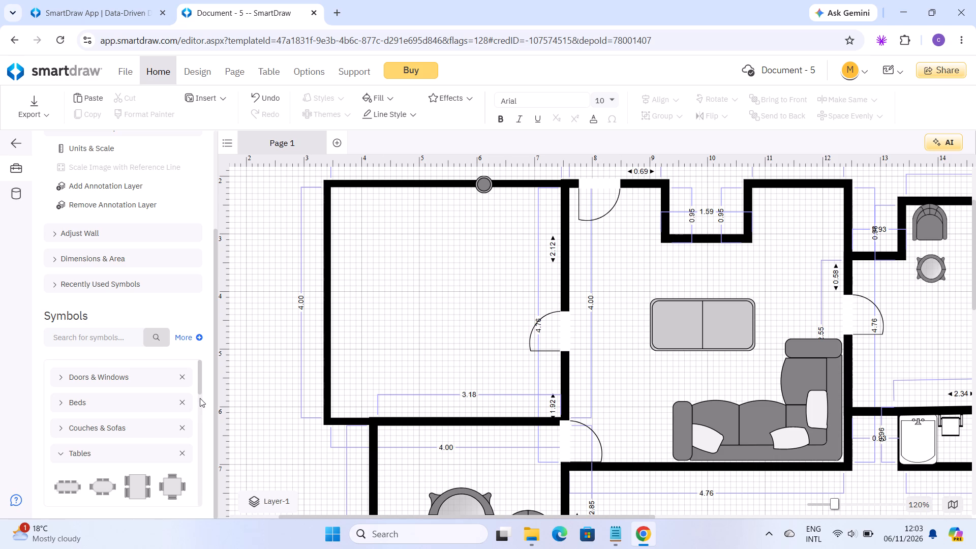
{"action": "left_click", "coordinate": [200, 398]}
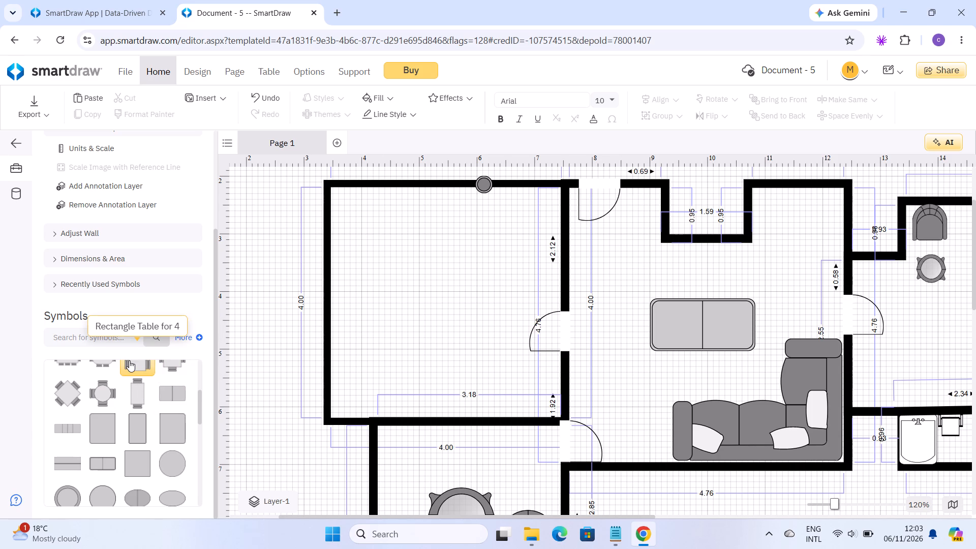
{"action": "left_click_drag", "start_coordinate": [129, 360], "coordinate": [507, 320]}
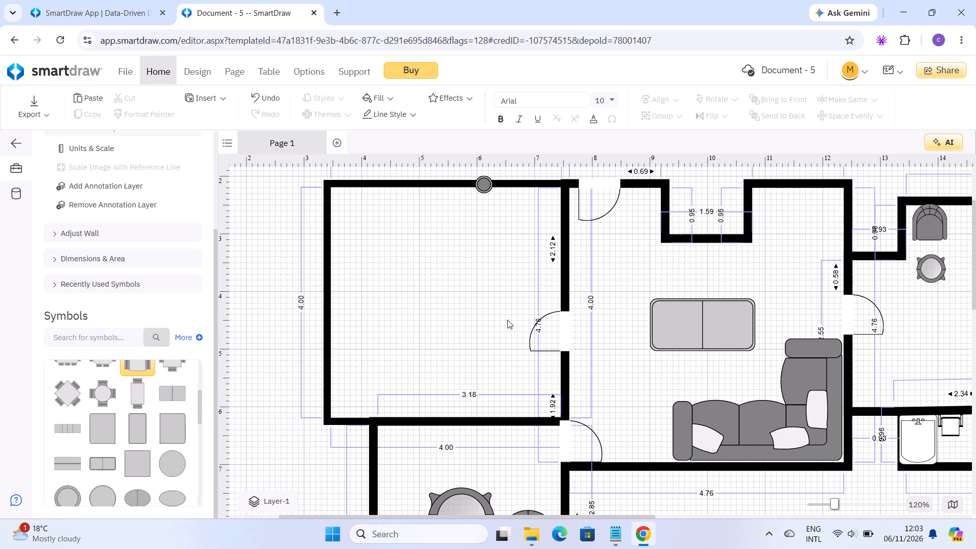
{"action": "left_click_drag", "start_coordinate": [507, 320], "coordinate": [454, 272]}
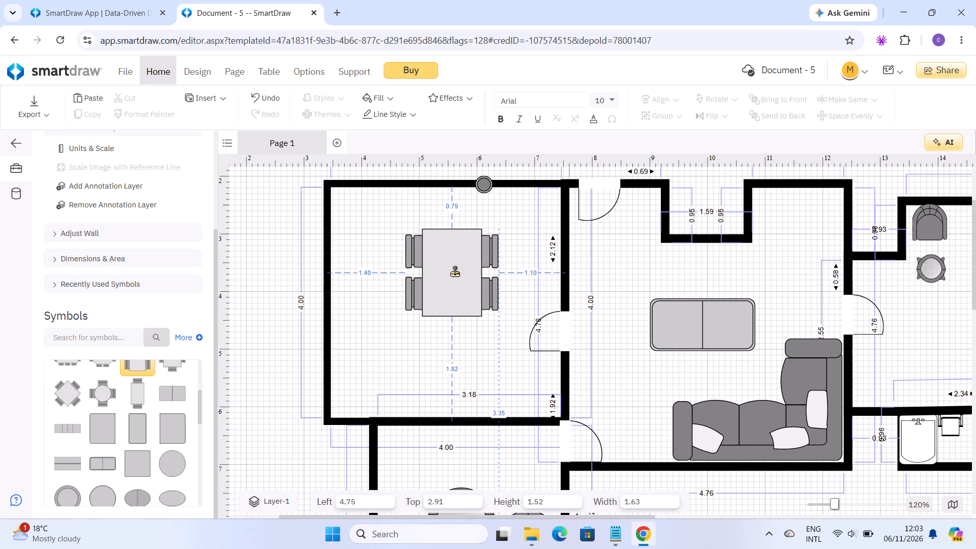
{"action": "left_click_drag", "start_coordinate": [454, 272], "coordinate": [381, 233]}
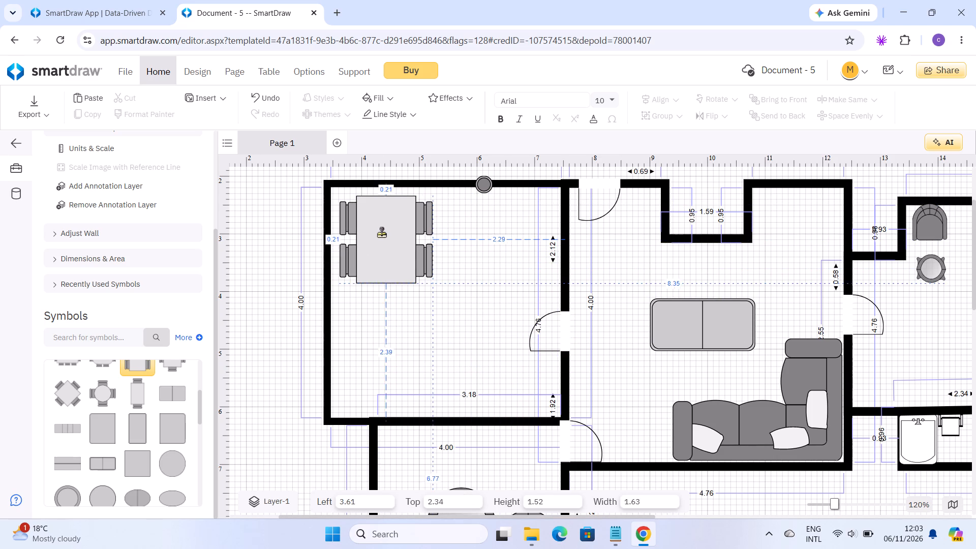
{"action": "left_click_drag", "start_coordinate": [381, 233], "coordinate": [381, 232]}
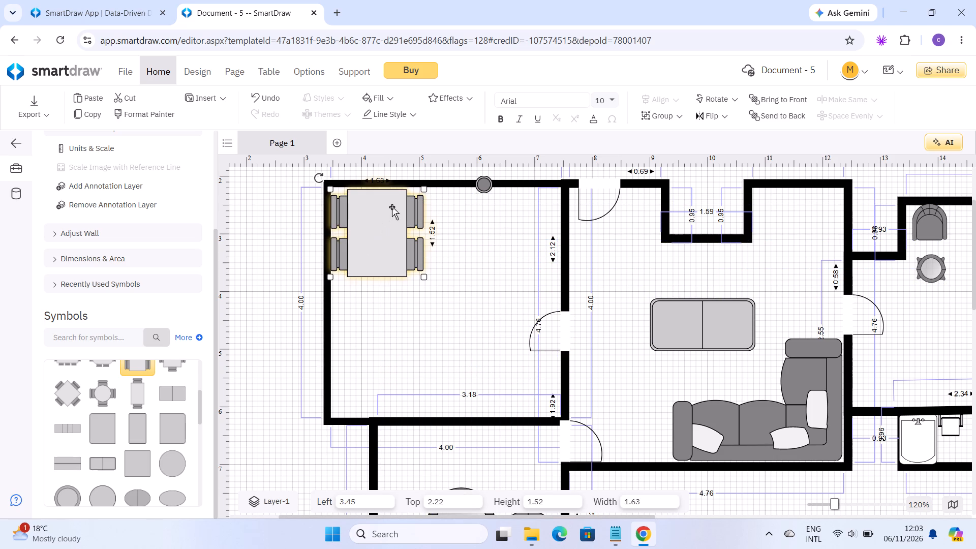
{"action": "left_click", "coordinate": [456, 211]}
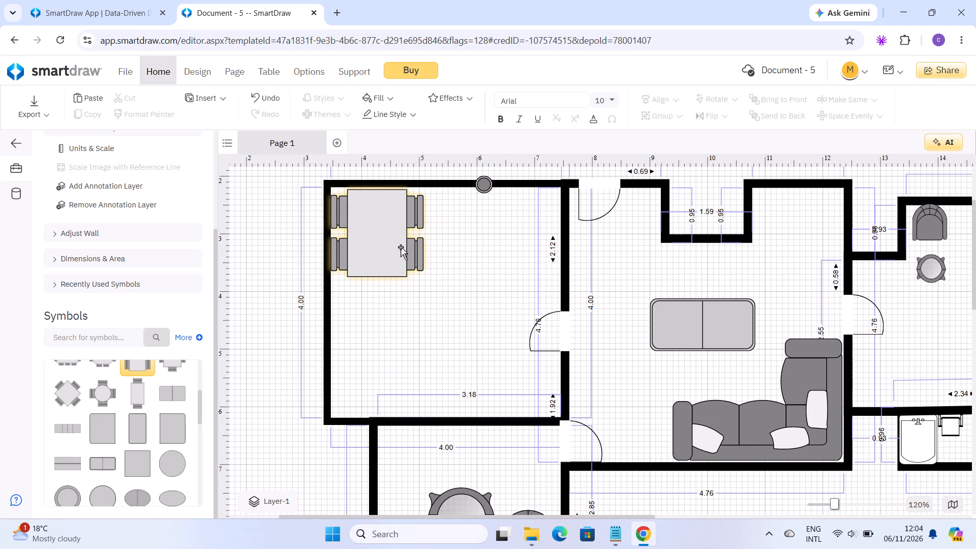
Move the Rectangle Table for 4 into the upper-right corner of the empty room, at about Left 5.85, Top 2.22.
{"action": "left_click_drag", "start_coordinate": [399, 247], "coordinate": [497, 280]}
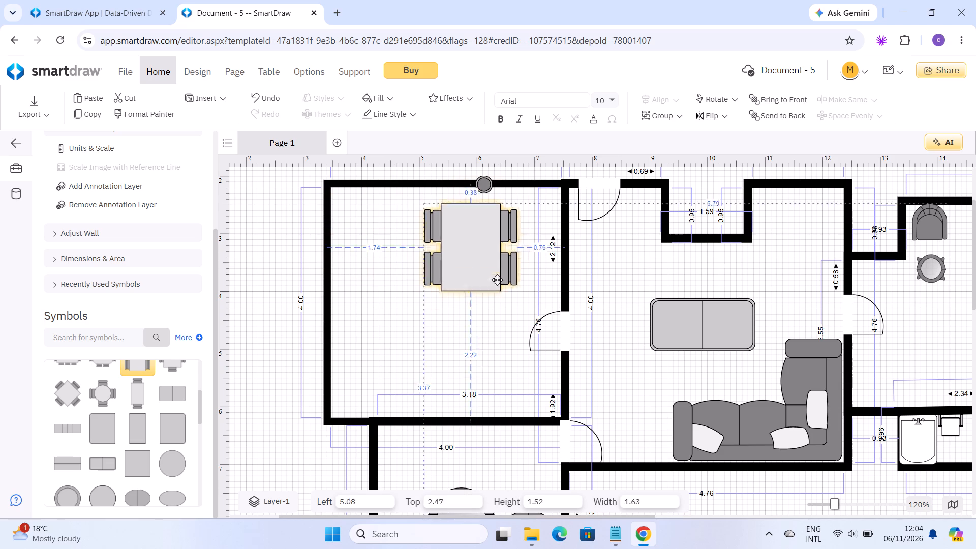
{"action": "left_click_drag", "start_coordinate": [497, 280], "coordinate": [521, 266]}
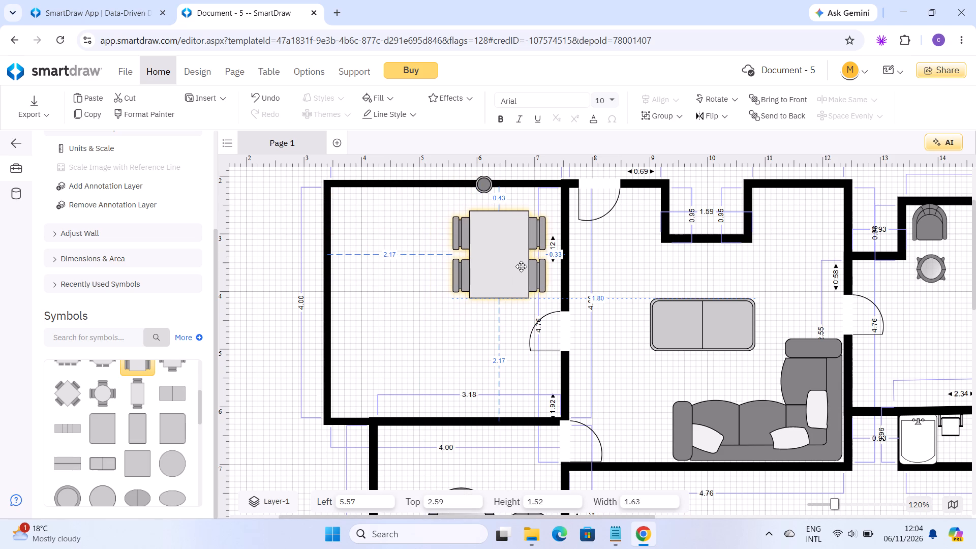
{"action": "left_click_drag", "start_coordinate": [521, 266], "coordinate": [535, 257]}
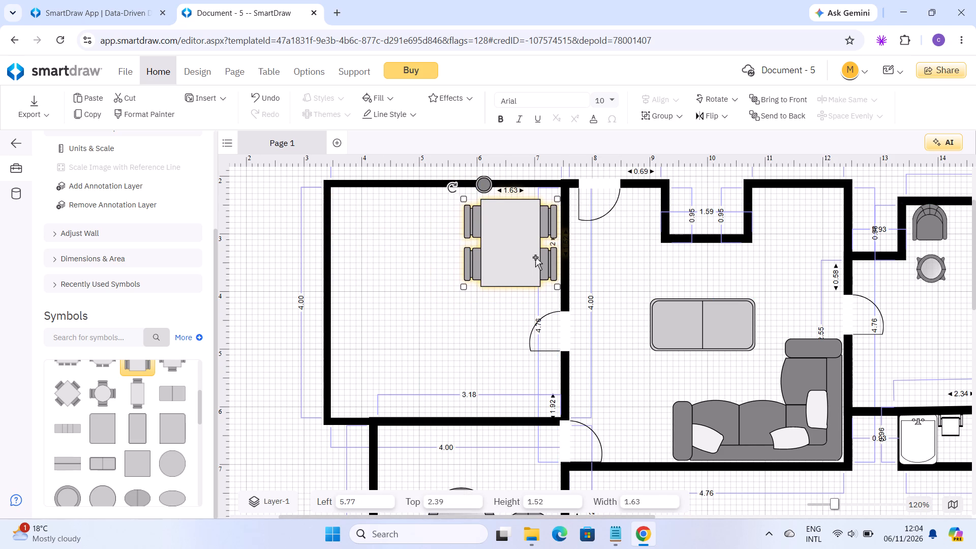
{"action": "left_click", "coordinate": [535, 257]}
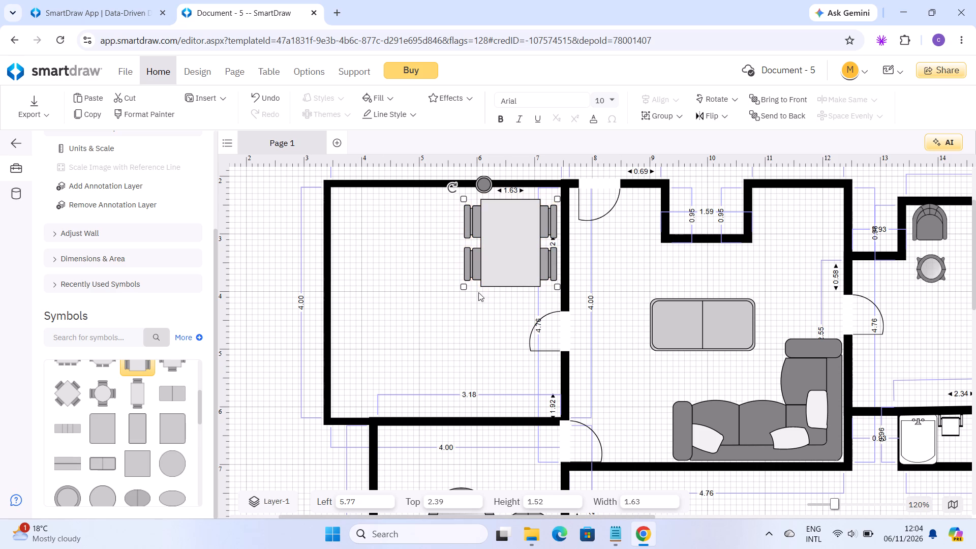
{"action": "left_click_drag", "start_coordinate": [468, 285], "coordinate": [477, 276]}
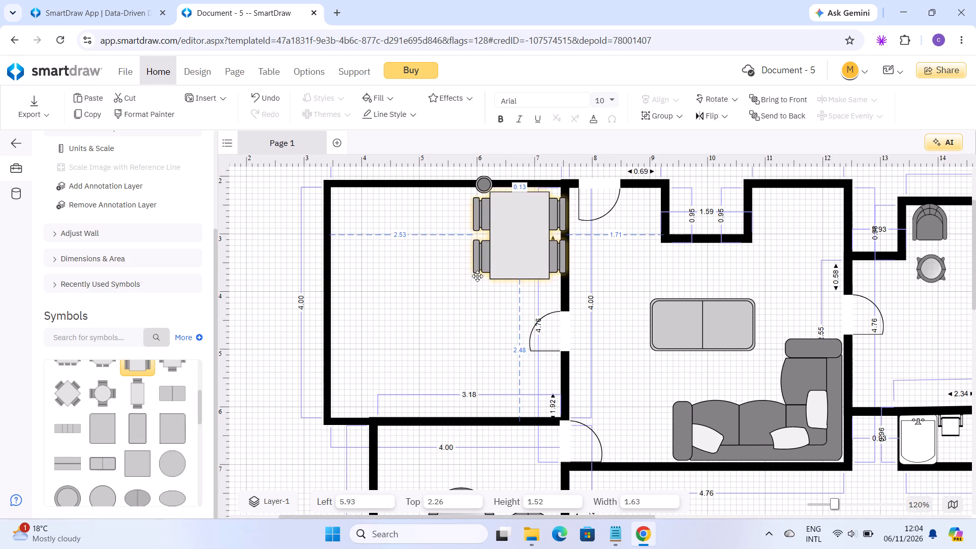
{"action": "left_click_drag", "start_coordinate": [477, 276], "coordinate": [486, 291]}
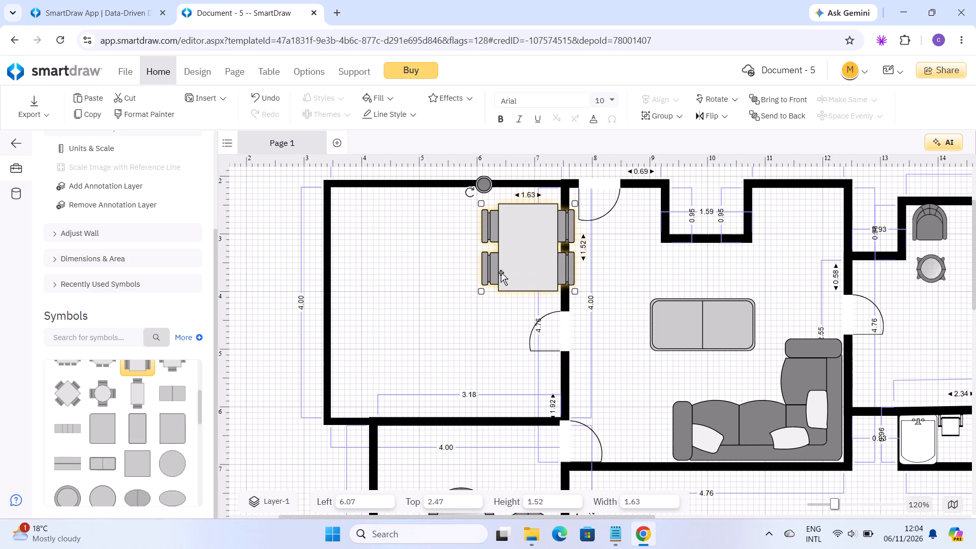
{"action": "left_click_drag", "start_coordinate": [501, 272], "coordinate": [495, 281]}
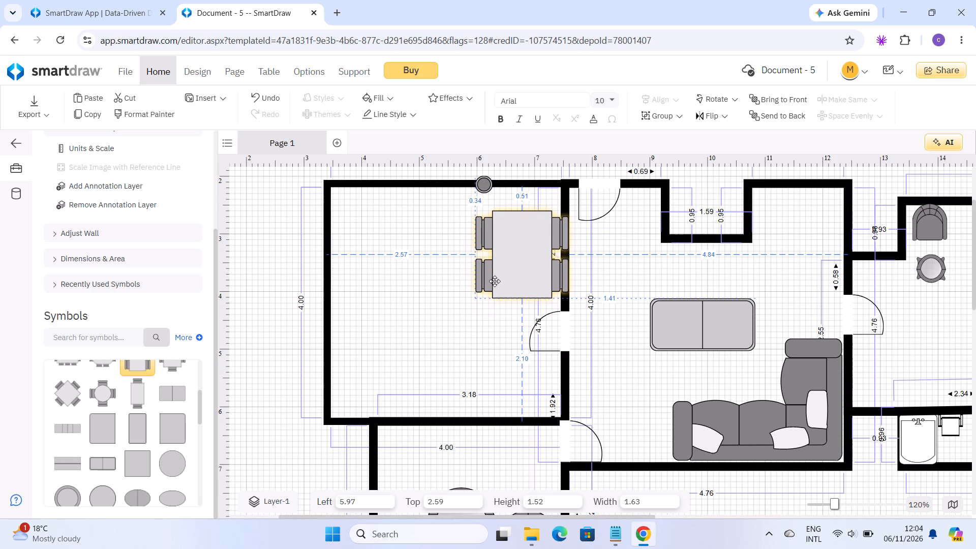
{"action": "left_click_drag", "start_coordinate": [495, 281], "coordinate": [487, 258]}
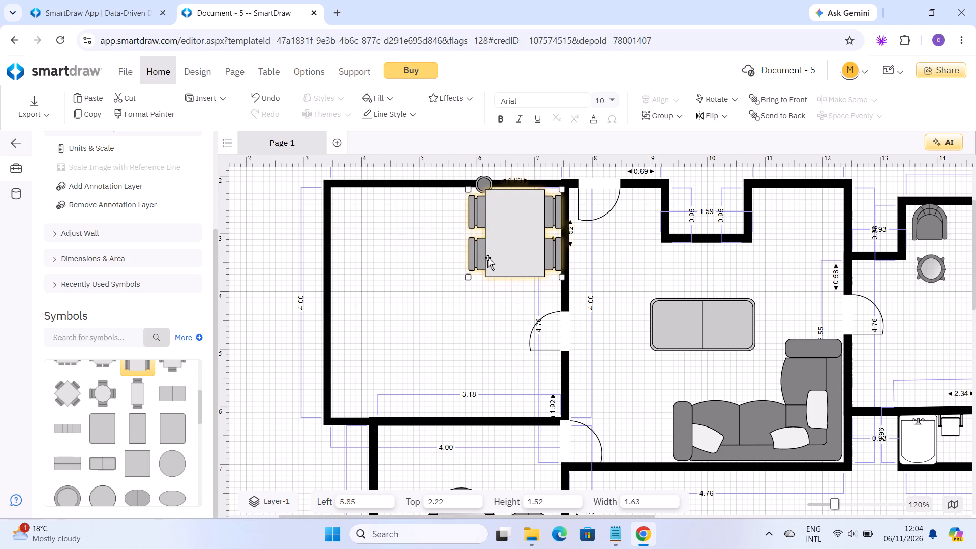
{"action": "left_click", "coordinate": [487, 258]}
Shrink the four-seat table from its lower-left corner to about 1.24 wide and 1.16 high, keeping it in the room's upper-right corner.
{"action": "left_click_drag", "start_coordinate": [470, 274], "coordinate": [470, 273]}
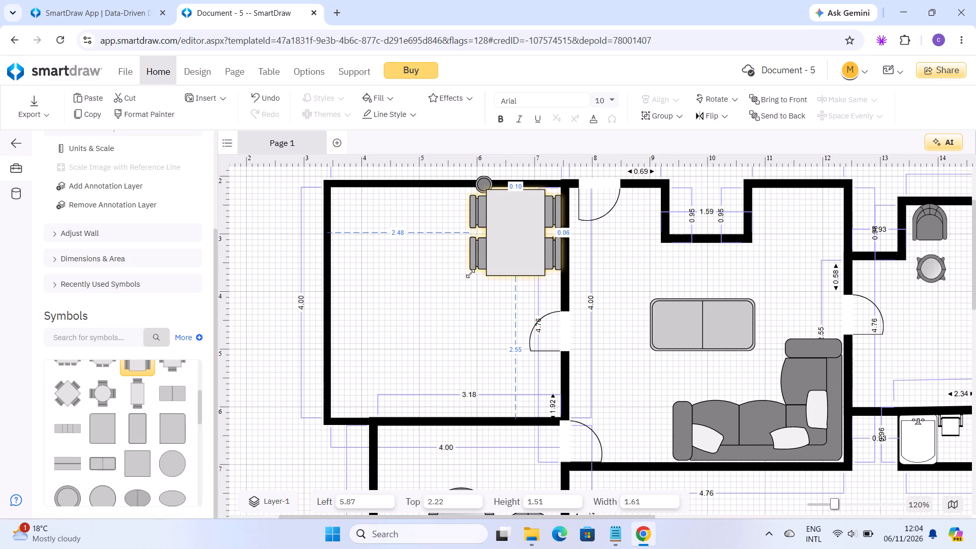
{"action": "left_click_drag", "start_coordinate": [470, 273], "coordinate": [484, 246]}
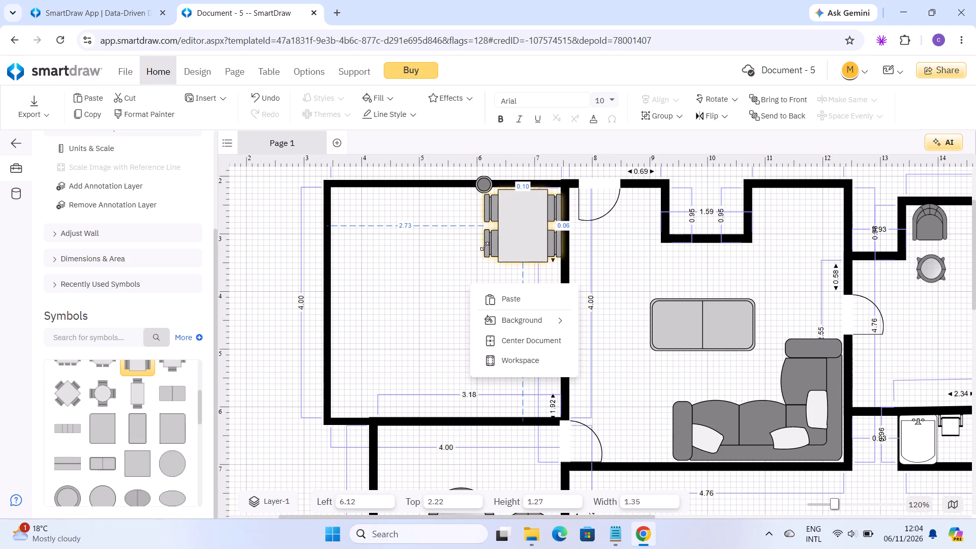
{"action": "left_click_drag", "start_coordinate": [484, 246], "coordinate": [486, 246]}
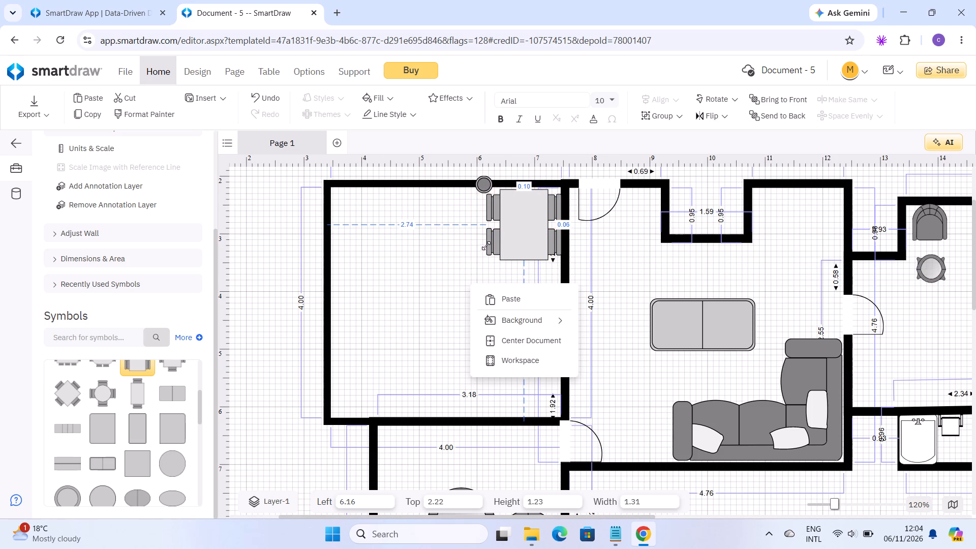
{"action": "left_click_drag", "start_coordinate": [486, 246], "coordinate": [491, 238]}
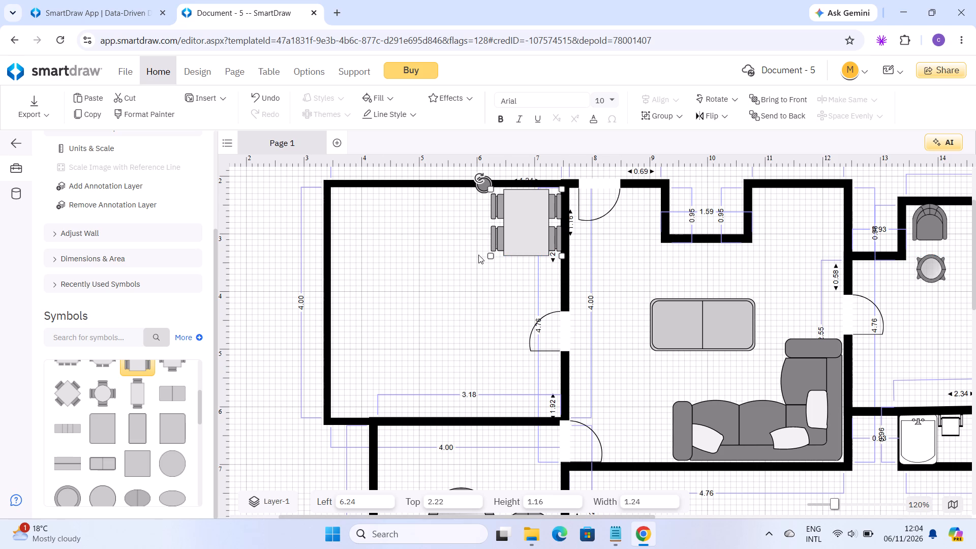
{"action": "left_click", "coordinate": [525, 217]}
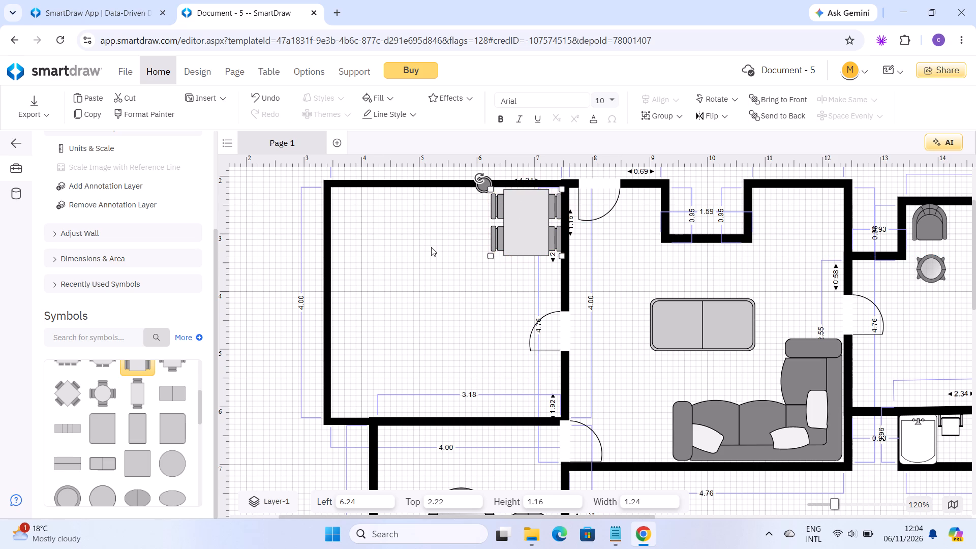
{"action": "left_click", "coordinate": [431, 247]}
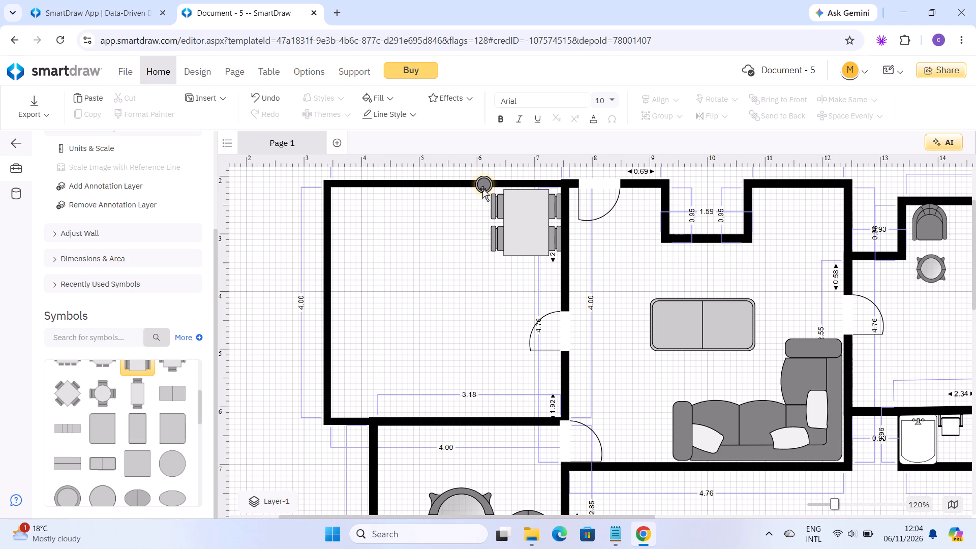
Move the small round symbol off the upper wall into the room, just left of the four-seat table, at about Left 5.87, Top 2.17.
{"action": "left_click_drag", "start_coordinate": [482, 189], "coordinate": [428, 200]}
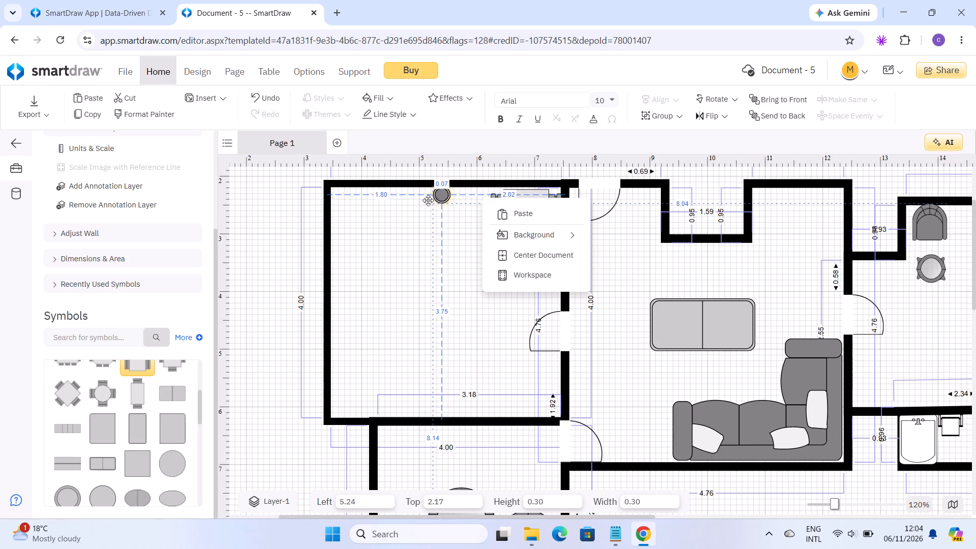
{"action": "left_click_drag", "start_coordinate": [428, 200], "coordinate": [357, 193]}
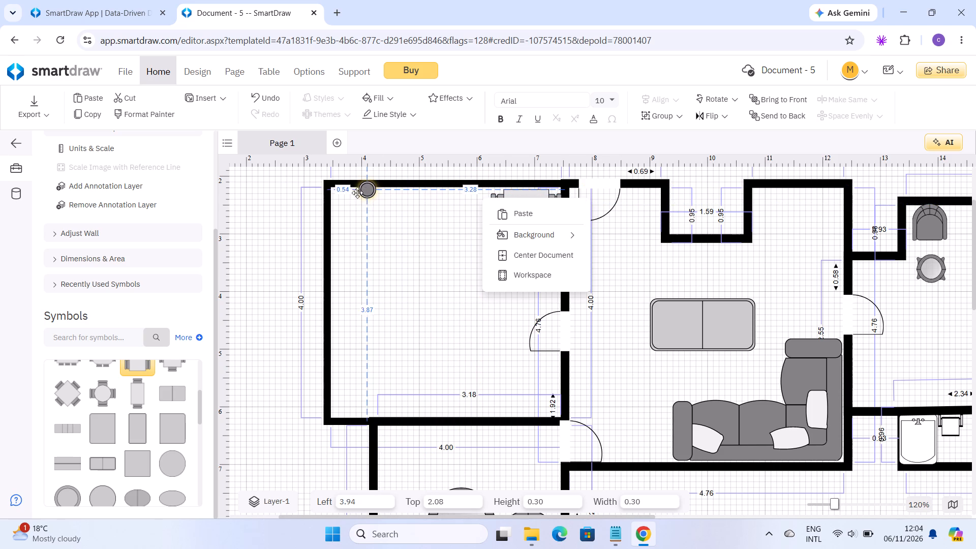
{"action": "left_click_drag", "start_coordinate": [357, 193], "coordinate": [370, 197]}
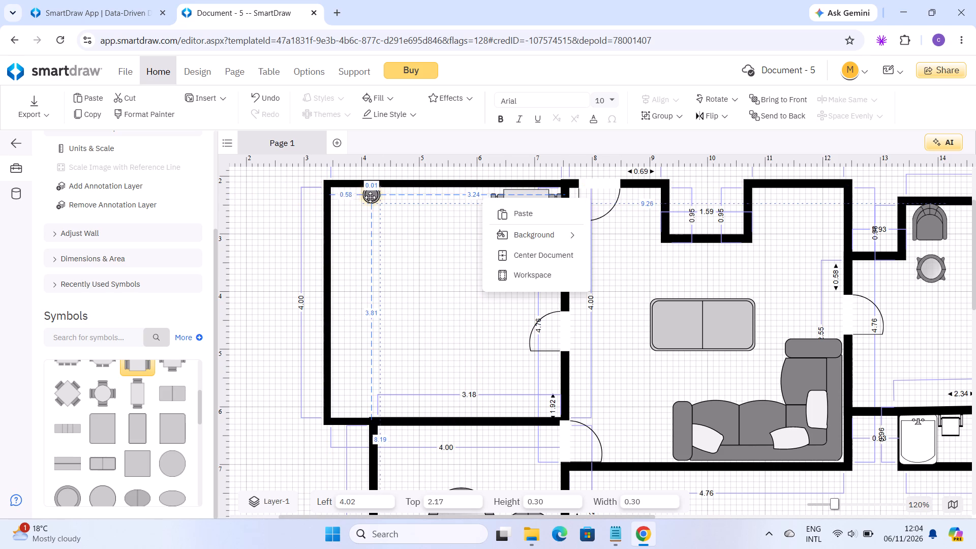
{"action": "left_click_drag", "start_coordinate": [370, 197], "coordinate": [484, 270]}
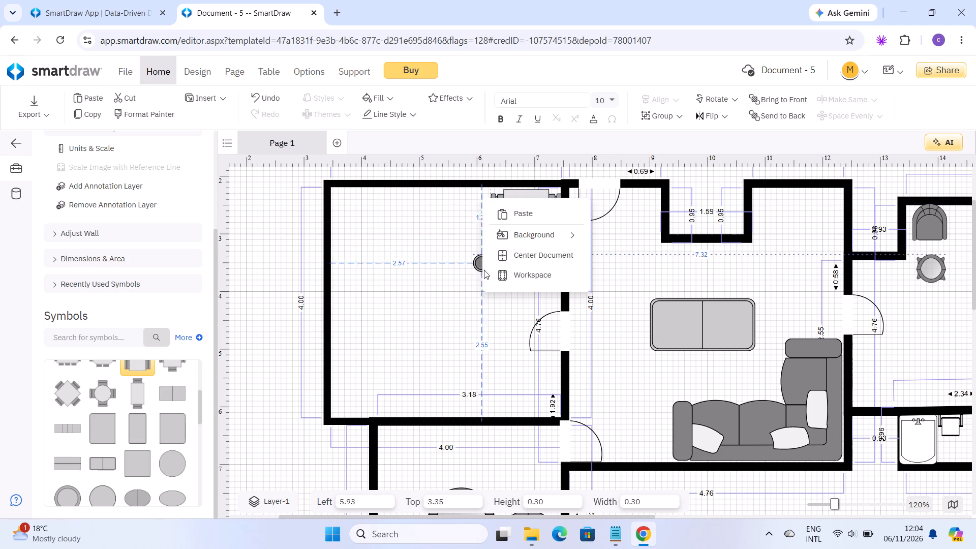
{"action": "left_click_drag", "start_coordinate": [484, 270], "coordinate": [467, 190]}
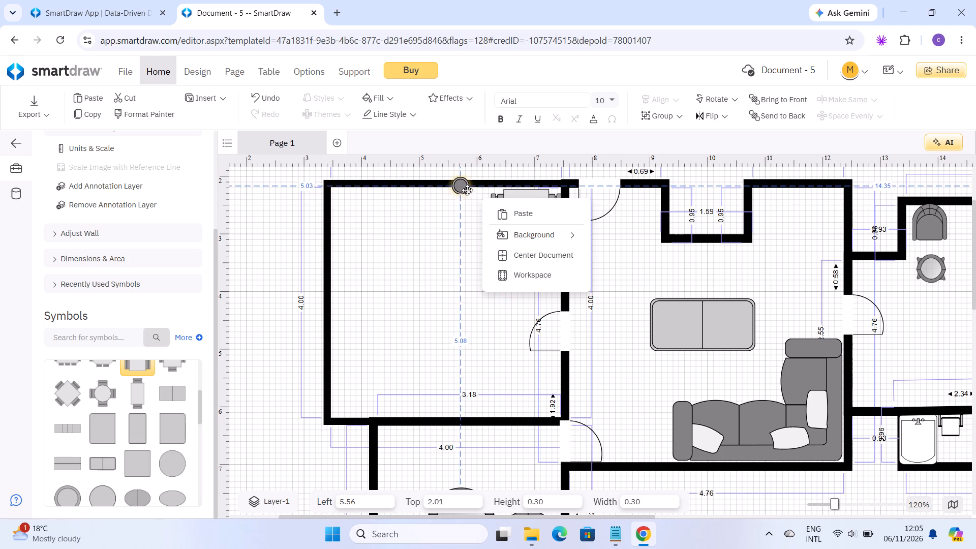
{"action": "left_click_drag", "start_coordinate": [467, 190], "coordinate": [477, 199]}
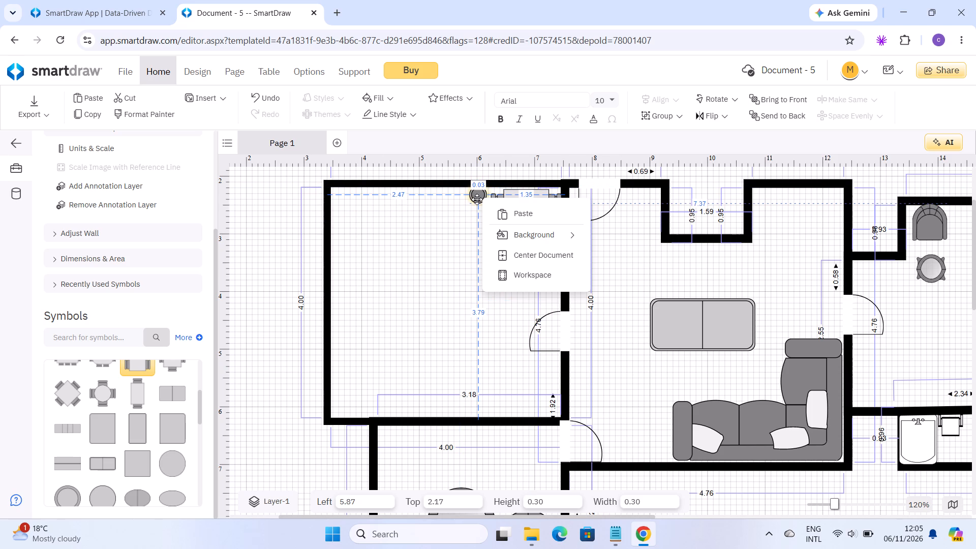
{"action": "left_click_drag", "start_coordinate": [477, 199], "coordinate": [476, 196]}
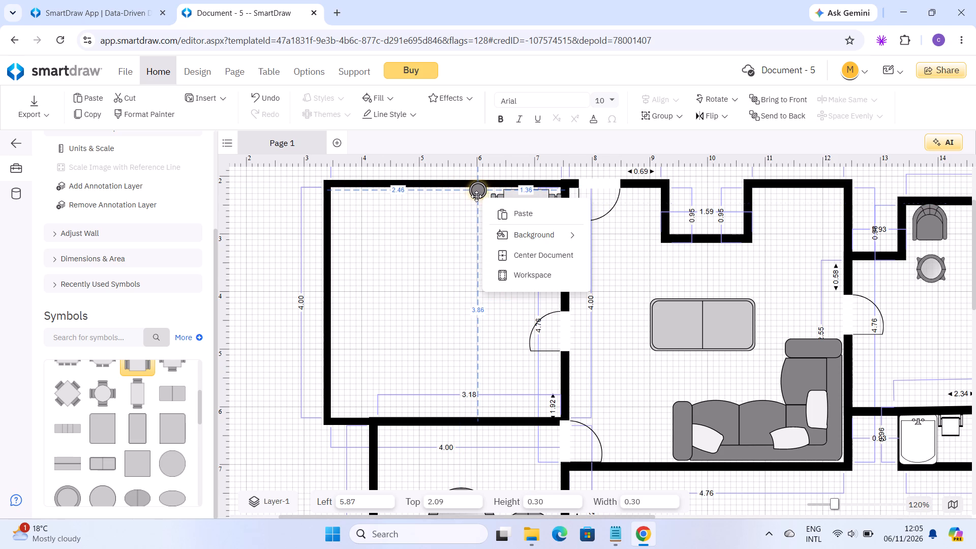
{"action": "left_click_drag", "start_coordinate": [476, 196], "coordinate": [476, 198]}
{"action": "left_click", "coordinate": [449, 201]}
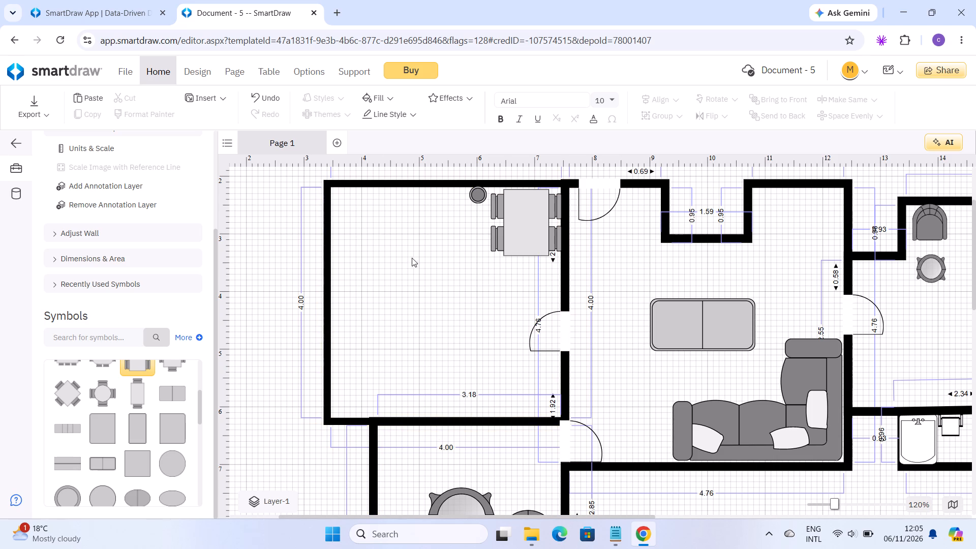
Collapse the Tables category in the symbol library.
{"action": "left_click", "coordinate": [200, 380]}
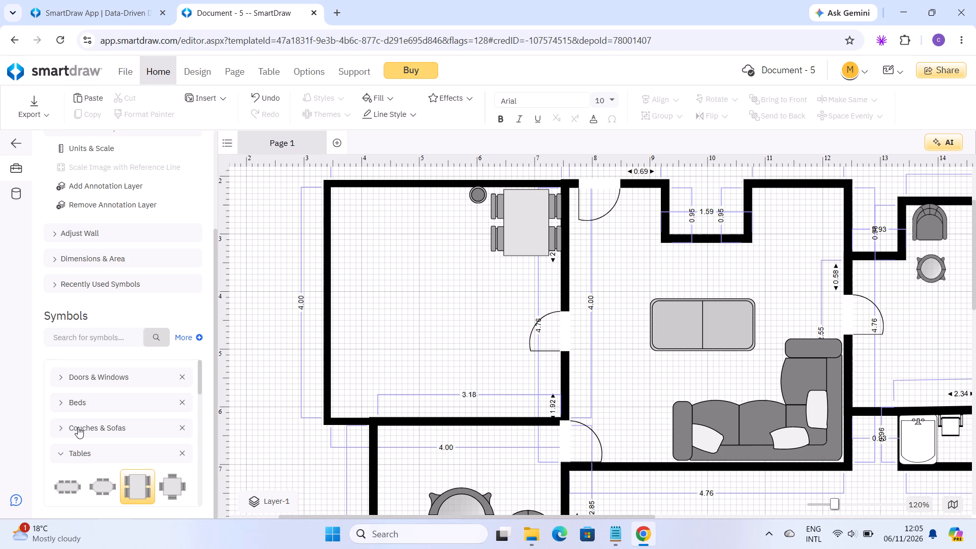
{"action": "left_click", "coordinate": [65, 426]}
{"action": "left_click", "coordinate": [200, 398]}
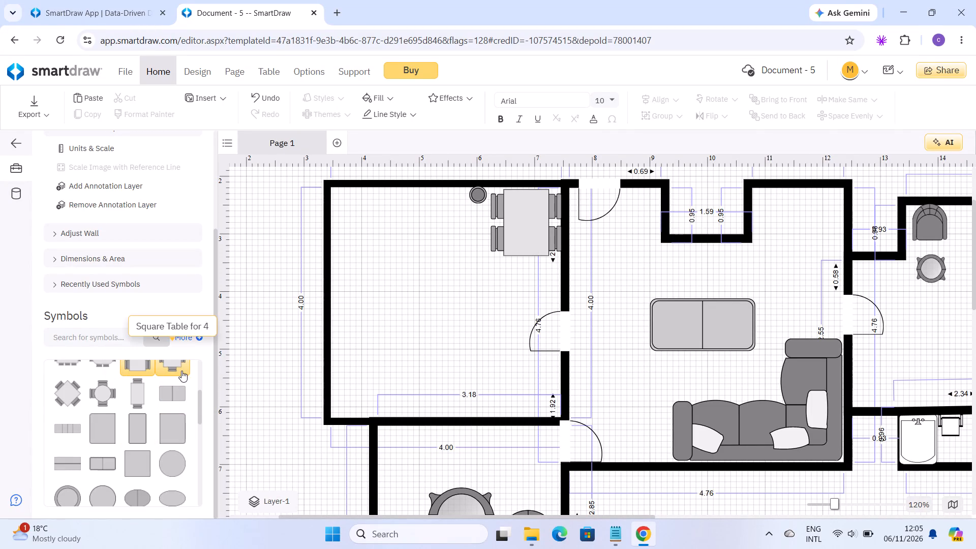
{"action": "left_click", "coordinate": [200, 381]}
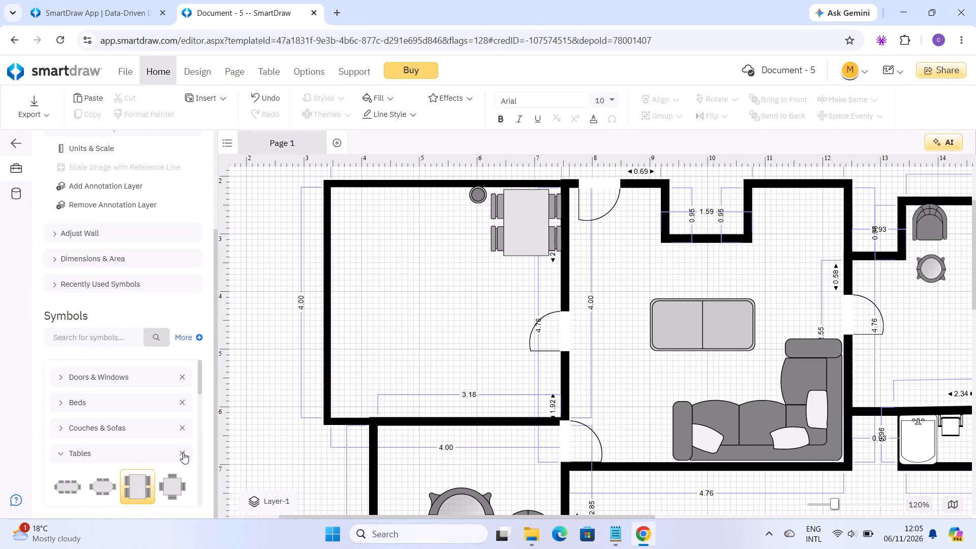
{"action": "left_click", "coordinate": [179, 449]}
{"action": "left_click", "coordinate": [63, 452]}
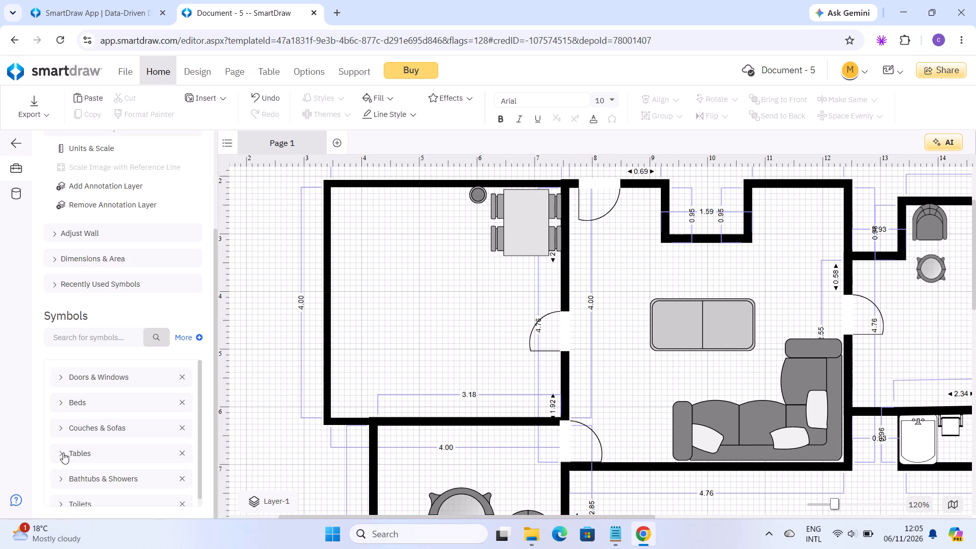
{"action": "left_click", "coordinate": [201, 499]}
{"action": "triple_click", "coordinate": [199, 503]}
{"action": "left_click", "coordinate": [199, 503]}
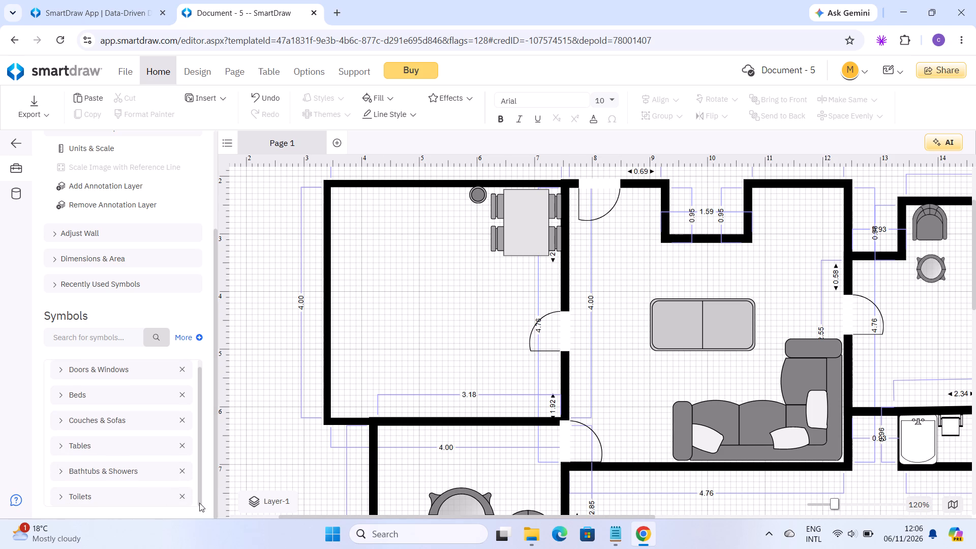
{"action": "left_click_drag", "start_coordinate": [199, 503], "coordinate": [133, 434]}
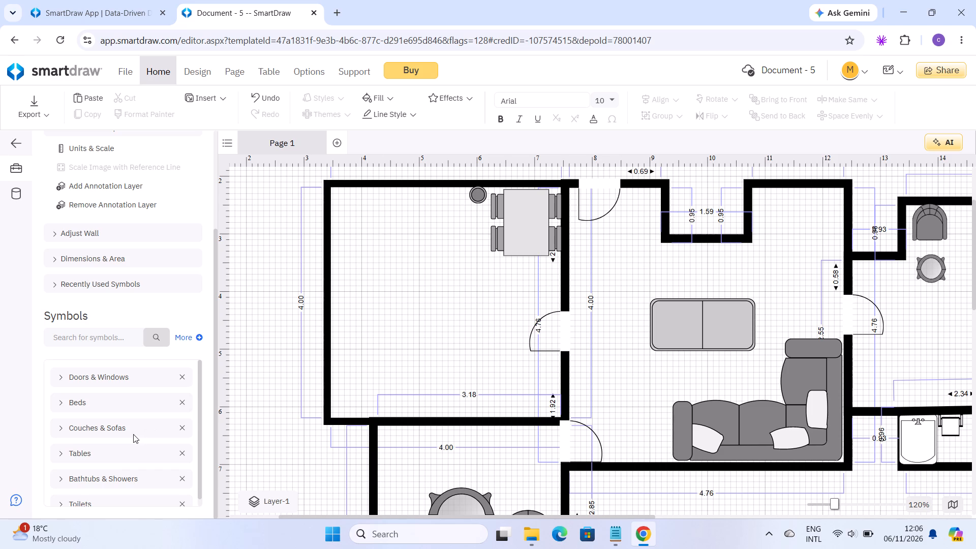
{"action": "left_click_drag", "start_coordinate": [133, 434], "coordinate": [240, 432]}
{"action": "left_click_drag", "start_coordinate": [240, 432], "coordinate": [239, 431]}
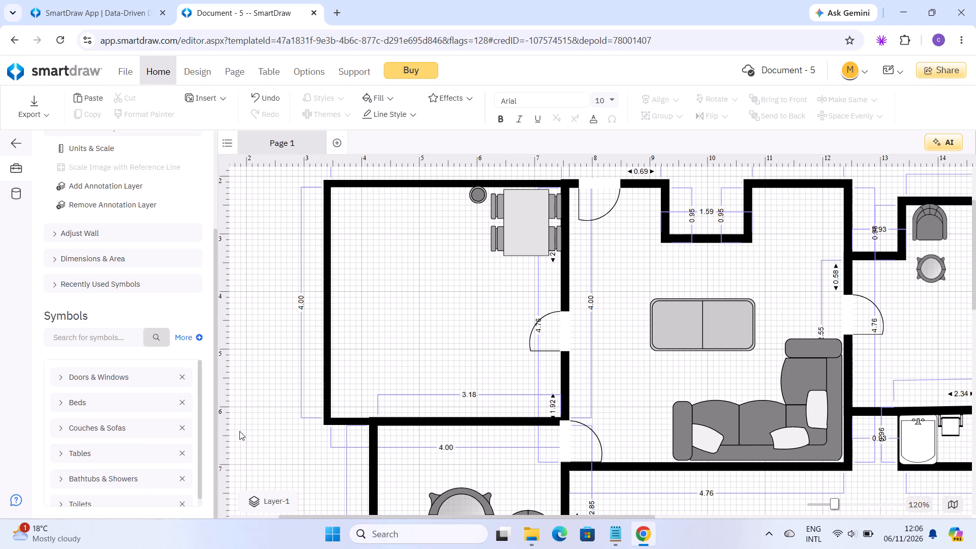
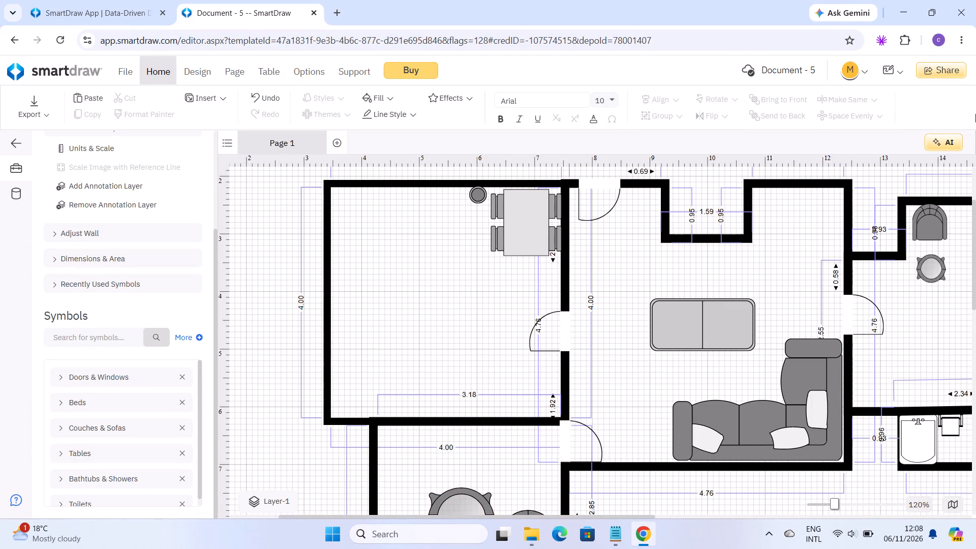
Close the browser window containing the floor plan document.
{"action": "left_click", "coordinate": [962, 10]}
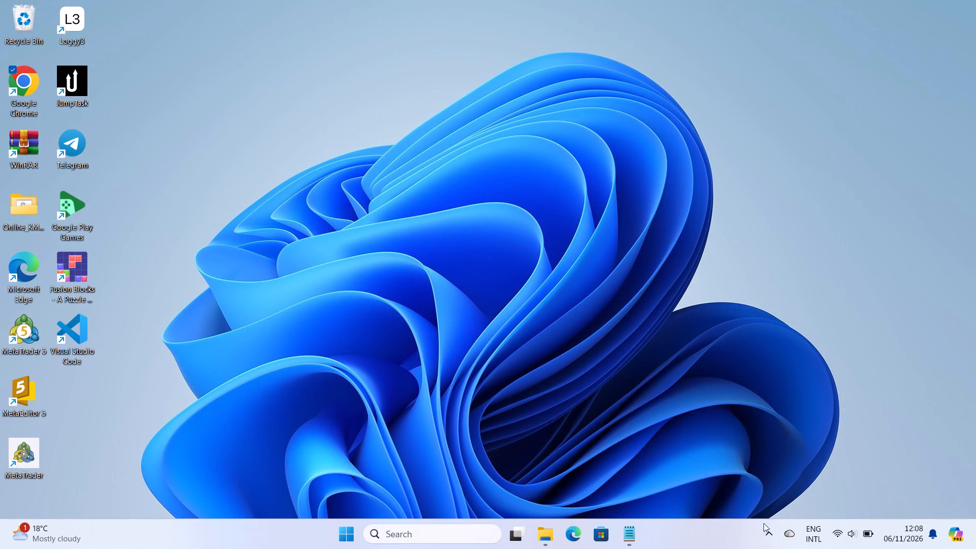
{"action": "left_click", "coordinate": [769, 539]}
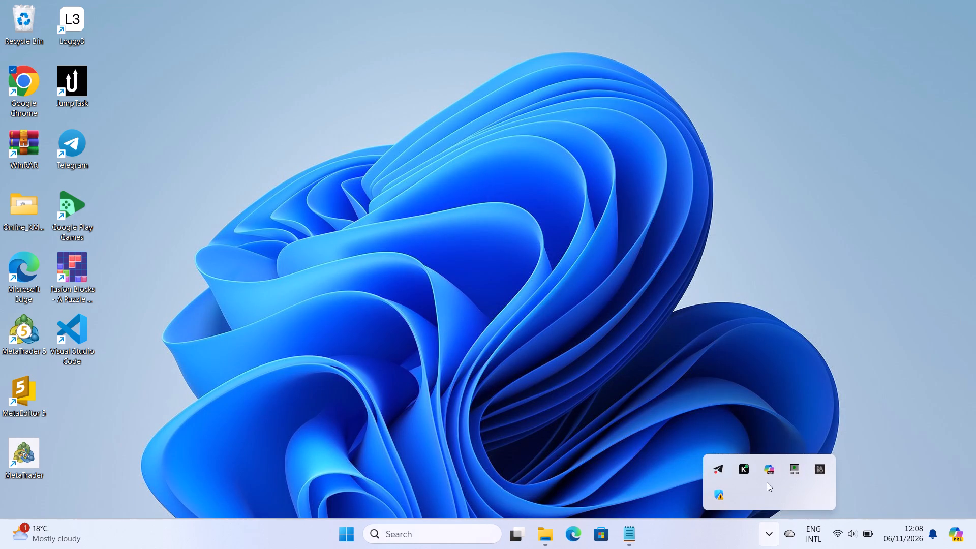